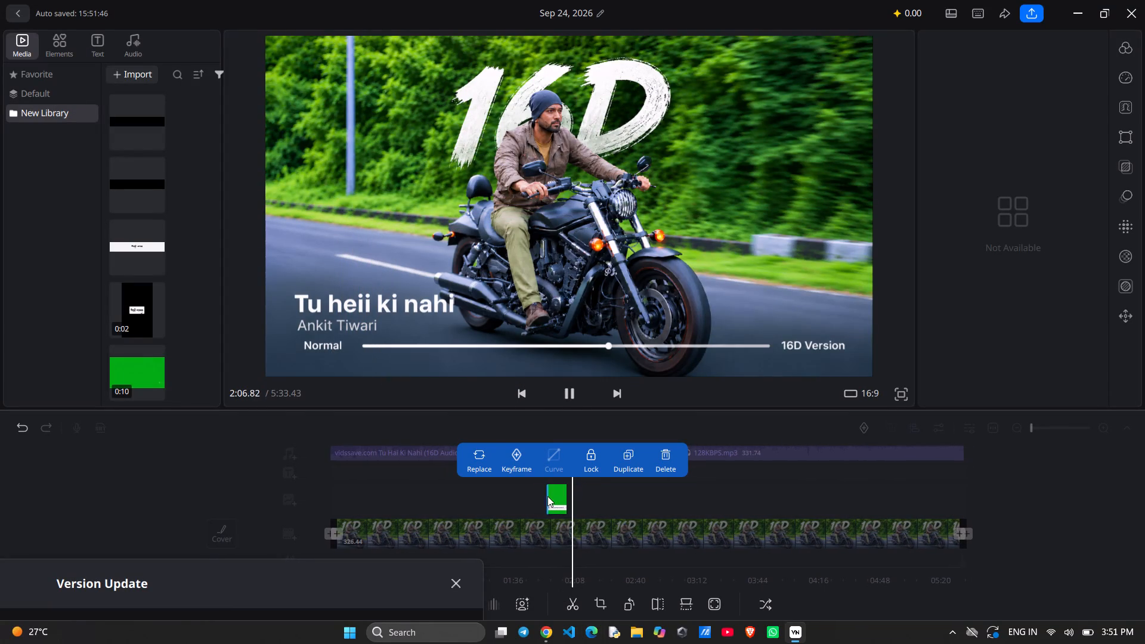
# Reposition the green-screen subscribe overlay against the bottom edge of the frame, slightly left of centre.
pyautogui.press('space')
pyautogui.moveTo(599, 493); pyautogui.dragTo(603, 493)
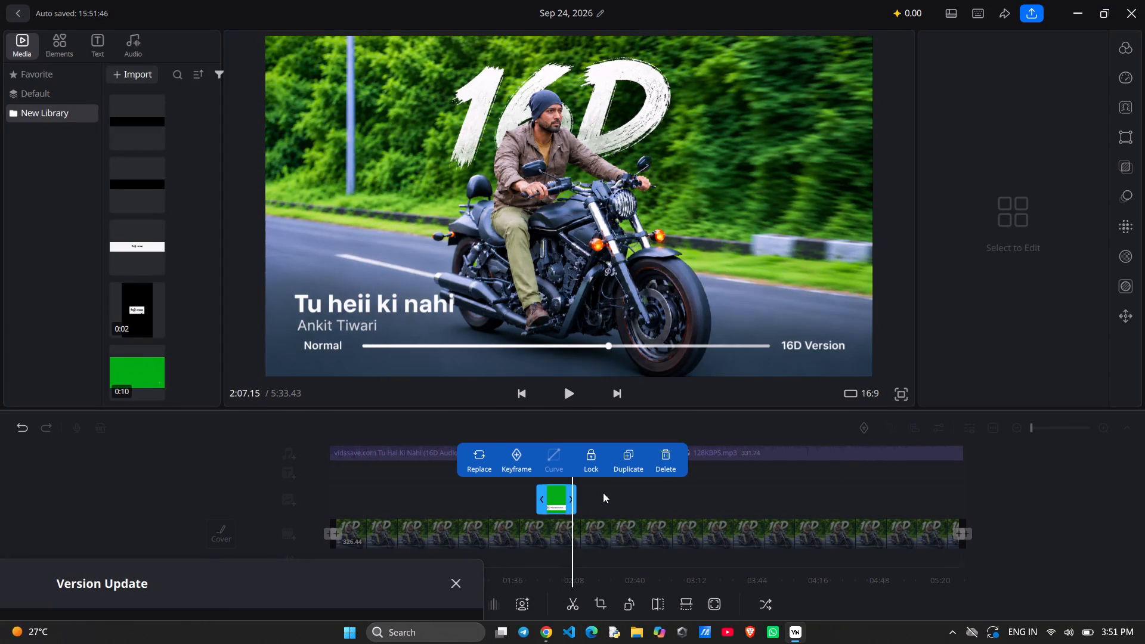
pyautogui.moveTo(603, 493); pyautogui.dragTo(642, 493)
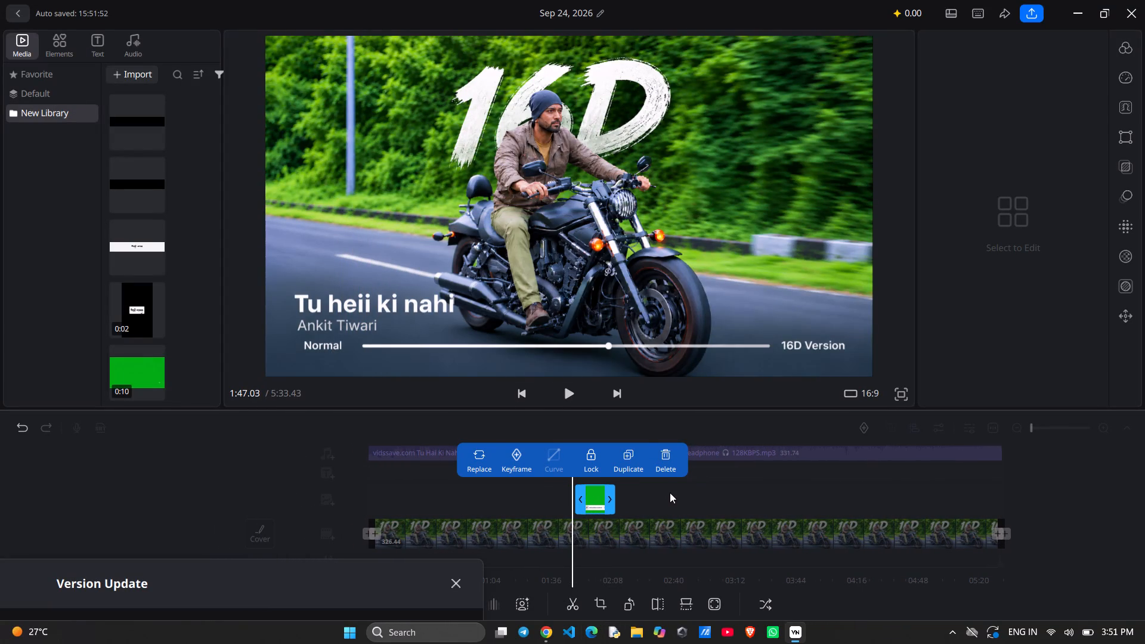
pyautogui.moveTo(673, 490); pyautogui.dragTo(660, 490)
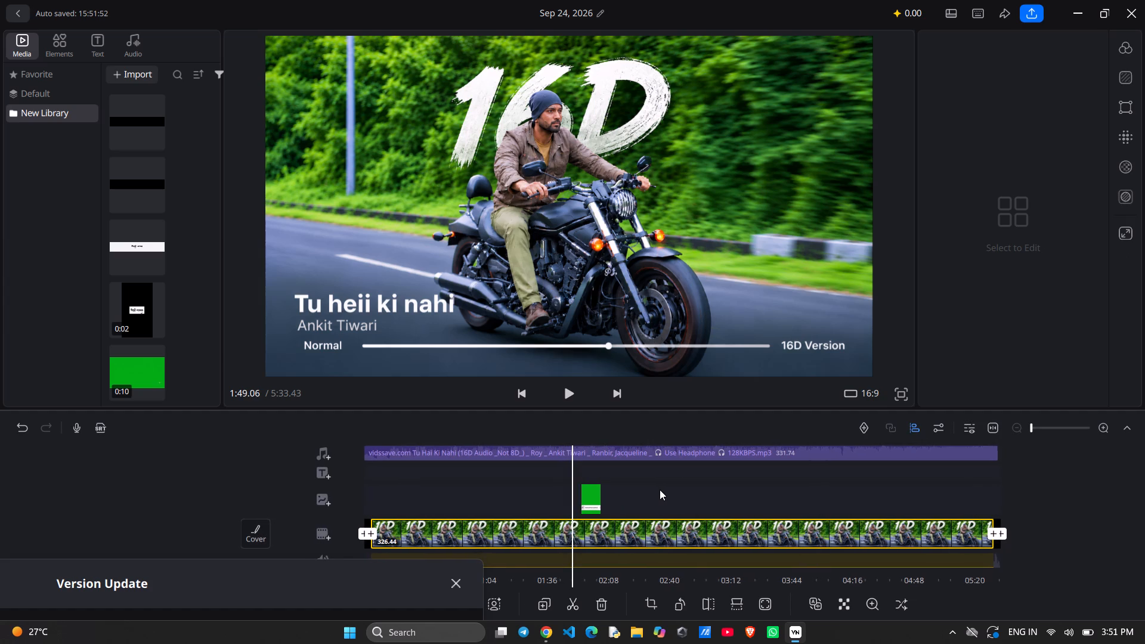
pyautogui.moveTo(660, 490); pyautogui.dragTo(650, 488)
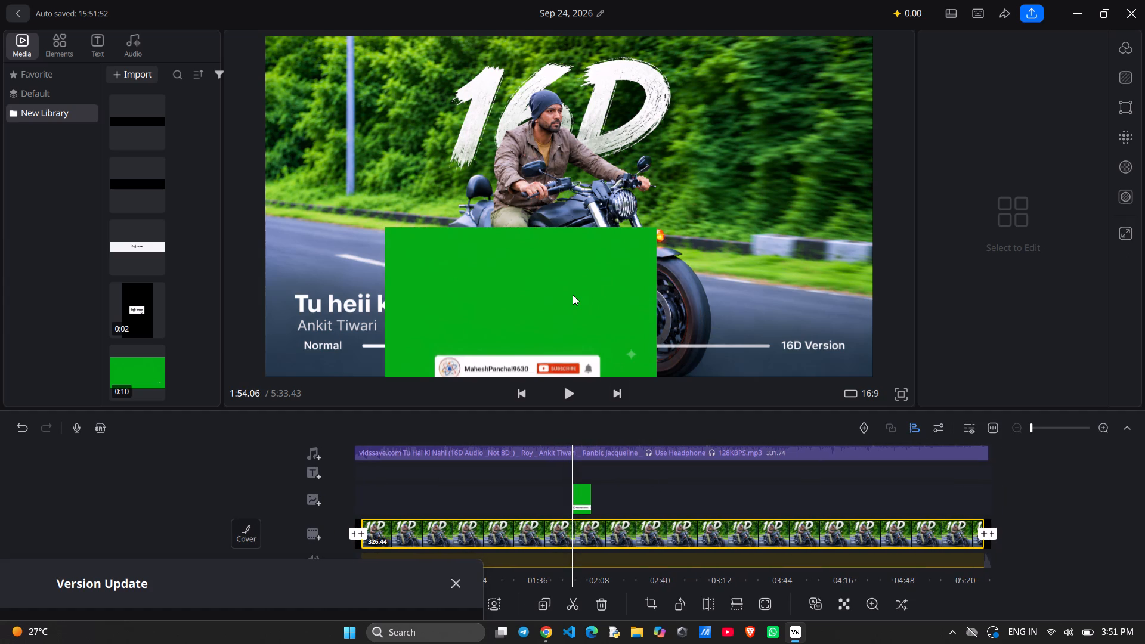
pyautogui.moveTo(572, 295); pyautogui.dragTo(580, 280)
pyautogui.moveTo(580, 280); pyautogui.dragTo(583, 272)
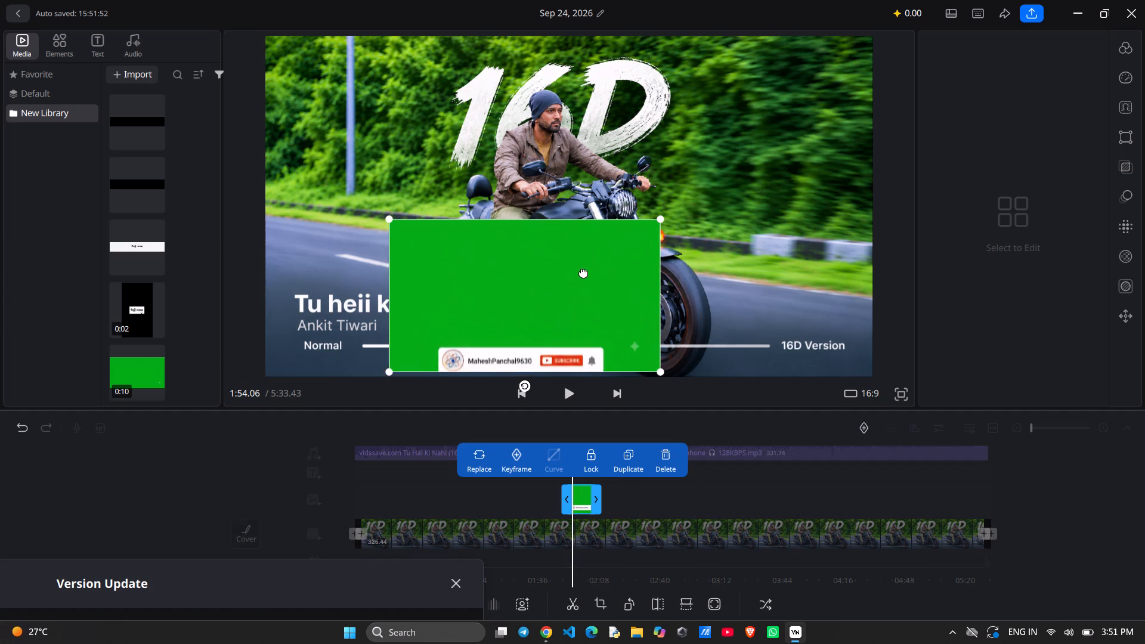
pyautogui.moveTo(583, 272); pyautogui.dragTo(589, 281)
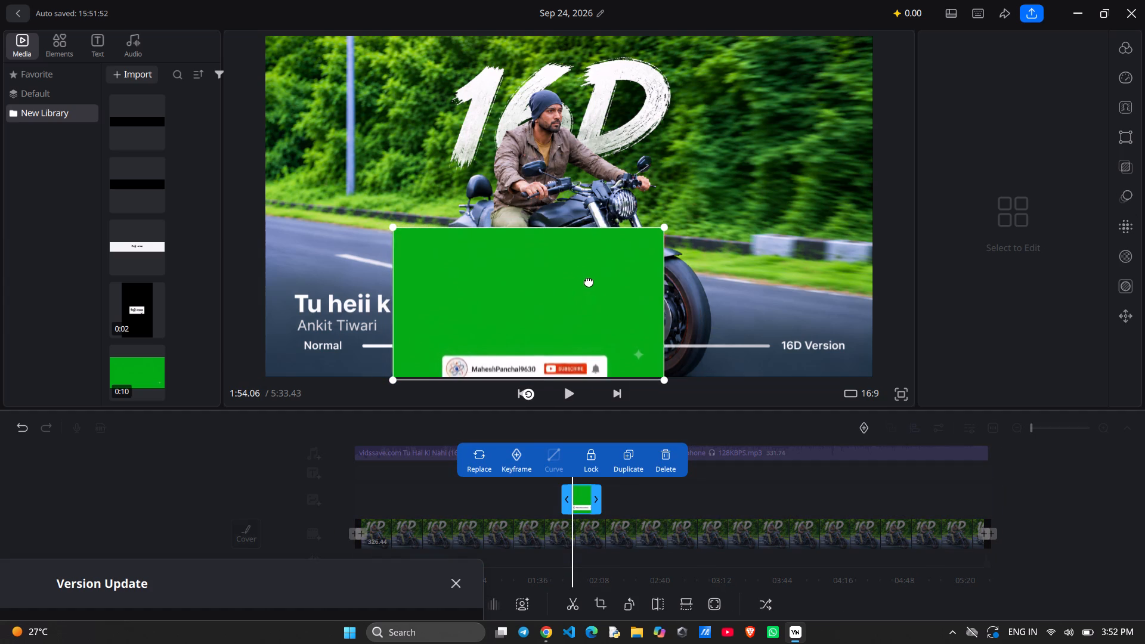
pyautogui.moveTo(589, 281); pyautogui.dragTo(605, 274)
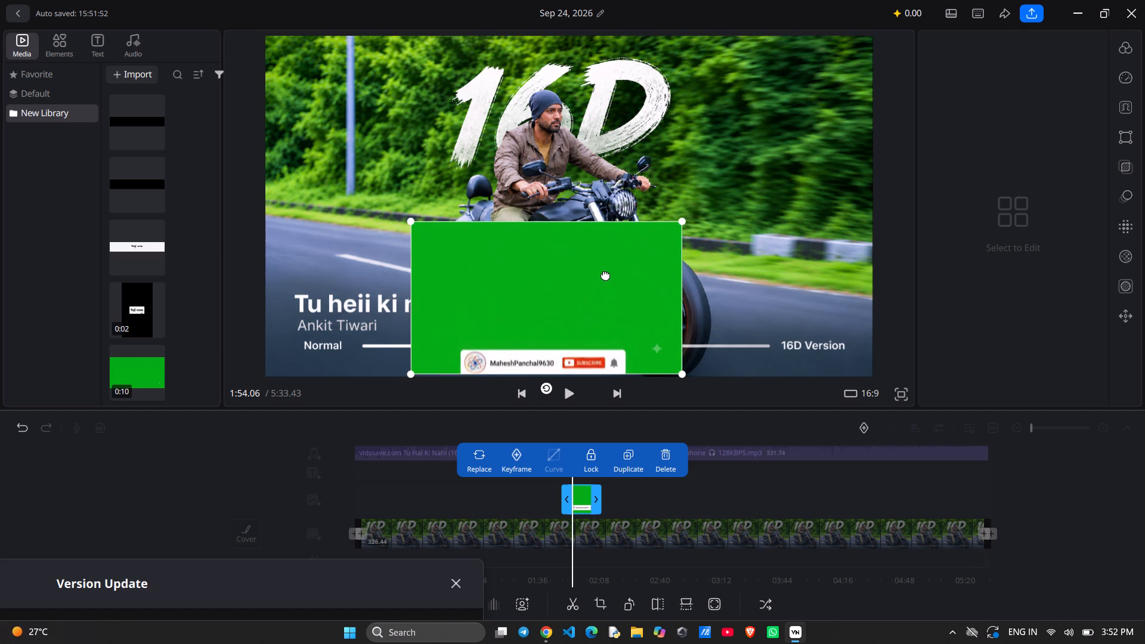
pyautogui.moveTo(605, 274); pyautogui.dragTo(614, 275)
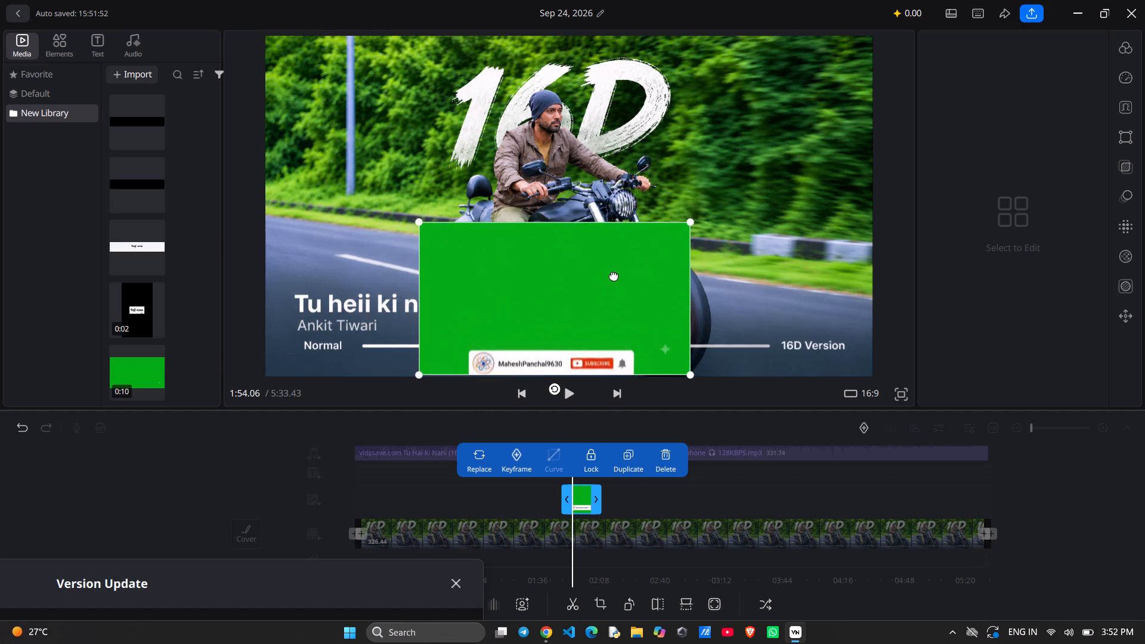
pyautogui.moveTo(614, 275); pyautogui.dragTo(614, 277)
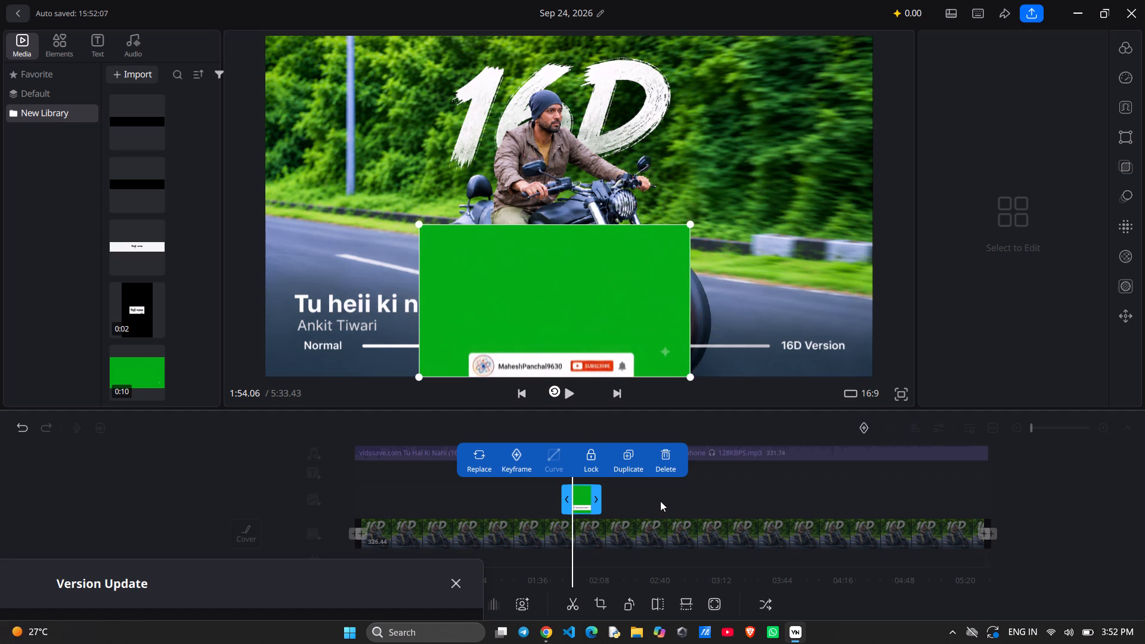
# Crop the green-screen overlay around the subscribe banner at original proportions, cutting out the sparkle mark beside it.
pyautogui.moveTo(660, 499); pyautogui.dragTo(680, 485)
pyautogui.click(571, 385)
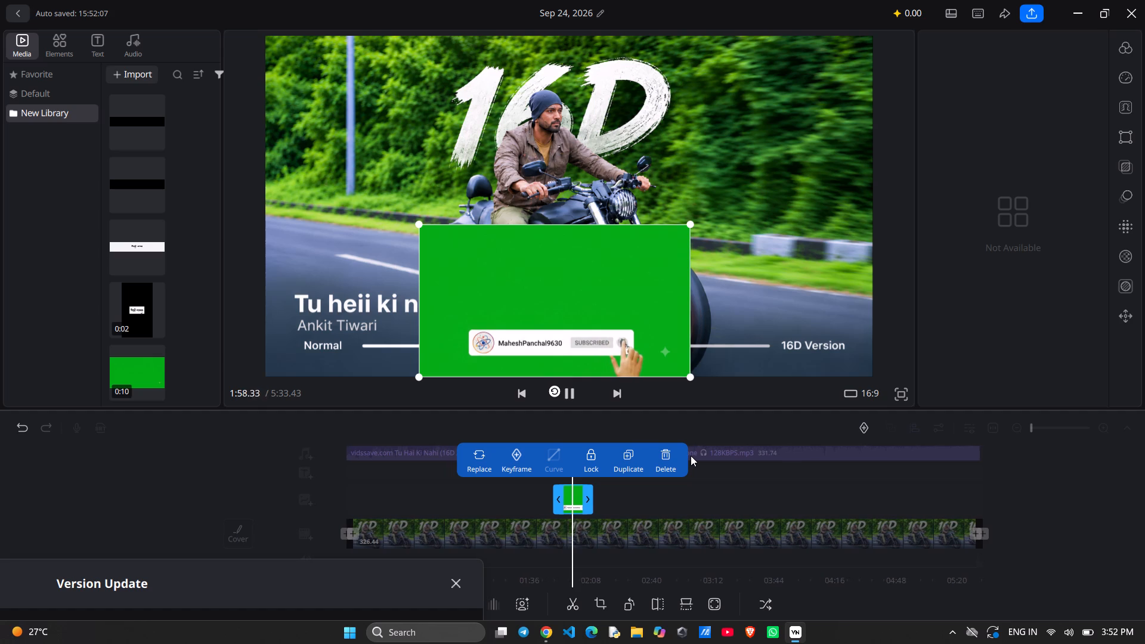
pyautogui.click(566, 395)
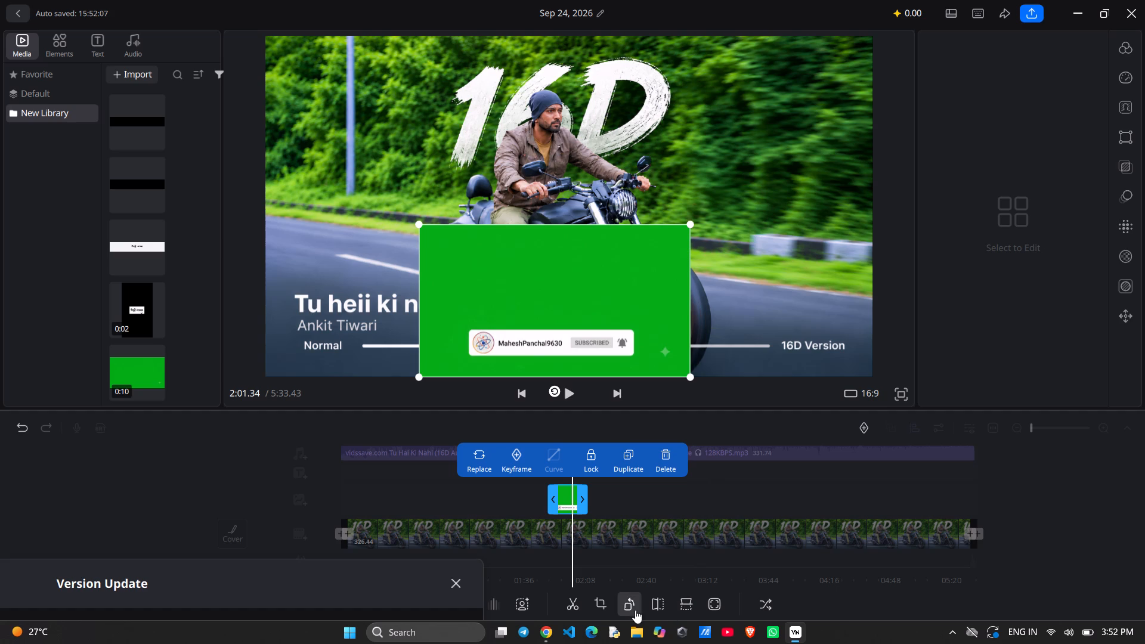
pyautogui.click(601, 599)
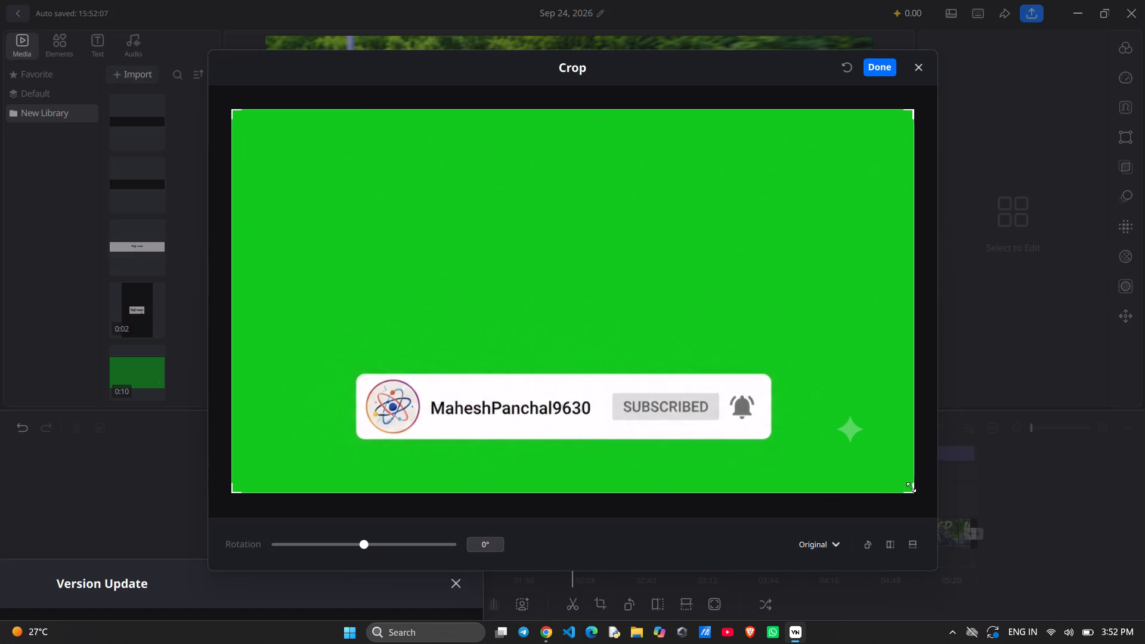
pyautogui.moveTo(912, 487); pyautogui.dragTo(814, 494)
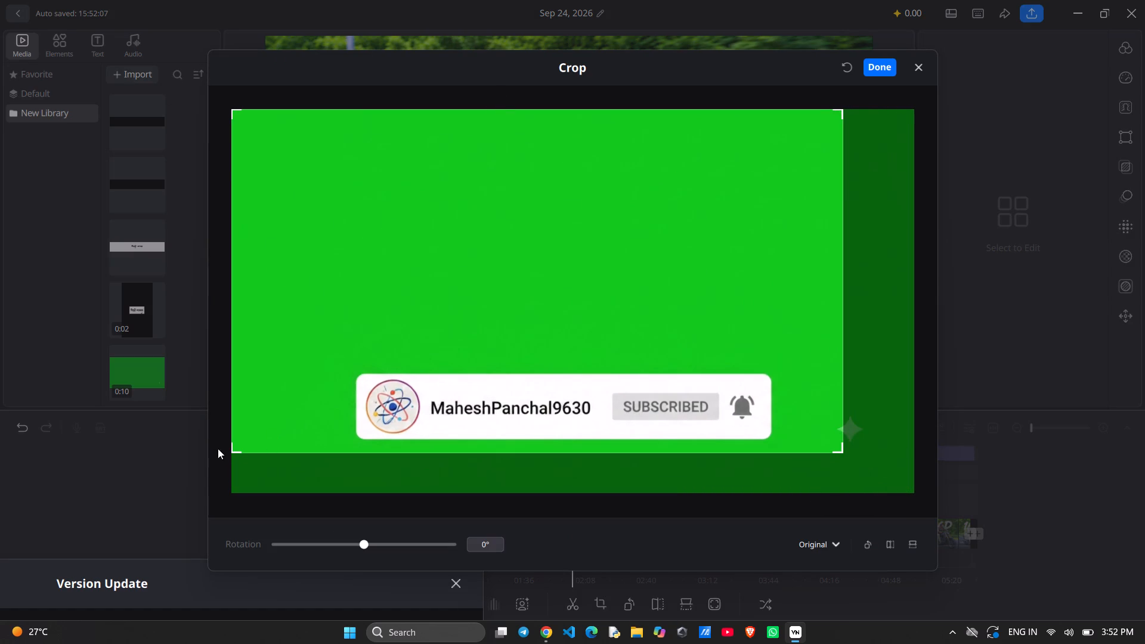
pyautogui.moveTo(230, 453); pyautogui.dragTo(261, 453)
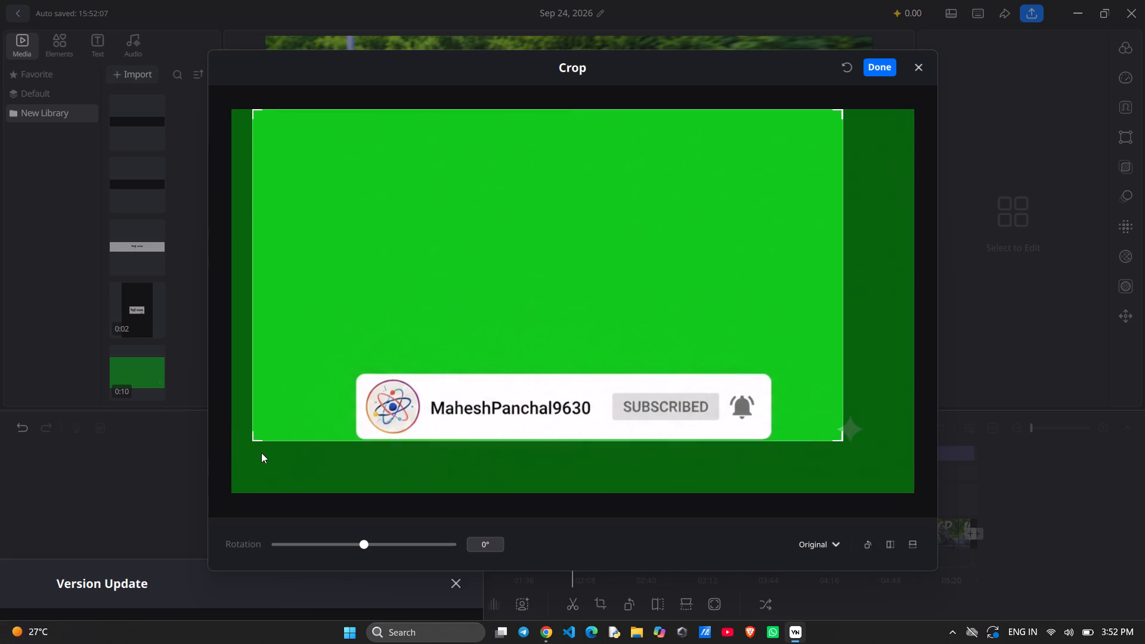
pyautogui.moveTo(261, 453); pyautogui.dragTo(267, 450)
pyautogui.moveTo(488, 308); pyautogui.dragTo(477, 361)
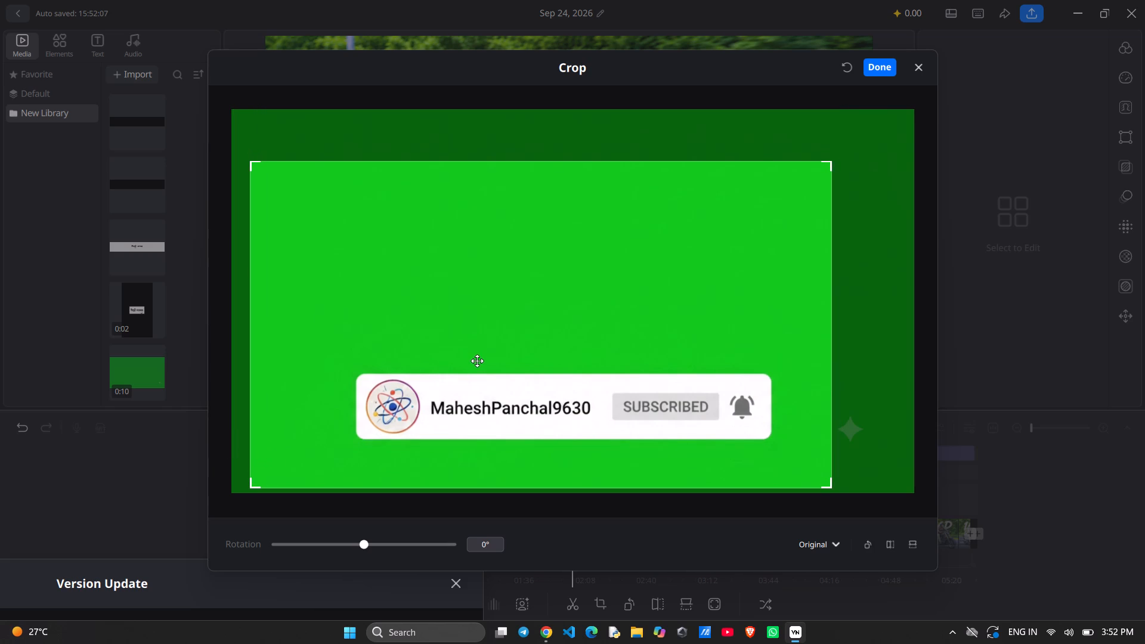
pyautogui.moveTo(477, 361); pyautogui.dragTo(409, 367)
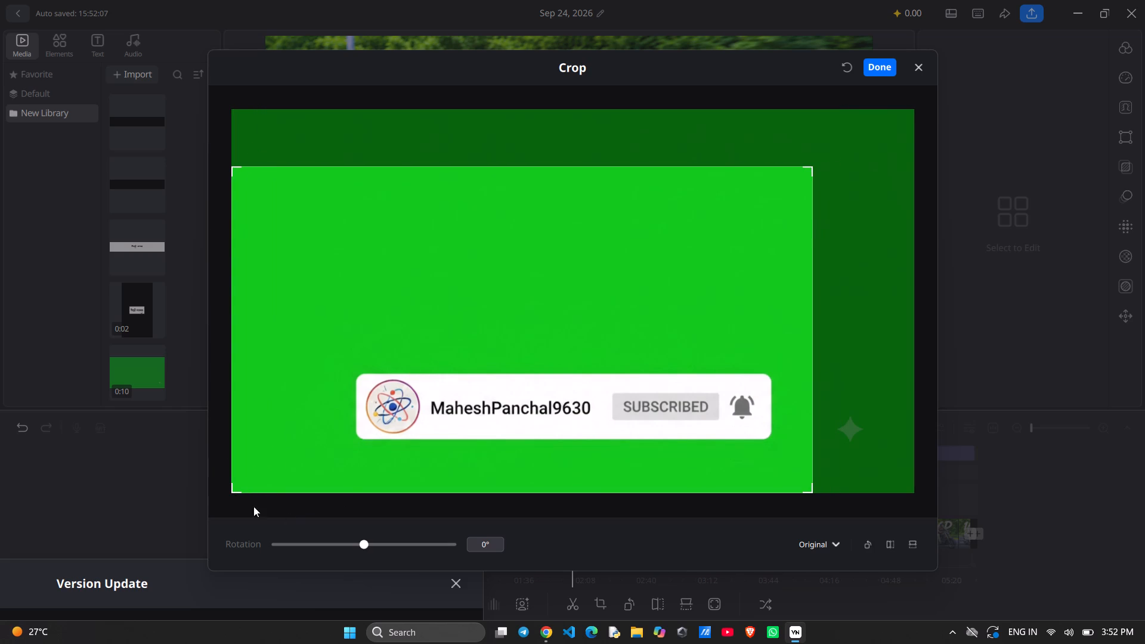
pyautogui.moveTo(233, 492); pyautogui.dragTo(290, 473)
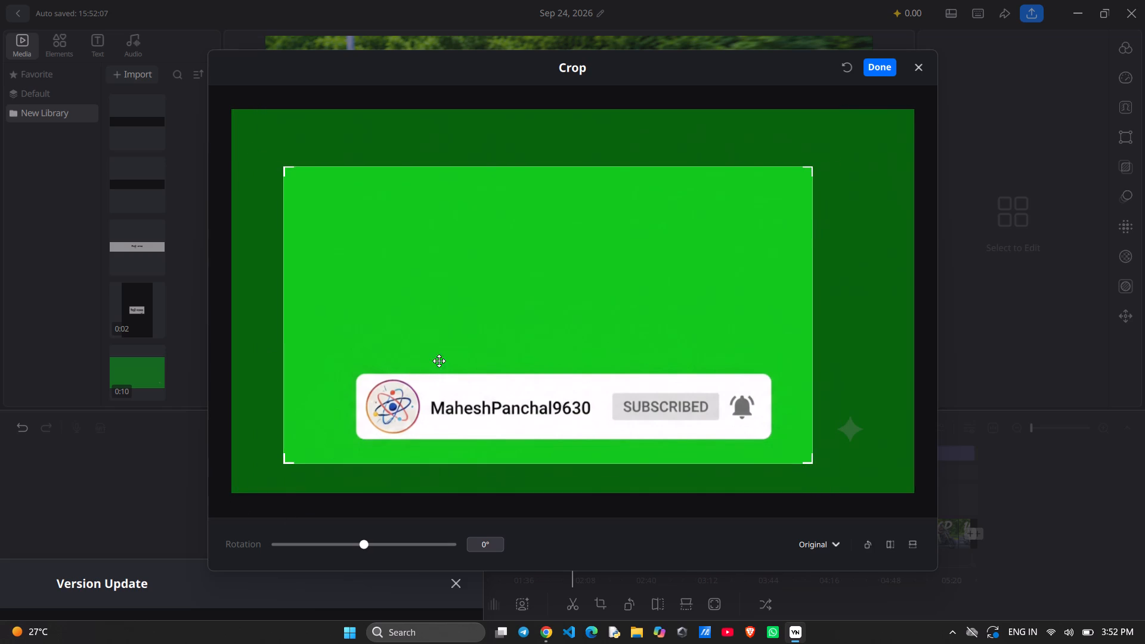
pyautogui.moveTo(471, 306); pyautogui.dragTo(487, 321)
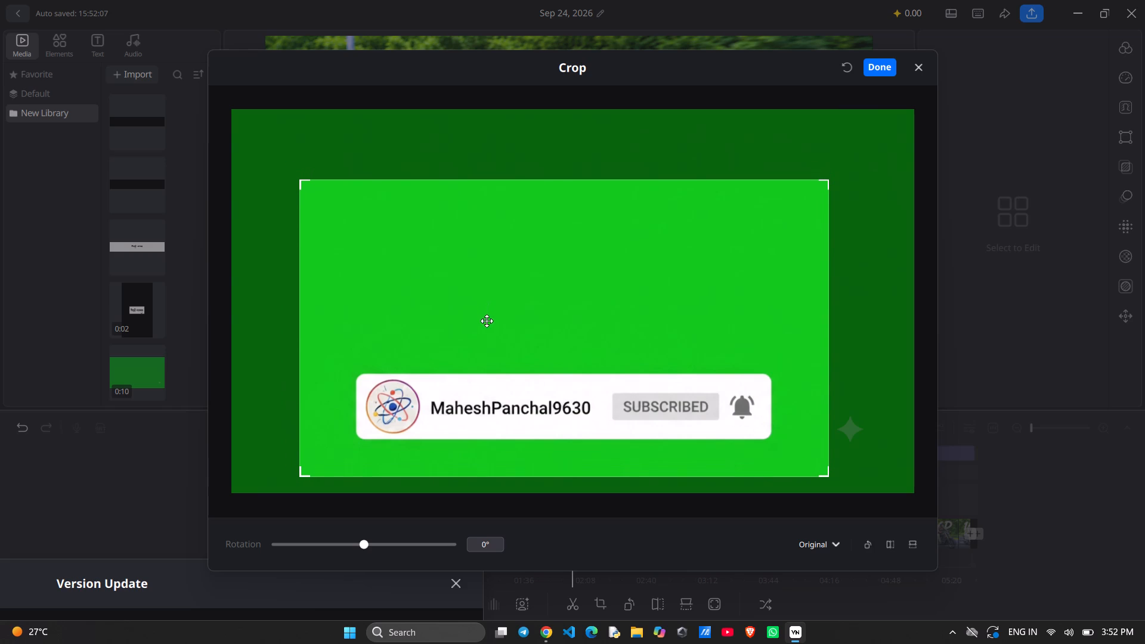
pyautogui.moveTo(487, 321); pyautogui.dragTo(487, 336)
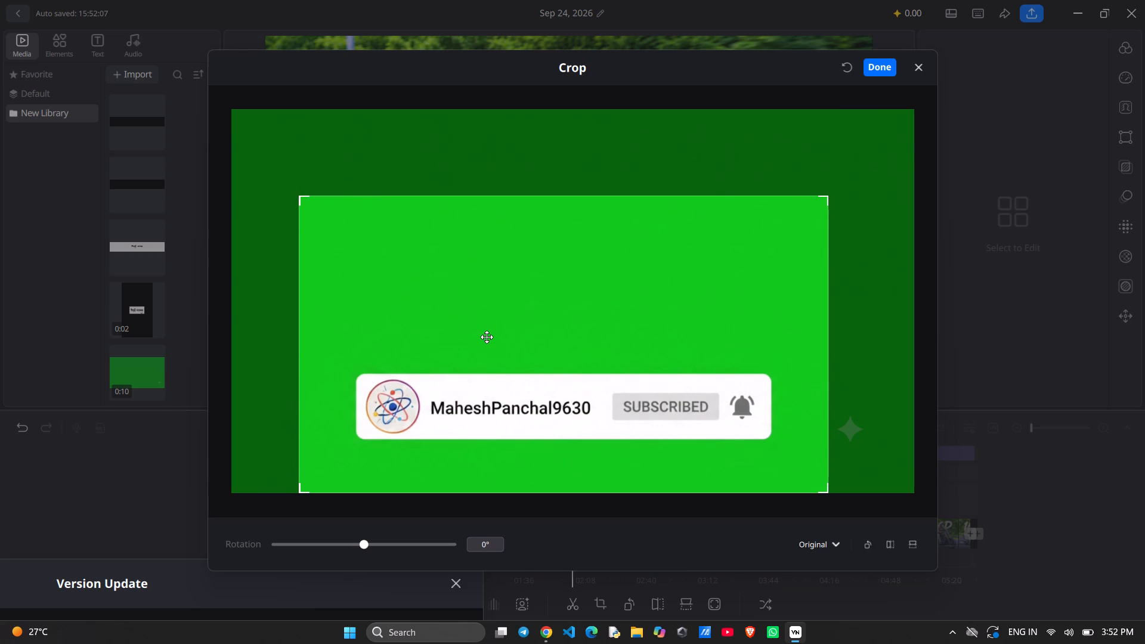
pyautogui.click(890, 61)
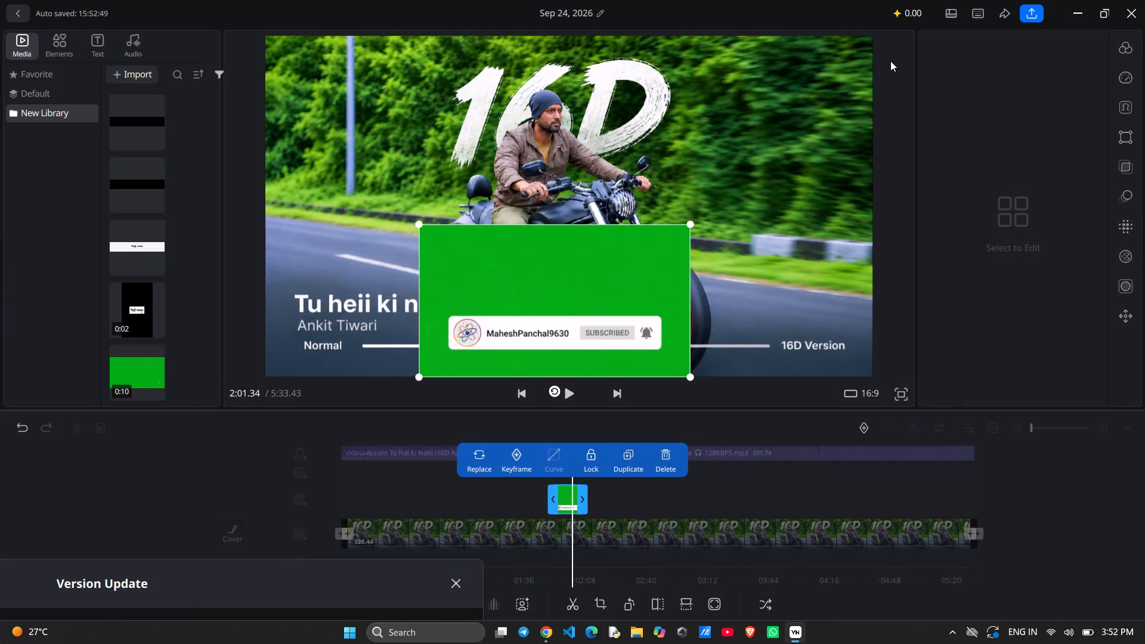
# Centre the cropped subscribe overlay horizontally, with its lower edge aligned to the bottom of the frame.
pyautogui.moveTo(577, 268); pyautogui.dragTo(584, 268)
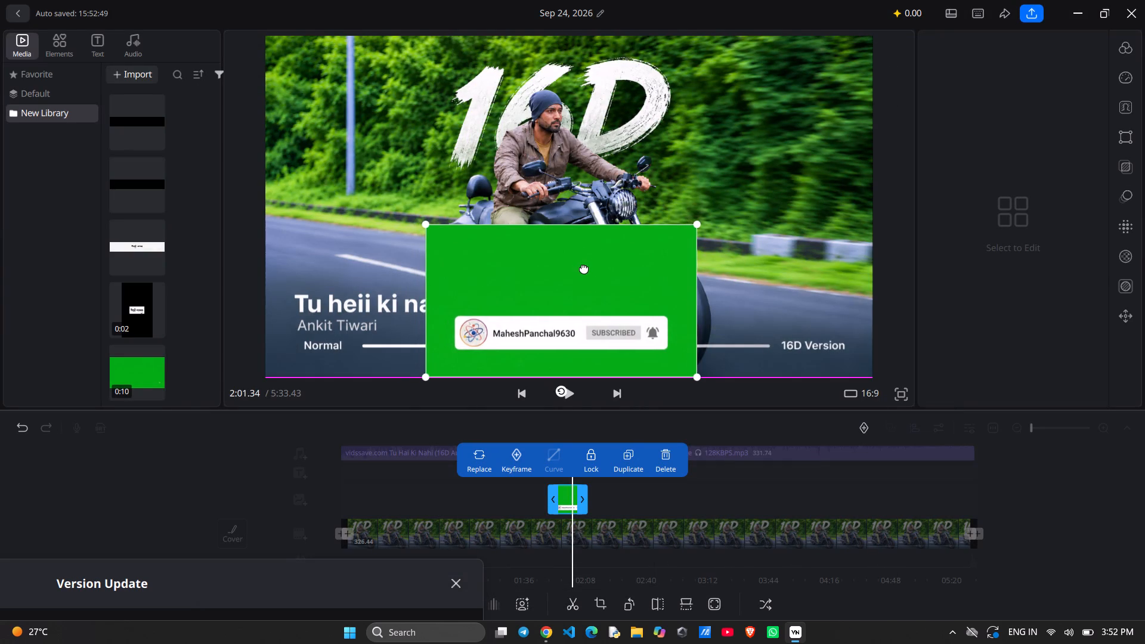
pyautogui.moveTo(584, 268); pyautogui.dragTo(592, 270)
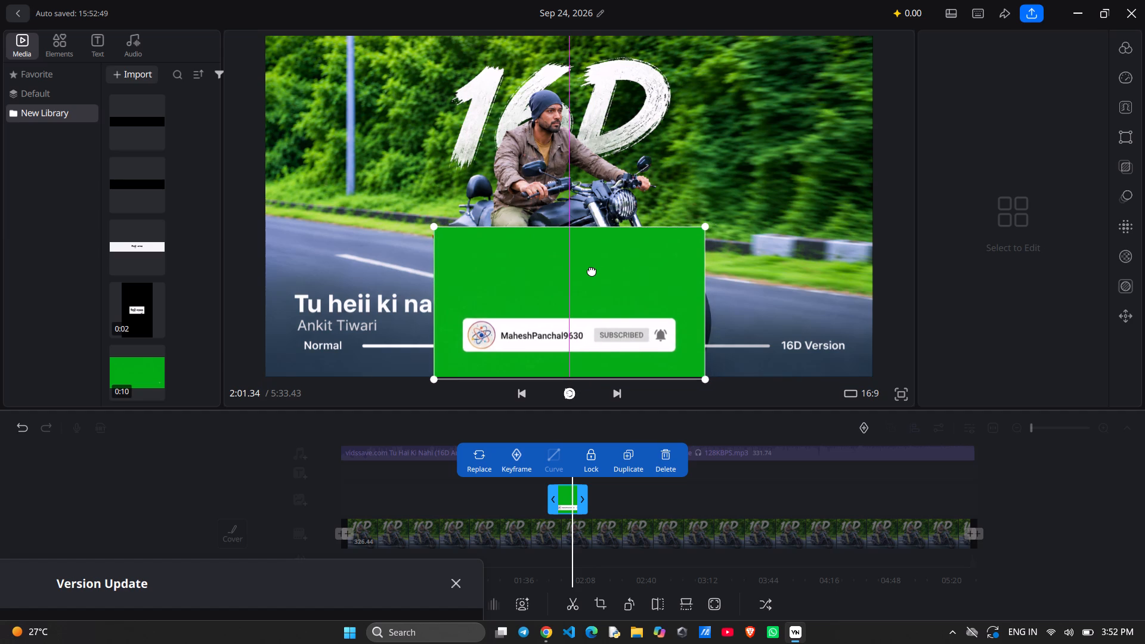
pyautogui.moveTo(592, 270); pyautogui.dragTo(591, 269)
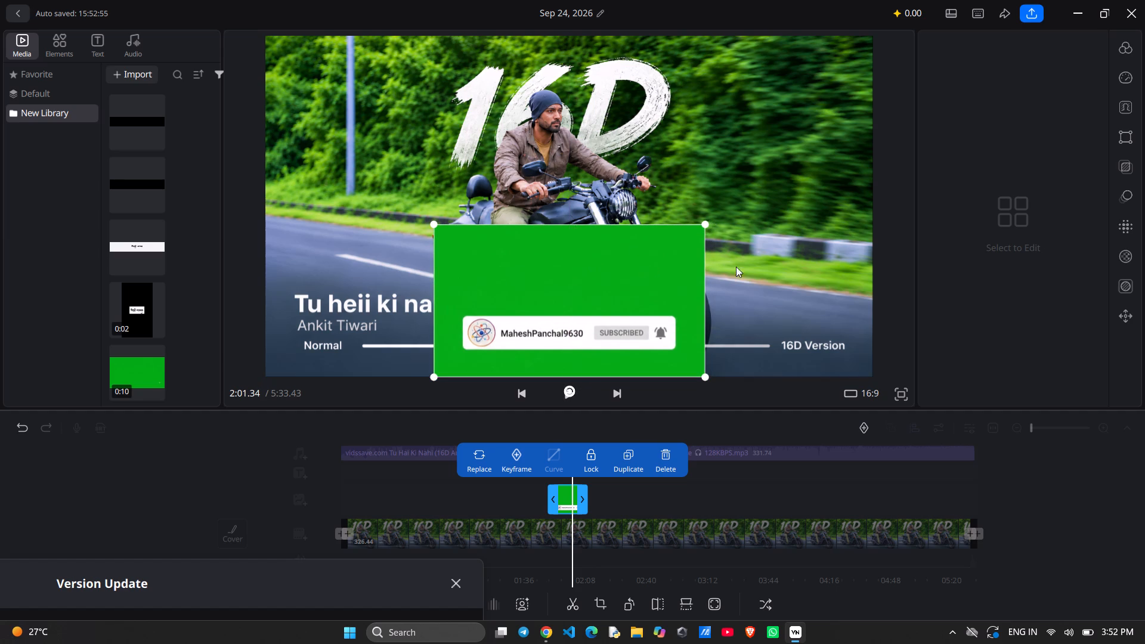
# Chroma-key the subscribe overlay by picking its green background, keeping intensity 25 and spill 50.
pyautogui.click(1121, 105)
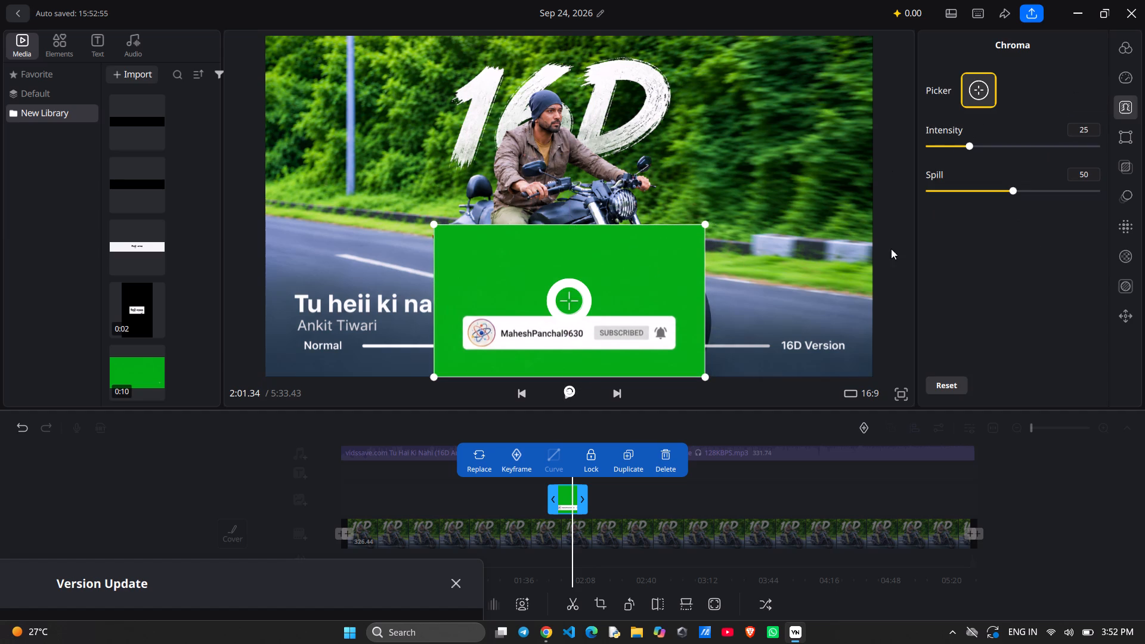
pyautogui.click(585, 275)
pyautogui.moveTo(567, 299); pyautogui.dragTo(568, 298)
pyautogui.moveTo(568, 298); pyautogui.dragTo(571, 290)
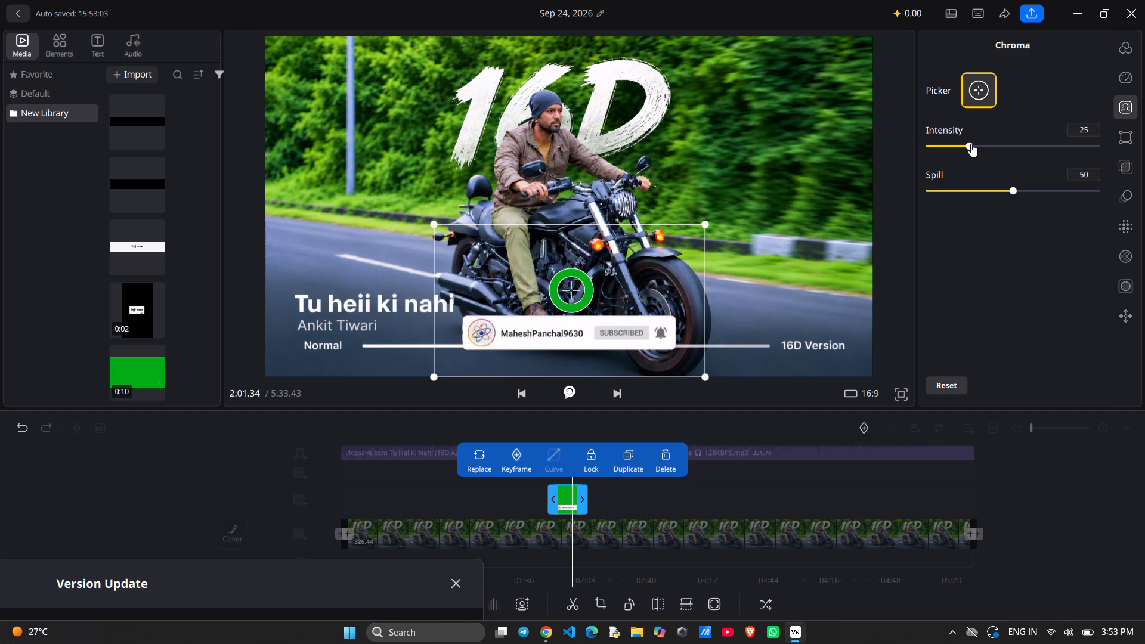
pyautogui.click(980, 280)
# Play back the timeline from 1:45 through the keyed subscribe overlay, dismissing the OneDrive backup notification.
pyautogui.moveTo(739, 503); pyautogui.dragTo(802, 500)
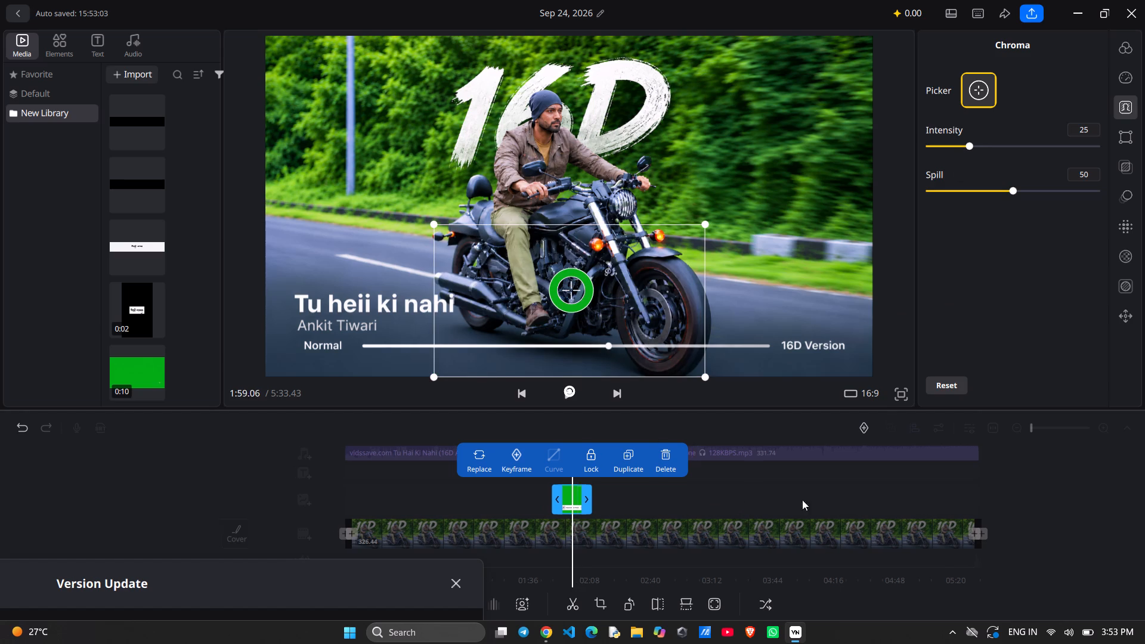
pyautogui.moveTo(802, 500); pyautogui.dragTo(805, 499)
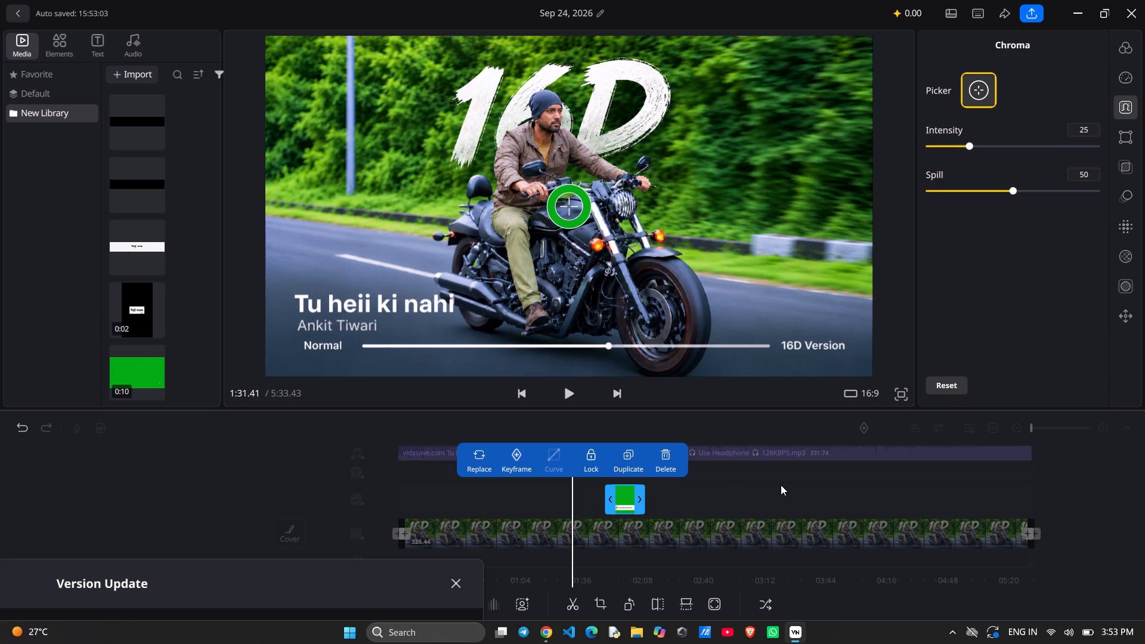
pyautogui.moveTo(781, 485); pyautogui.dragTo(739, 492)
pyautogui.click(739, 487)
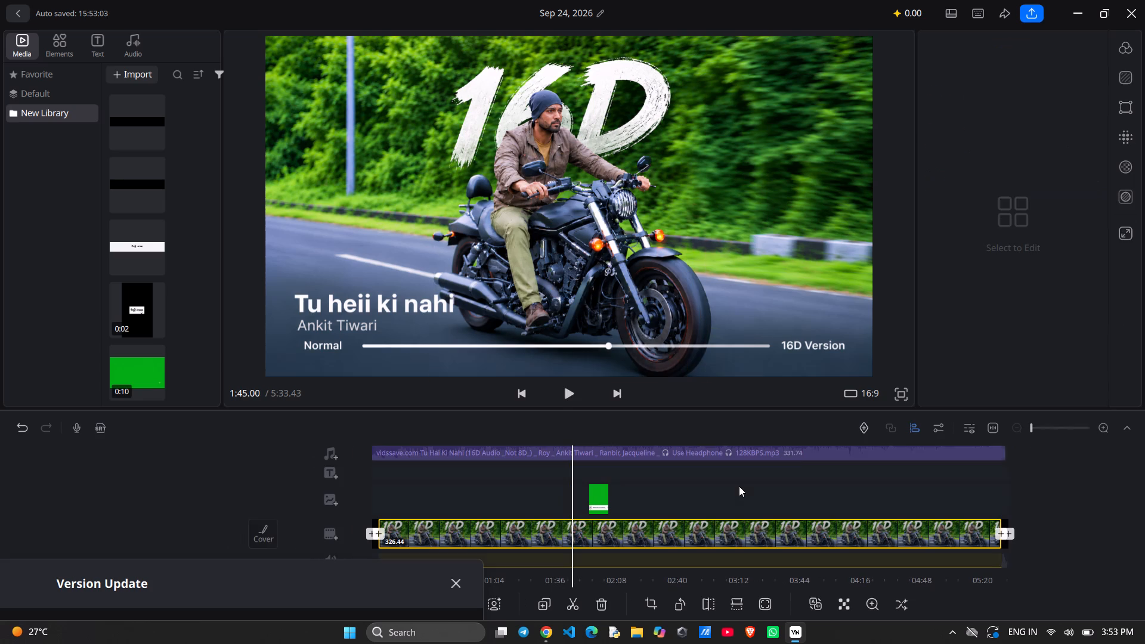
pyautogui.click(568, 386)
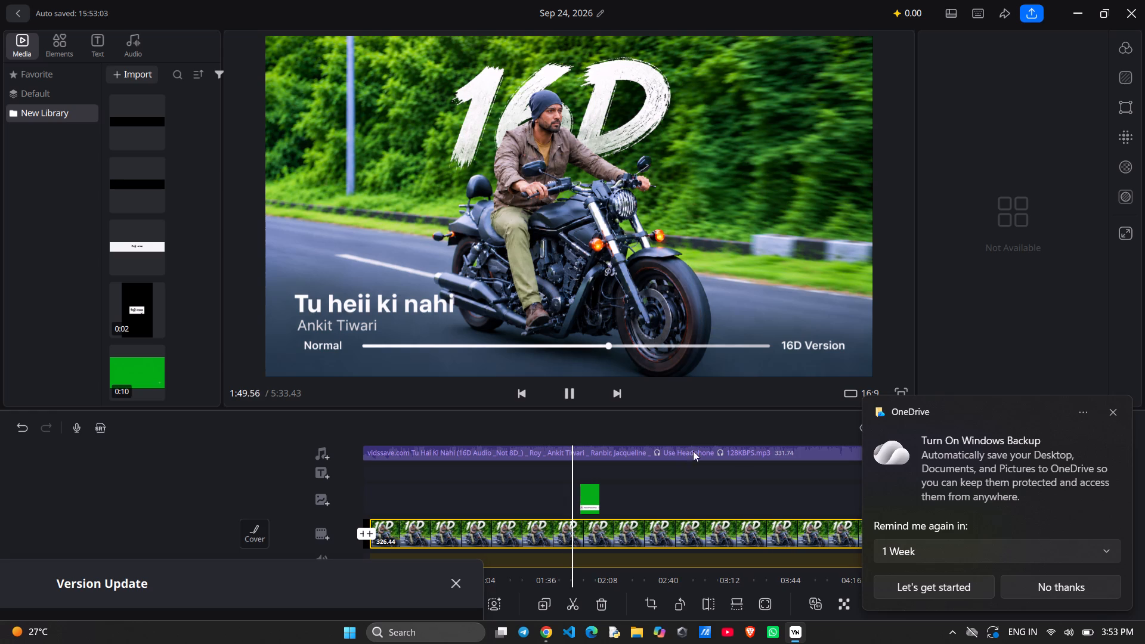
pyautogui.click(1109, 410)
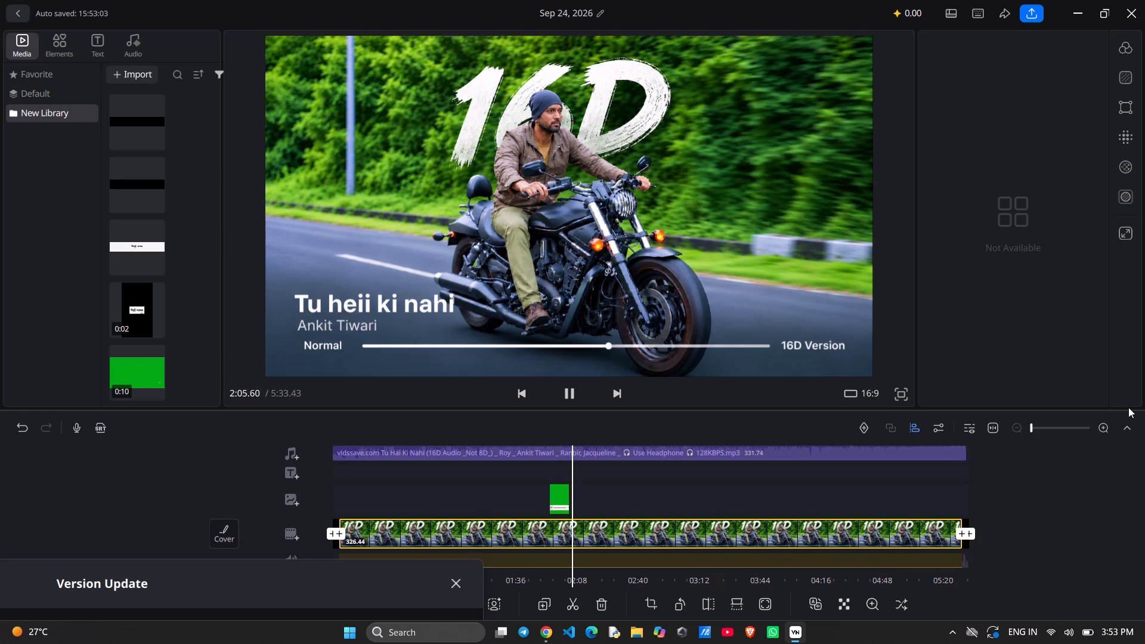
# Review the keyed overlay in full-screen preview, moving the Version Update window off the playback bar and seeking back to just before the overlay.
pyautogui.click(903, 401)
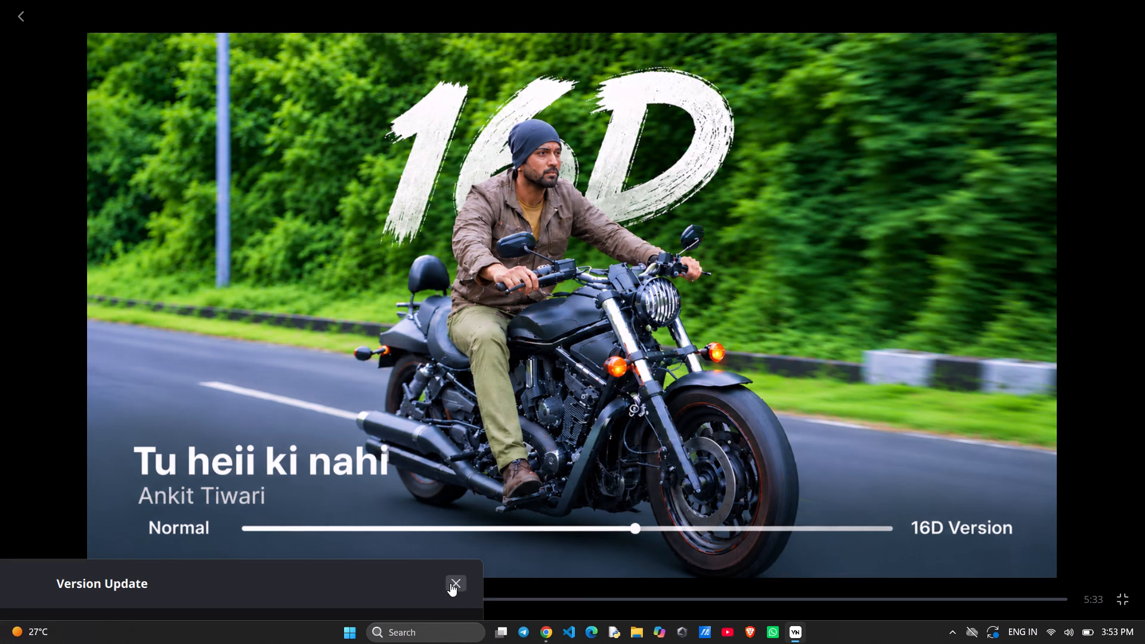
pyautogui.moveTo(378, 585); pyautogui.dragTo(1044, 201)
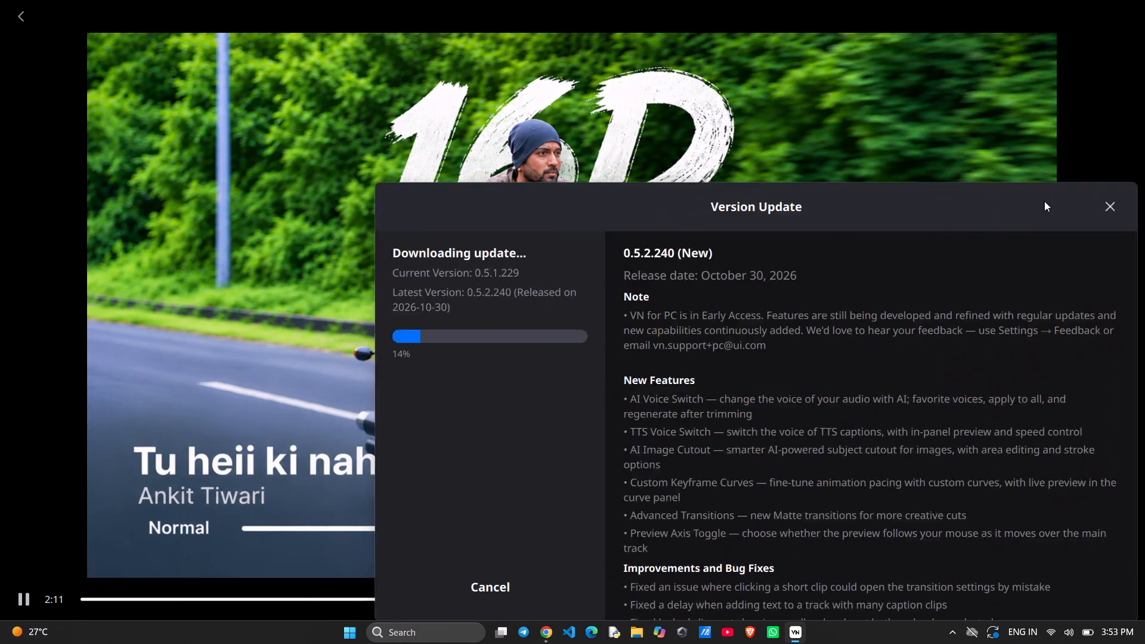
pyautogui.moveTo(1044, 201); pyautogui.dragTo(1038, 5)
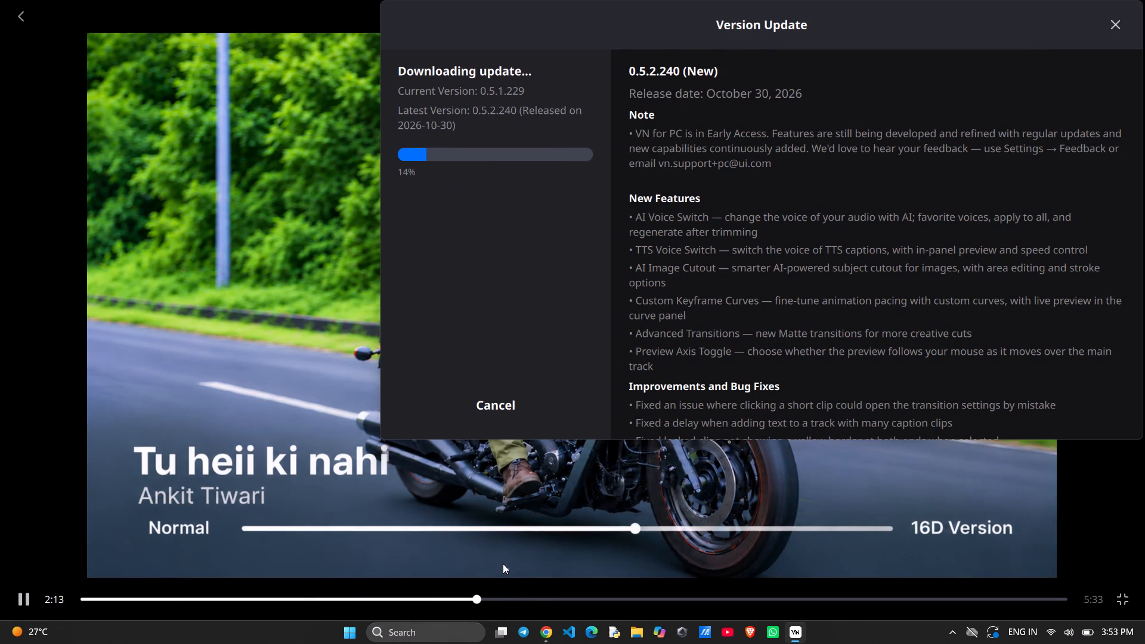
pyautogui.click(404, 598)
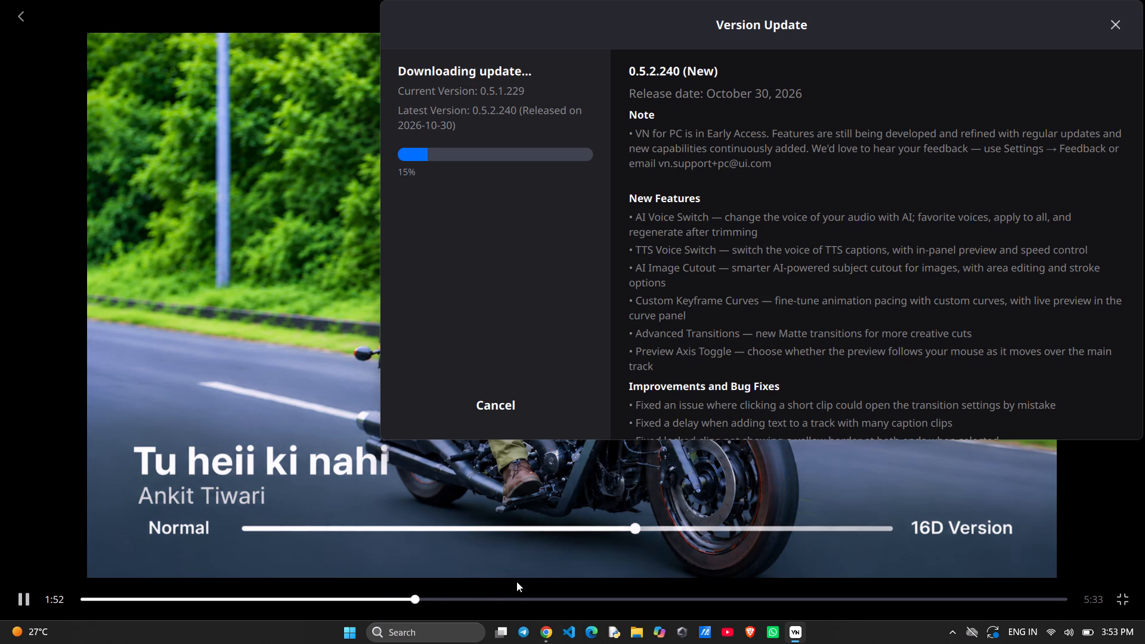
# Pause the full-screen preview at 2:00 on the subscribe overlay and move the Version Update window clear of the picture.
pyautogui.click(618, 475)
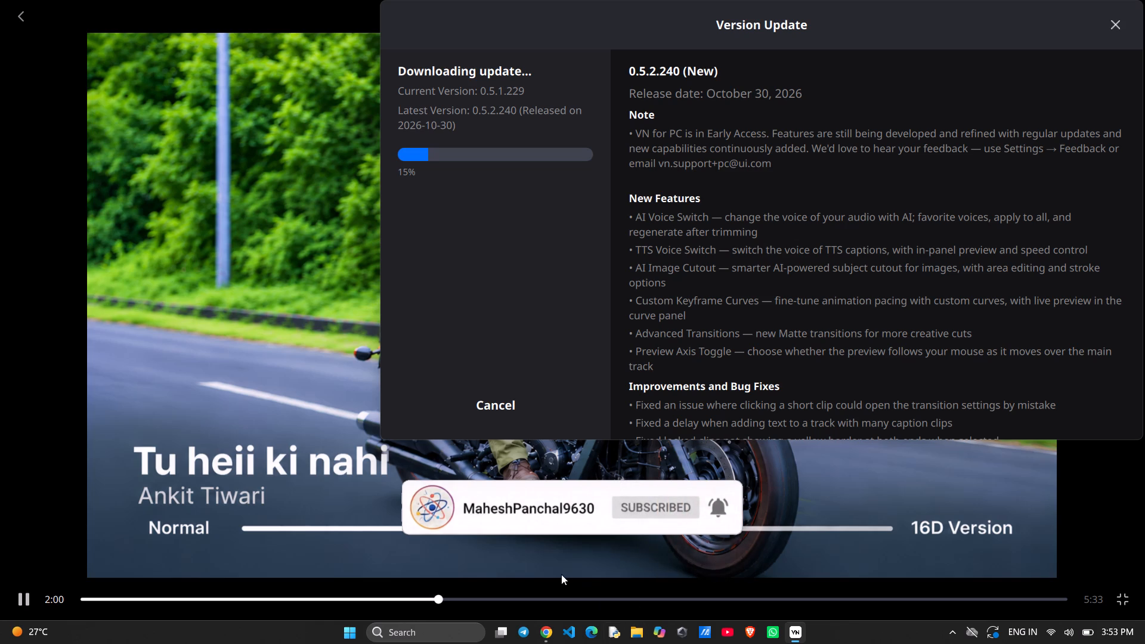
pyautogui.press('space')
pyautogui.moveTo(955, 95); pyautogui.dragTo(595, 158)
pyautogui.moveTo(595, 158); pyautogui.dragTo(593, 162)
pyautogui.moveTo(753, 216); pyautogui.dragTo(668, 304)
pyautogui.moveTo(561, 271); pyautogui.dragTo(465, 326)
pyautogui.moveTo(465, 326); pyautogui.dragTo(505, 279)
pyautogui.moveTo(798, 17); pyautogui.dragTo(511, 287)
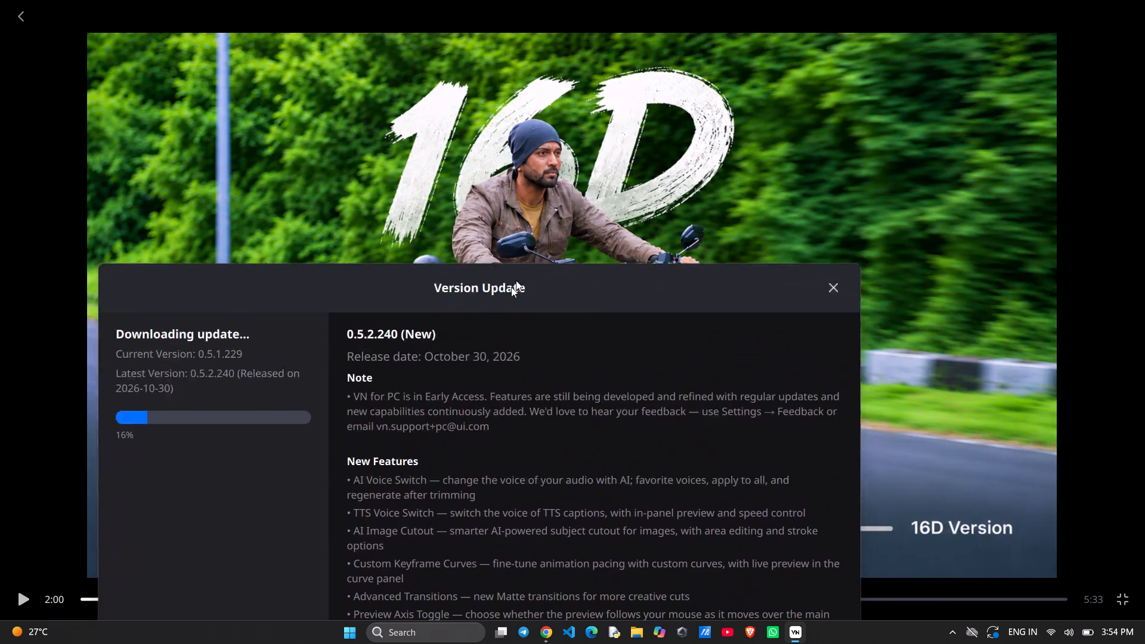
pyautogui.moveTo(511, 287); pyautogui.dragTo(0, 620)
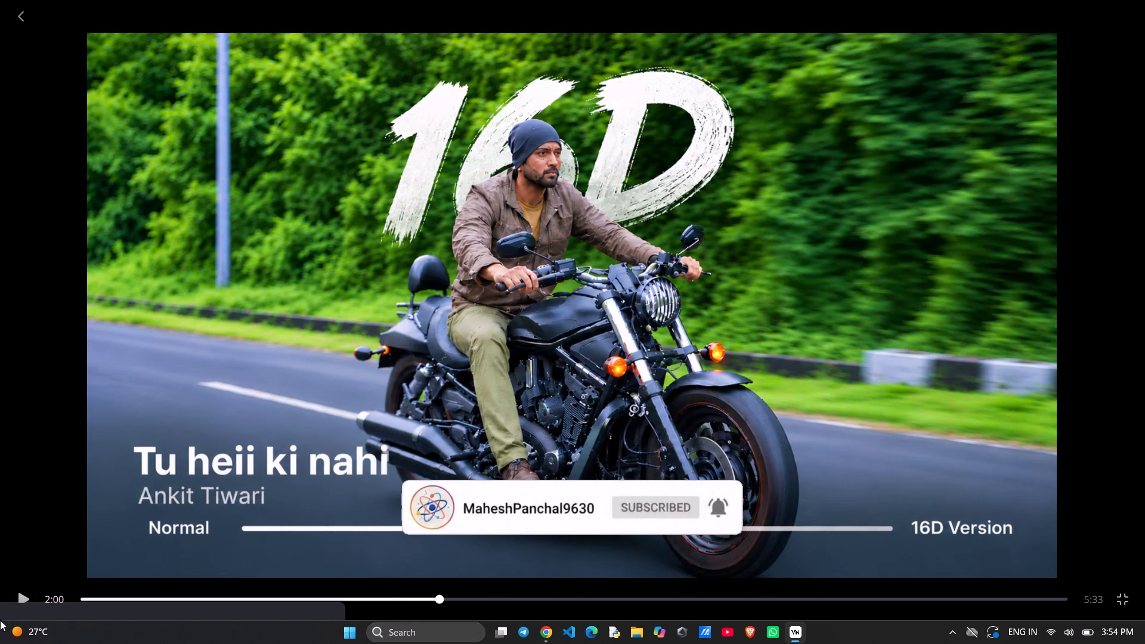
pyautogui.moveTo(0, 620); pyautogui.dragTo(0, 620)
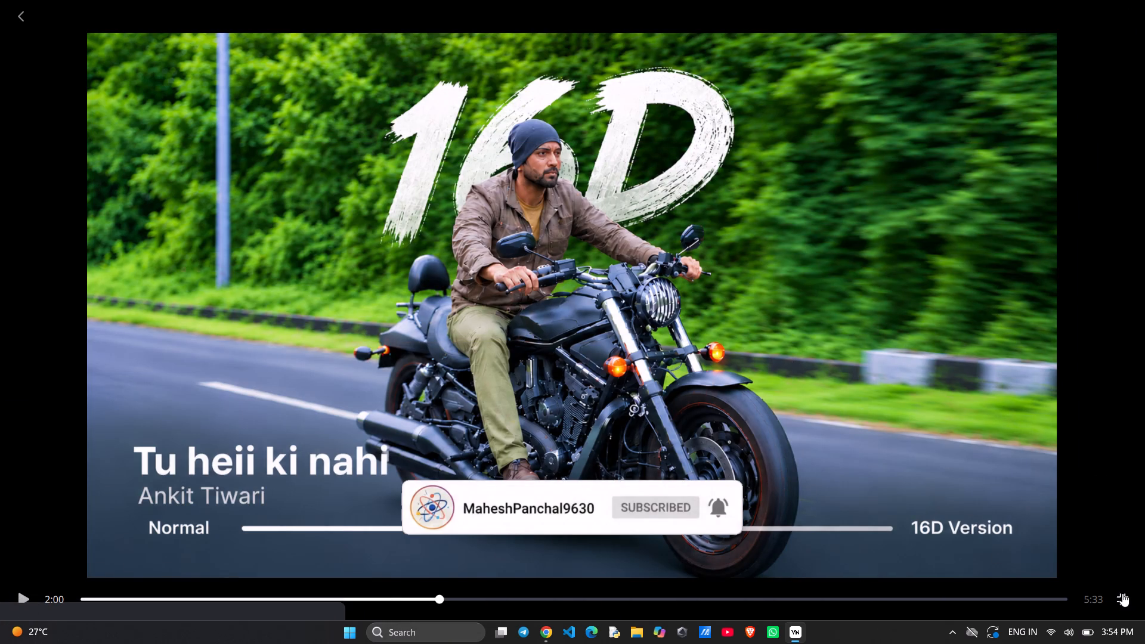
# Leave full-screen preview and lower the subscribe overlay until its banner sits over the Normal–16D Version slider line, keeping it horizontally centred.
pyautogui.click(1124, 593)
pyautogui.click(584, 325)
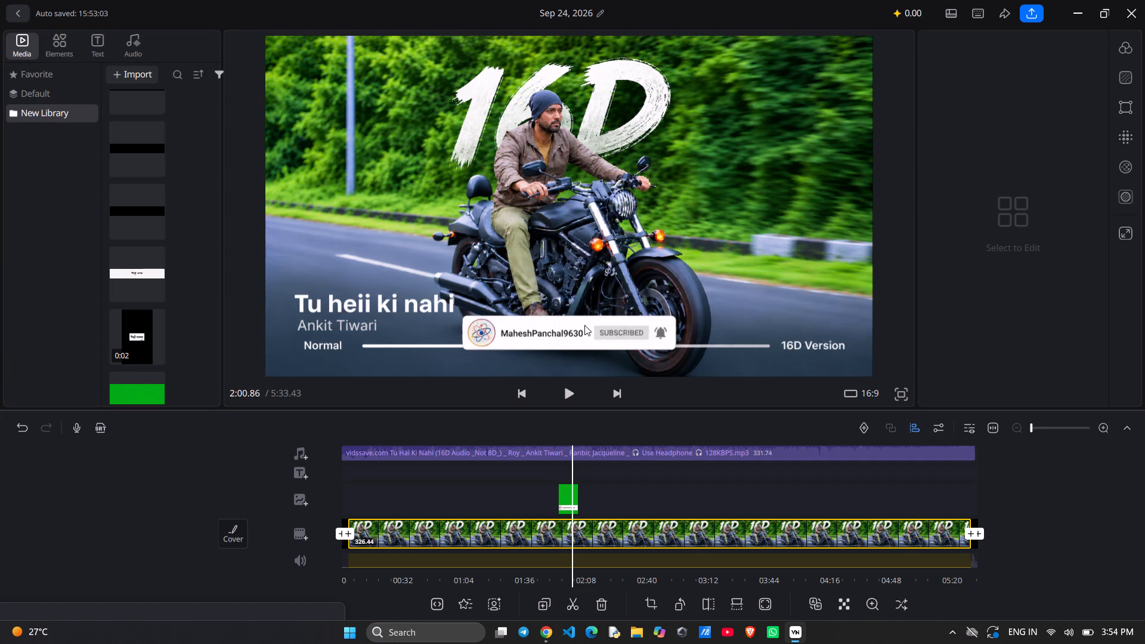
pyautogui.moveTo(584, 325); pyautogui.dragTo(583, 336)
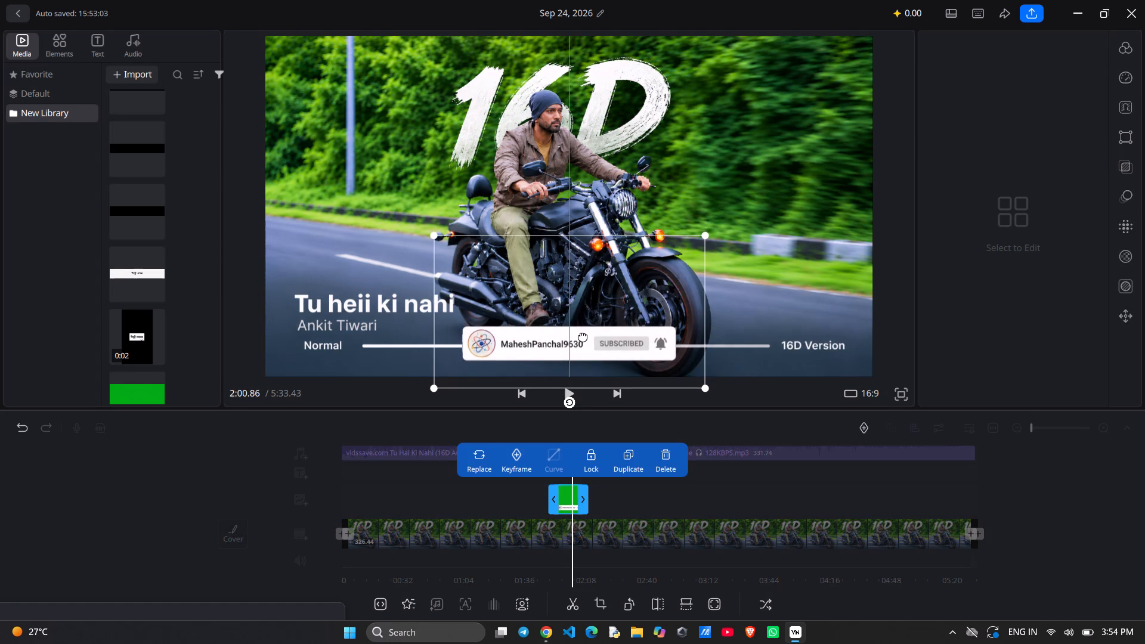
pyautogui.moveTo(583, 336); pyautogui.dragTo(583, 337)
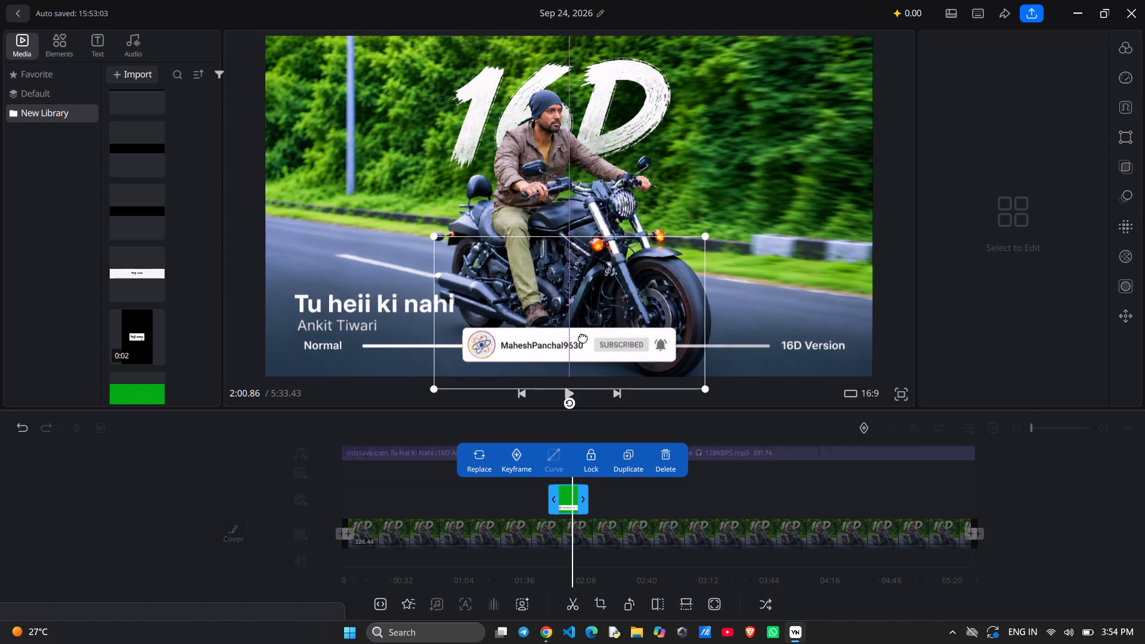
pyautogui.moveTo(583, 337); pyautogui.dragTo(582, 338)
pyautogui.moveTo(761, 497); pyautogui.dragTo(761, 498)
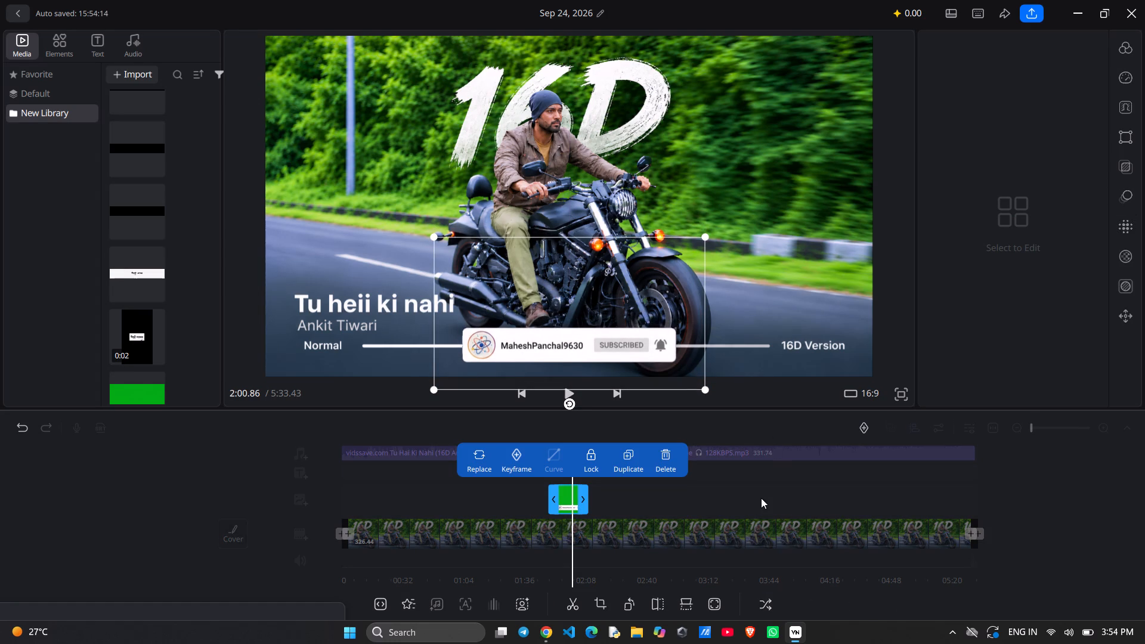
pyautogui.moveTo(761, 498); pyautogui.dragTo(809, 494)
# Play back the timeline to check the repositioned subscribe overlay.
pyautogui.press('space')
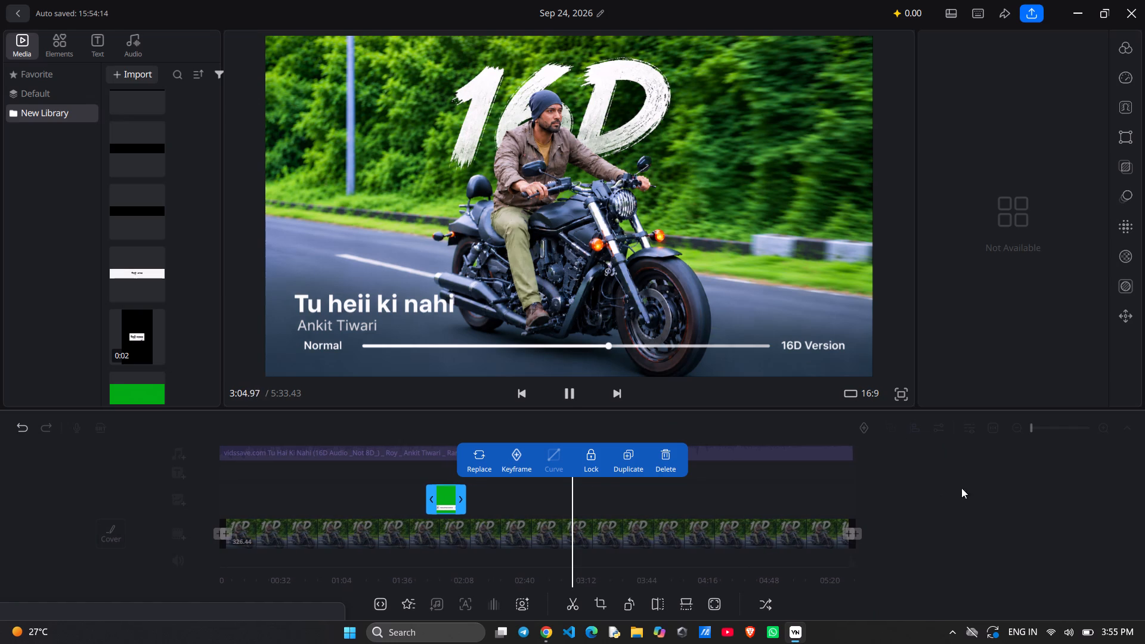
pyautogui.moveTo(961, 488); pyautogui.dragTo(1129, 501)
pyautogui.press('space')
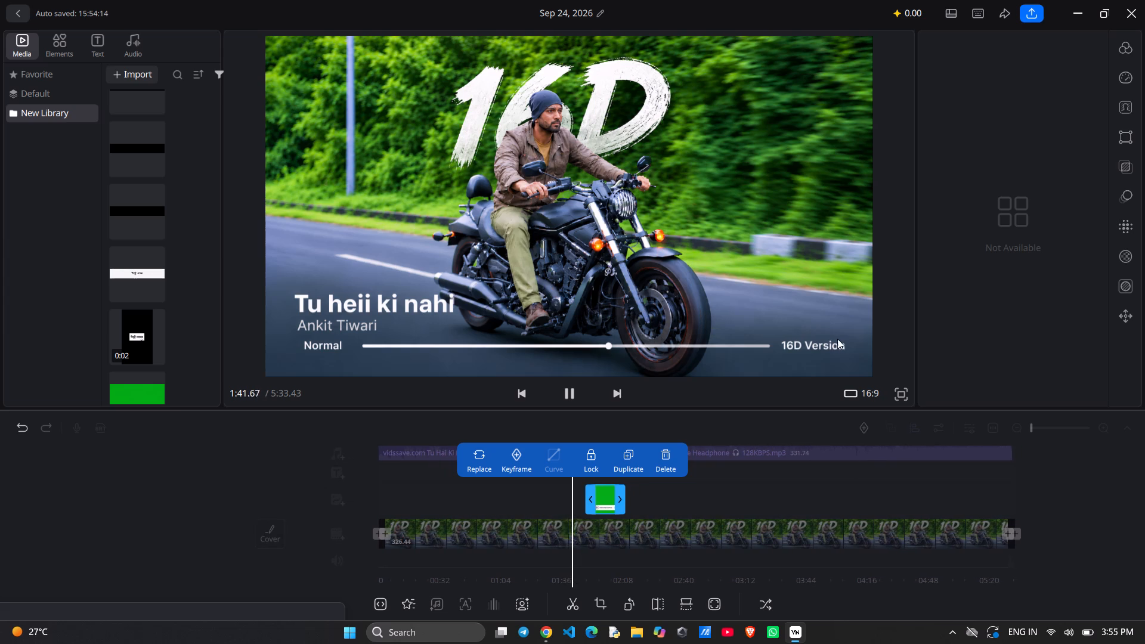
pyautogui.click(763, 501)
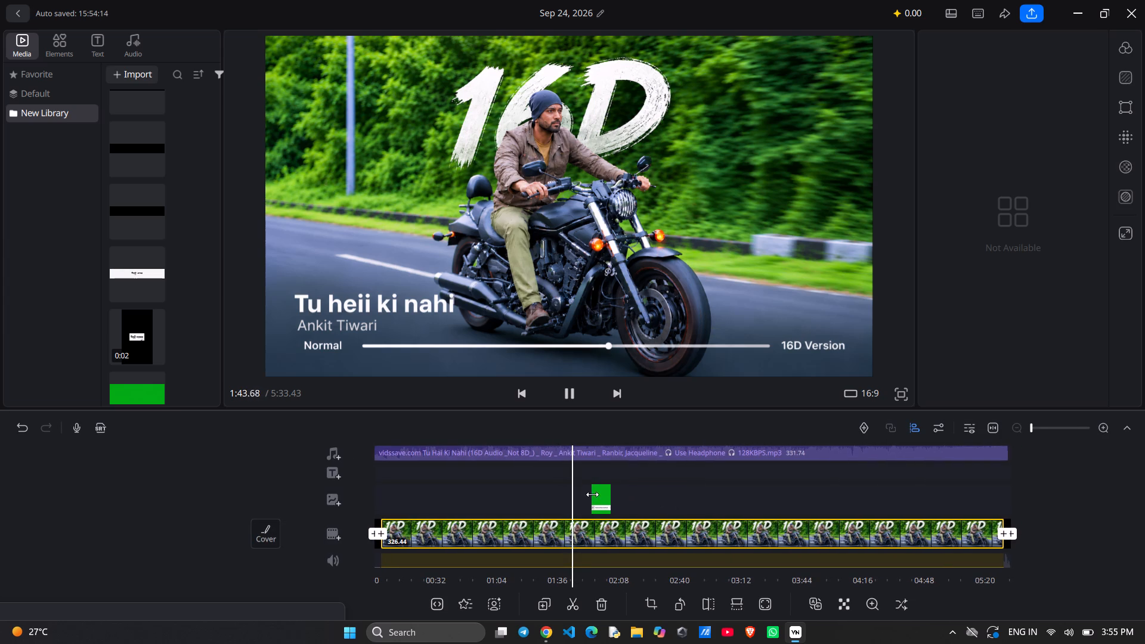
# Duplicate the subscribe overlay clip at 1:58.36 on the timeline.
pyautogui.click(599, 496)
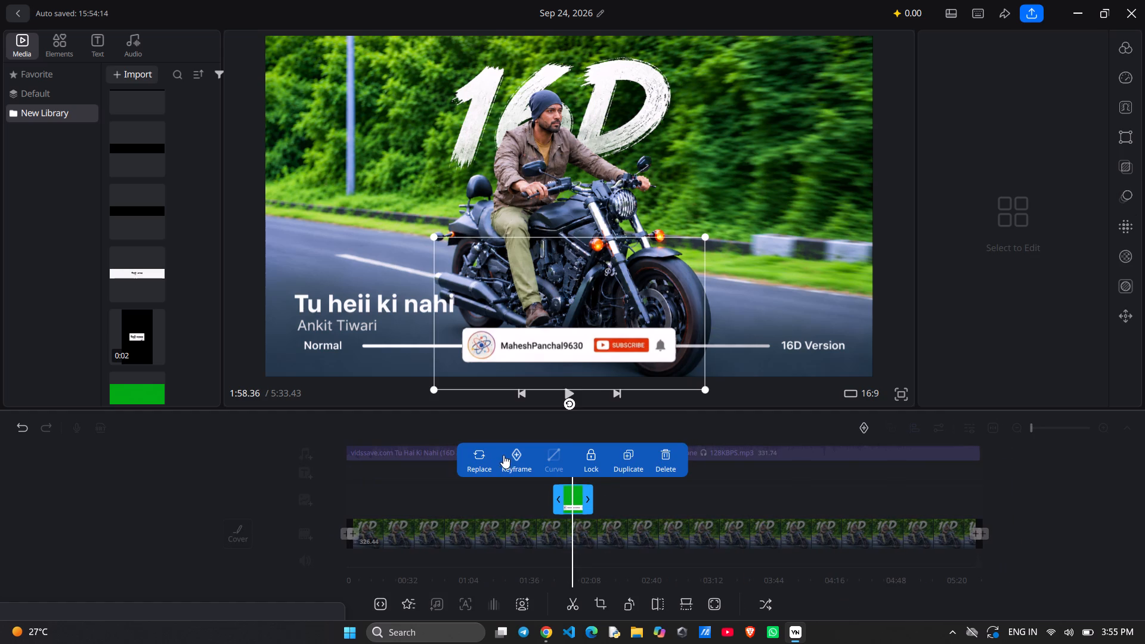
pyautogui.click(629, 451)
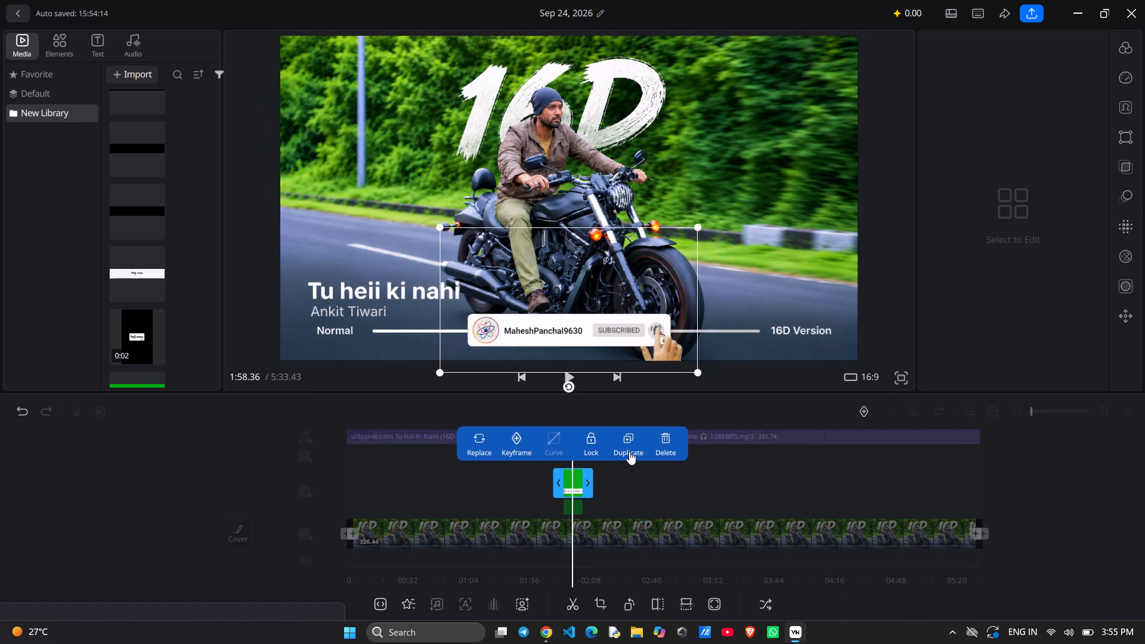
# Duplicate the subscribe overlay at 1:58.36 twice more and spread the four clips to start at about 0:34, 1:23, 2:03 and 2:37.
pyautogui.click(629, 451)
pyautogui.click(629, 451)
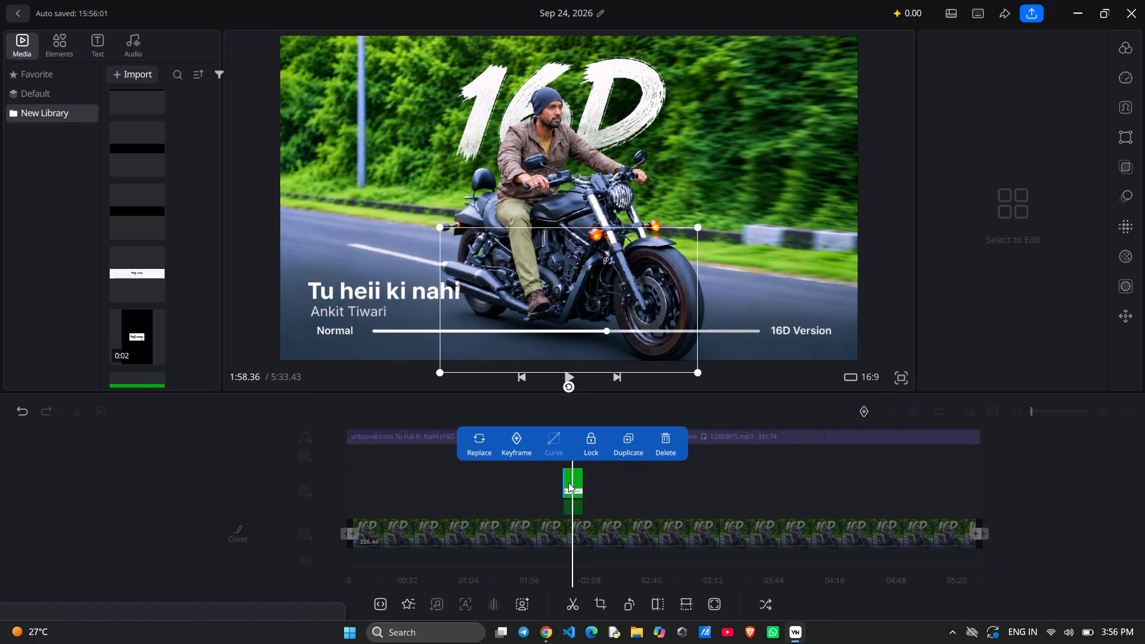
pyautogui.moveTo(572, 482); pyautogui.dragTo(420, 490)
pyautogui.click(573, 509)
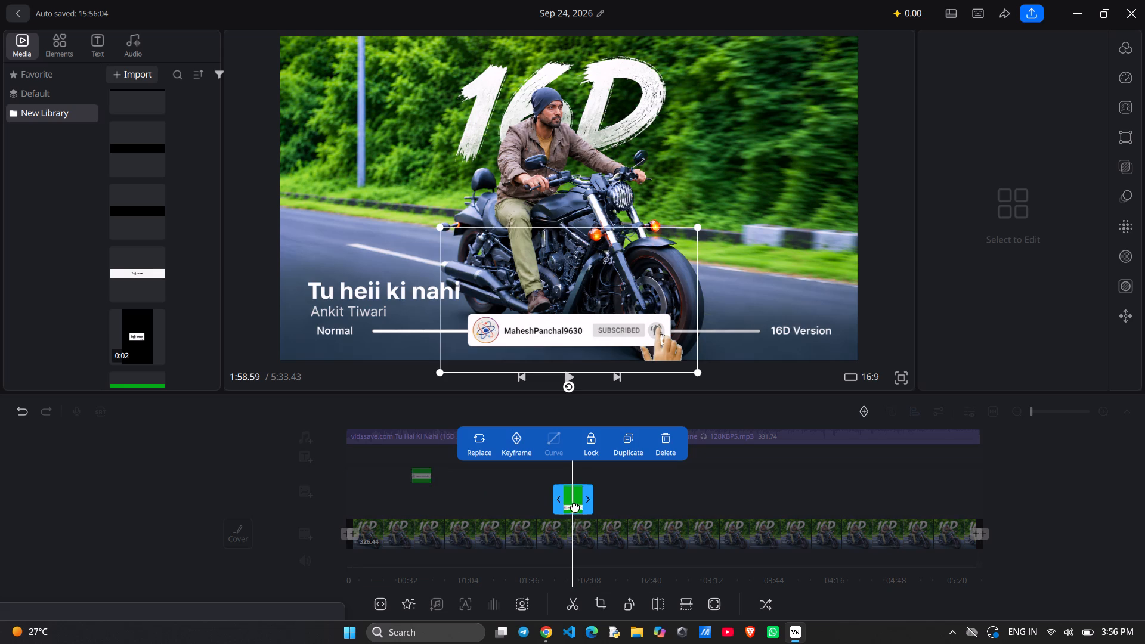
pyautogui.moveTo(577, 503); pyautogui.dragTo(518, 471)
pyautogui.click(577, 506)
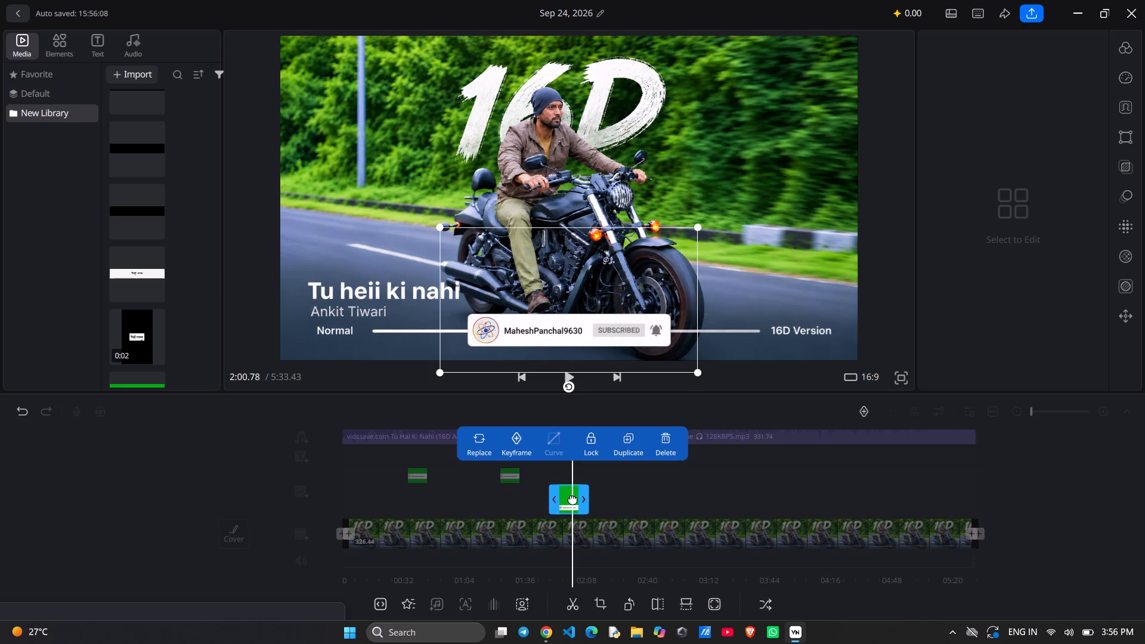
pyautogui.moveTo(572, 499); pyautogui.dragTo(590, 472)
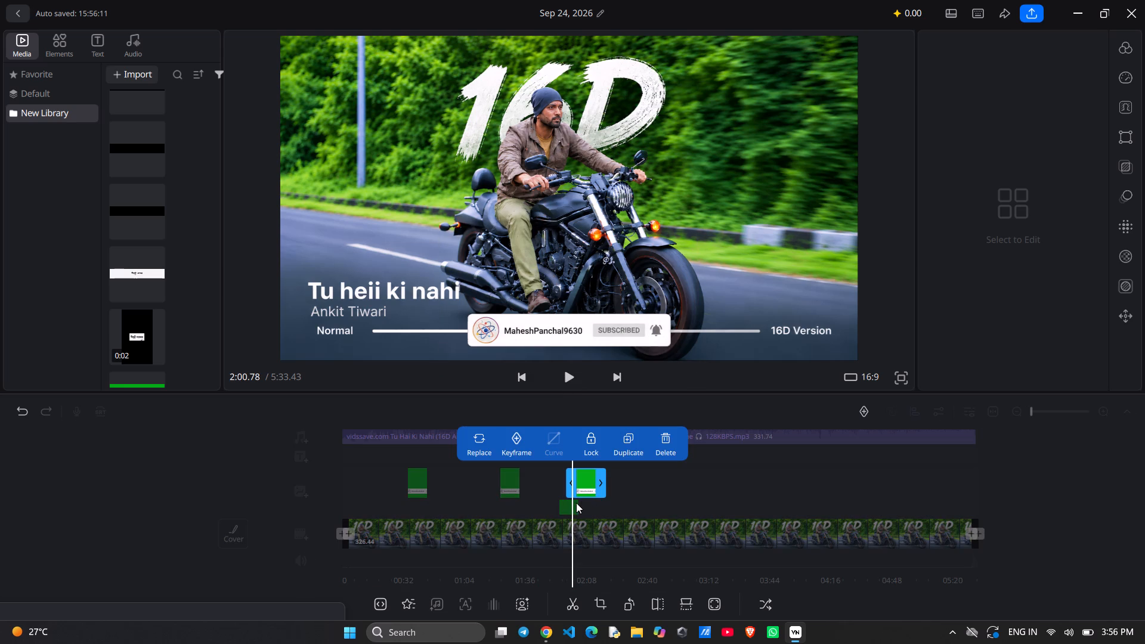
pyautogui.click(572, 505)
pyautogui.moveTo(572, 505); pyautogui.dragTo(654, 475)
pyautogui.click(703, 495)
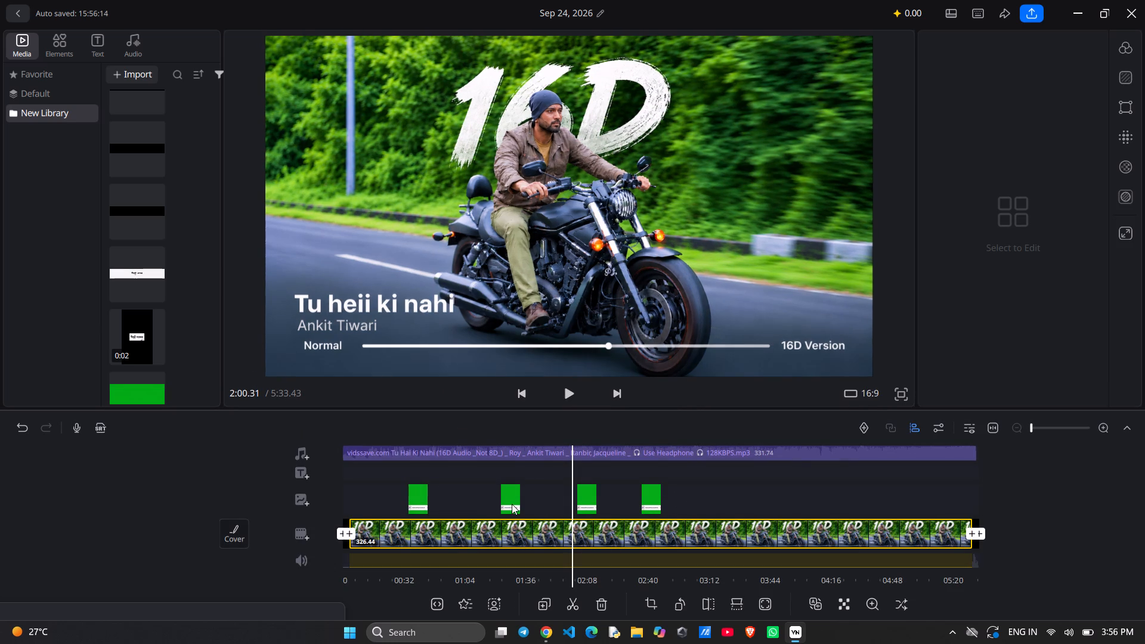
# Shift the third subscribe overlay to start at about 2:05 and the fourth at about 2:43.
pyautogui.click(587, 502)
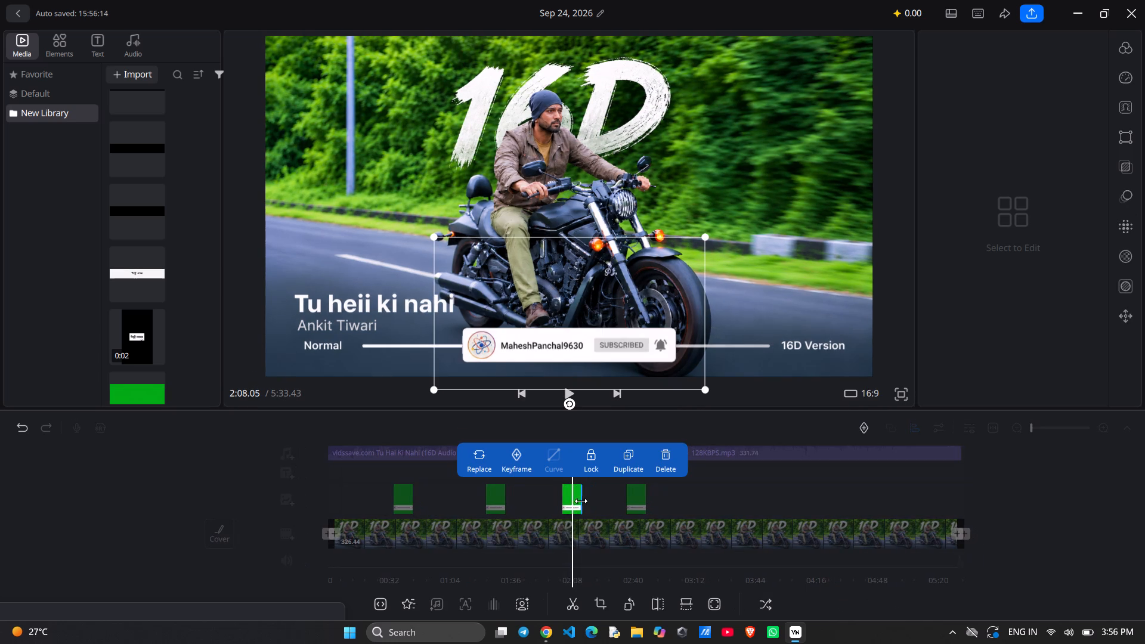
pyautogui.click(578, 501)
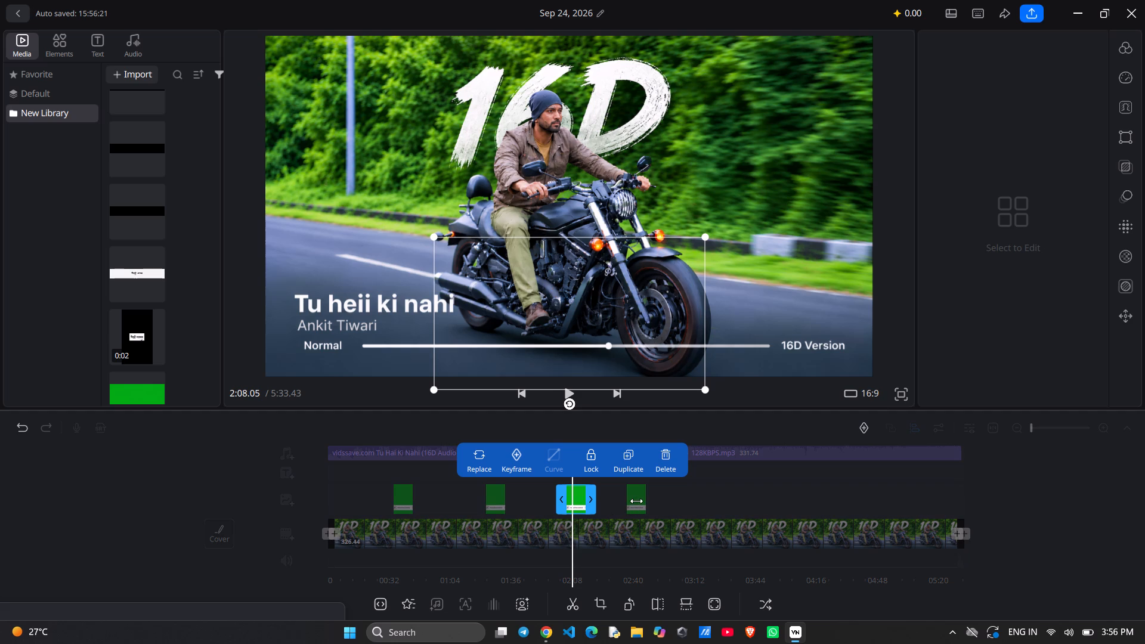
pyautogui.click(636, 501)
pyautogui.moveTo(574, 496); pyautogui.dragTo(584, 496)
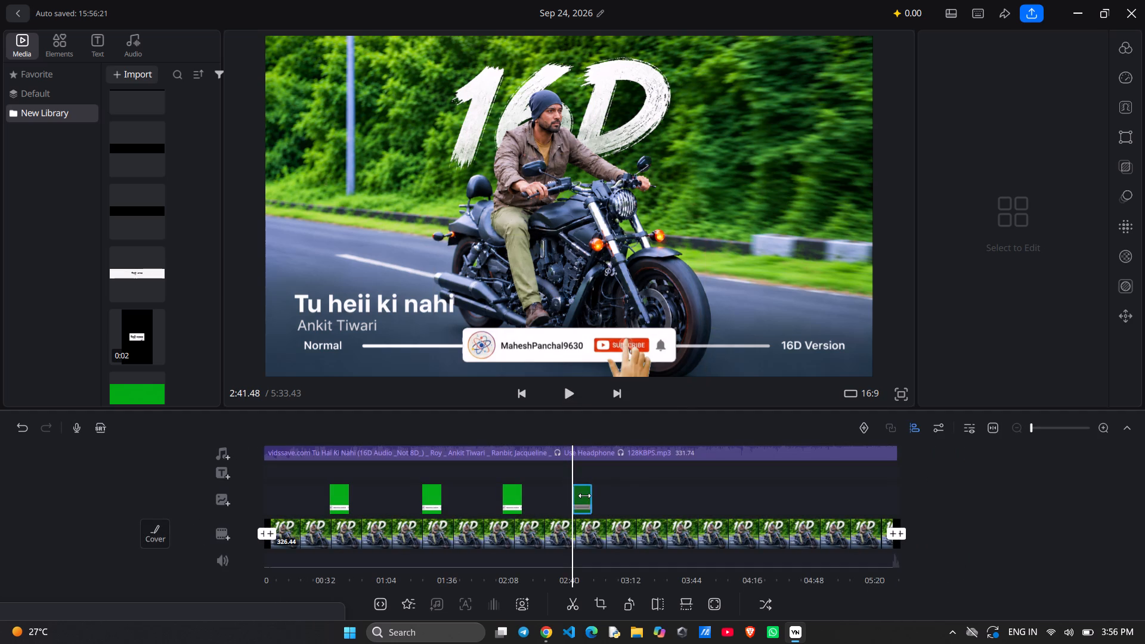
pyautogui.moveTo(584, 496); pyautogui.dragTo(587, 496)
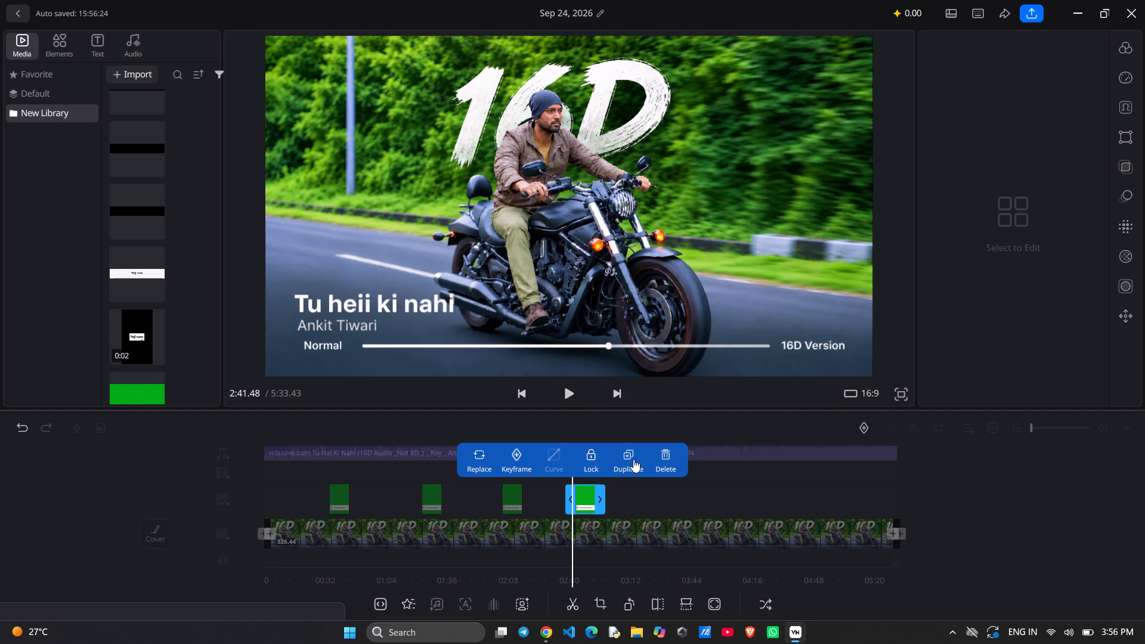
# Duplicate the 2:43 subscribe overlay three times and place the copies at about 3:22, 4:01 and 4:39.
pyautogui.click(629, 453)
pyautogui.click(628, 453)
pyautogui.click(628, 453)
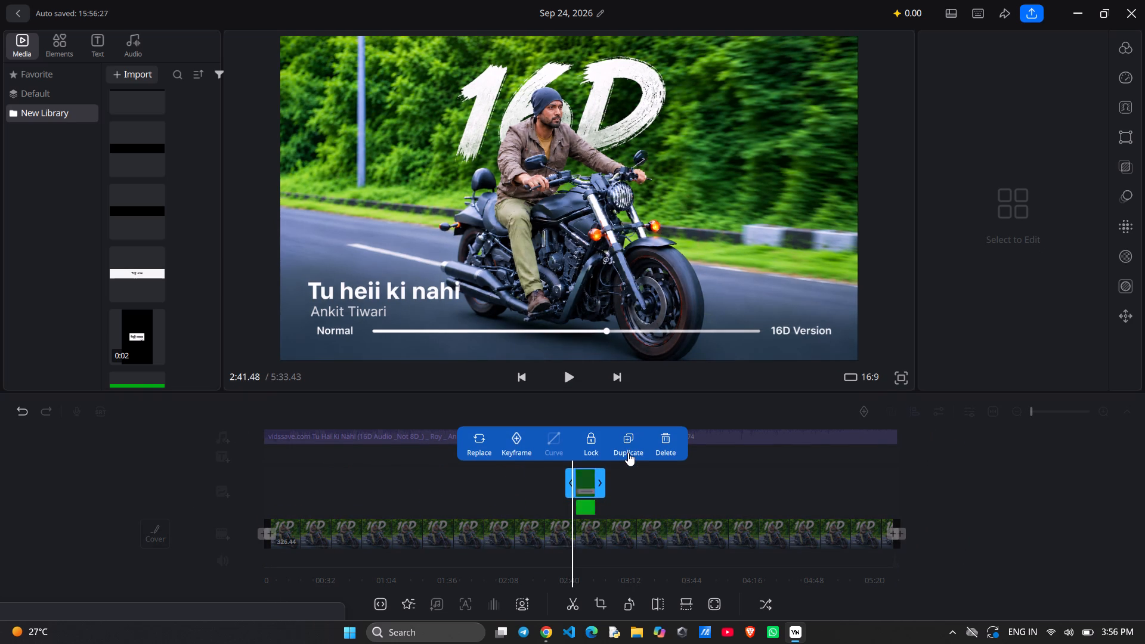
pyautogui.click(589, 510)
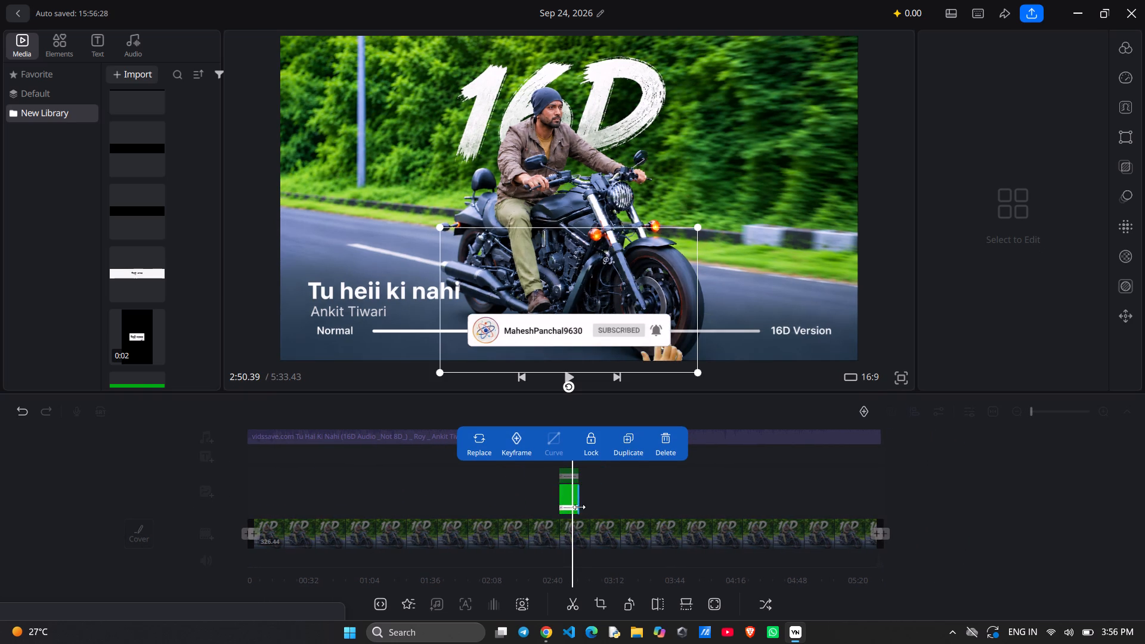
pyautogui.moveTo(570, 503); pyautogui.dragTo(643, 481)
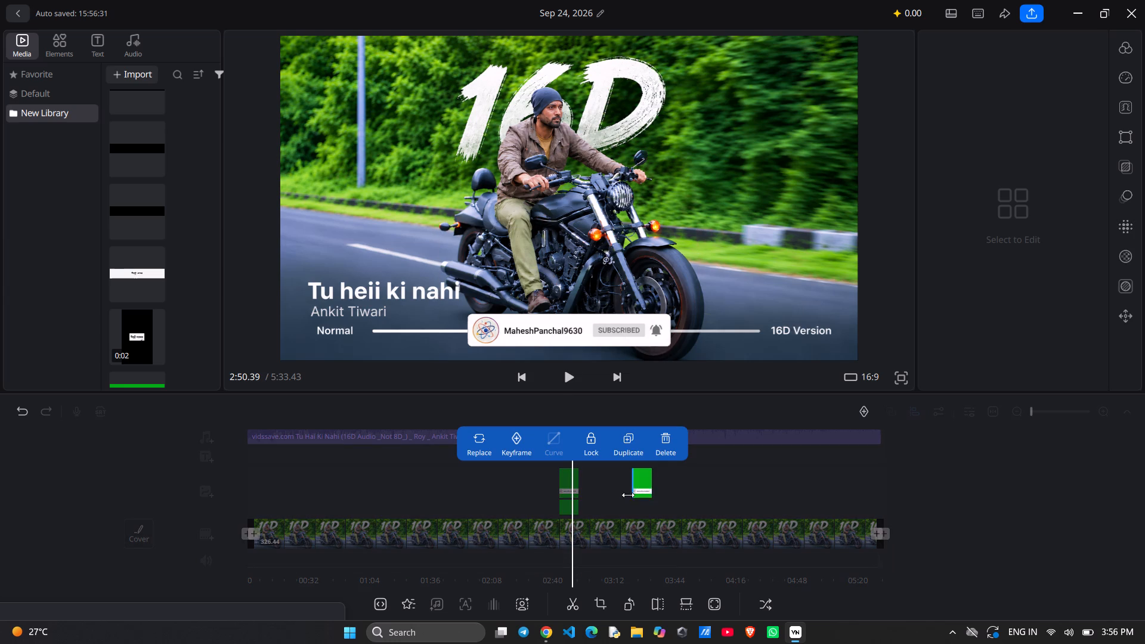
pyautogui.click(572, 503)
pyautogui.moveTo(572, 503); pyautogui.dragTo(677, 500)
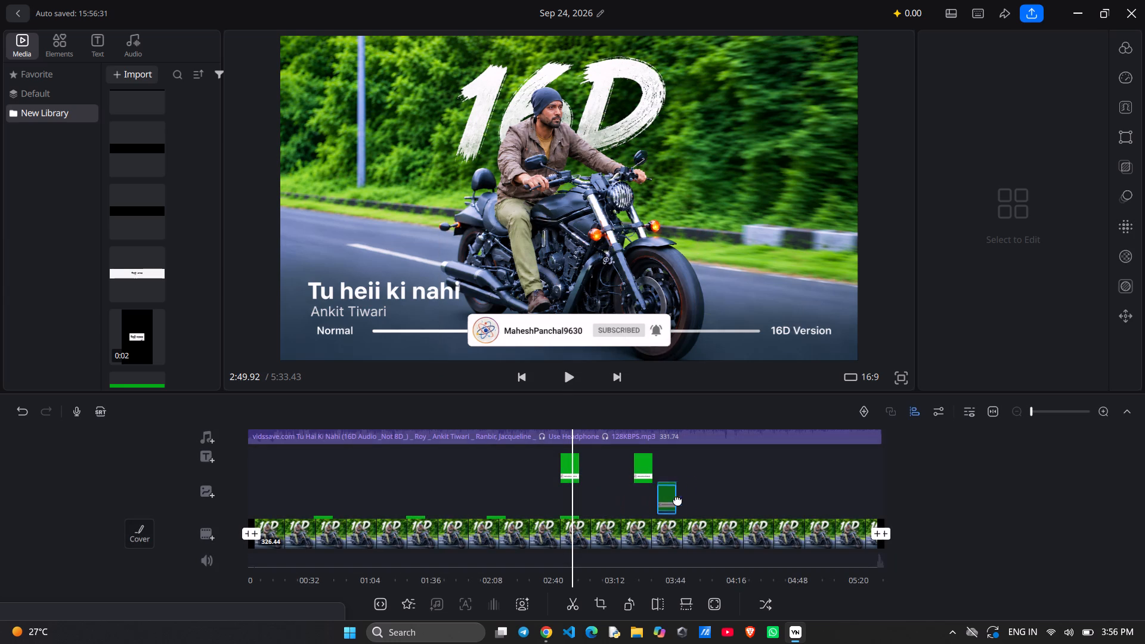
pyautogui.moveTo(677, 500); pyautogui.dragTo(720, 478)
pyautogui.click(568, 504)
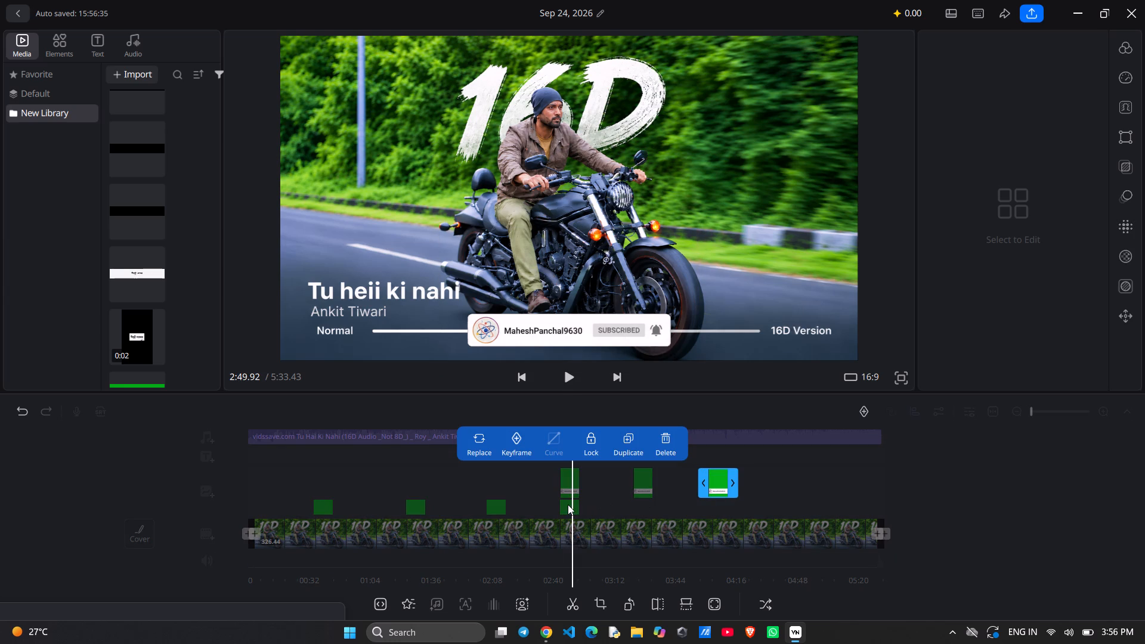
pyautogui.moveTo(568, 504); pyautogui.dragTo(793, 473)
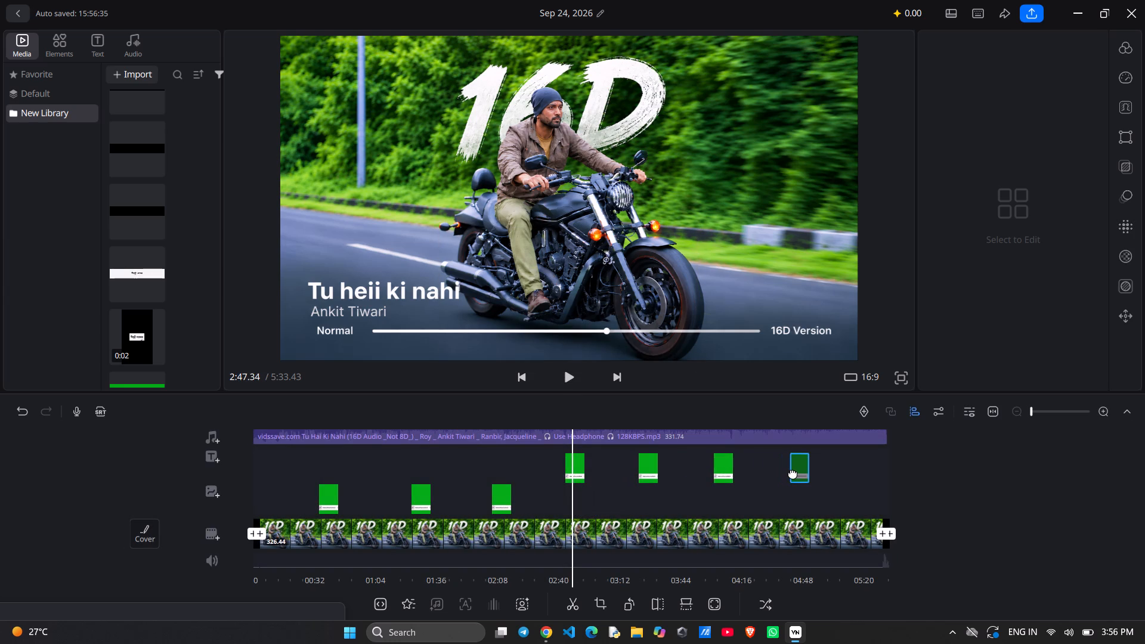
pyautogui.moveTo(793, 473); pyautogui.dragTo(787, 472)
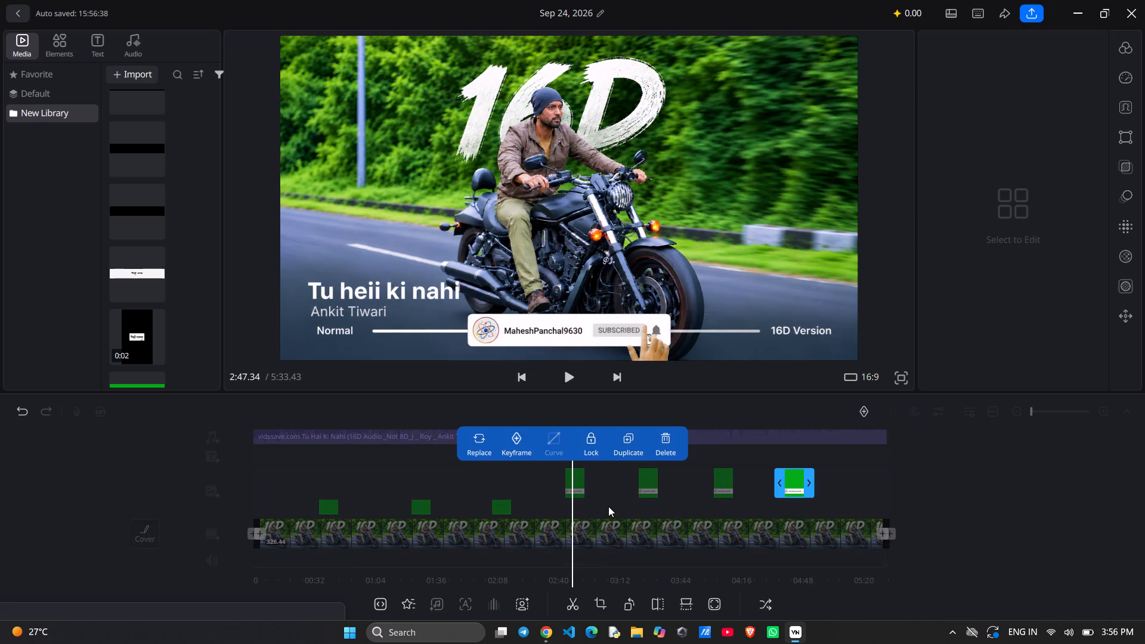
pyautogui.click(611, 506)
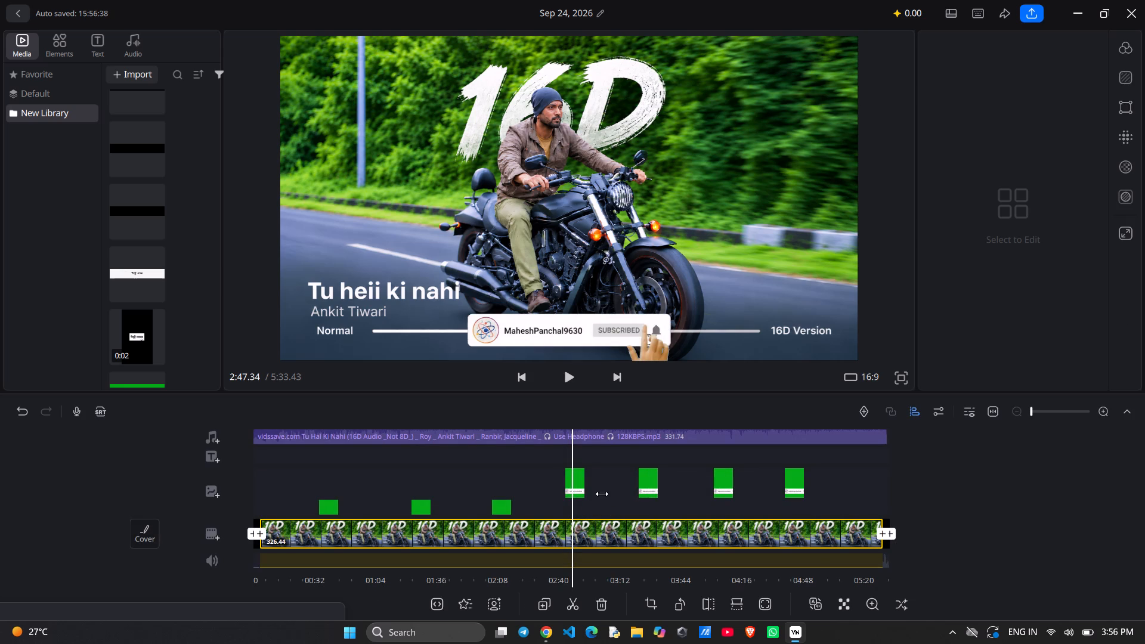
pyautogui.click(608, 505)
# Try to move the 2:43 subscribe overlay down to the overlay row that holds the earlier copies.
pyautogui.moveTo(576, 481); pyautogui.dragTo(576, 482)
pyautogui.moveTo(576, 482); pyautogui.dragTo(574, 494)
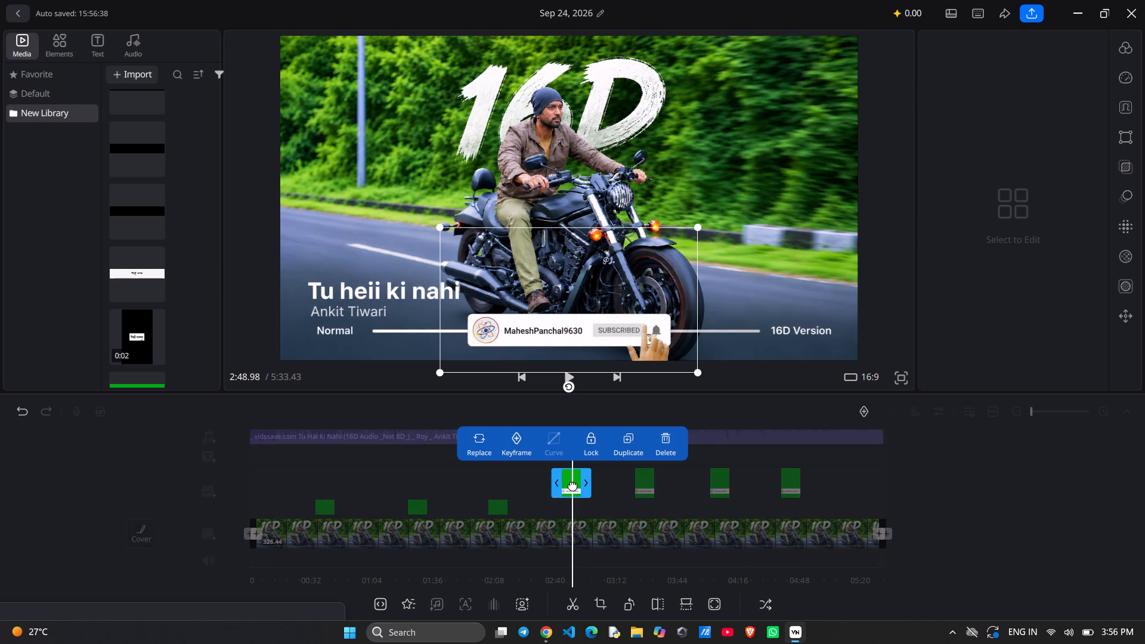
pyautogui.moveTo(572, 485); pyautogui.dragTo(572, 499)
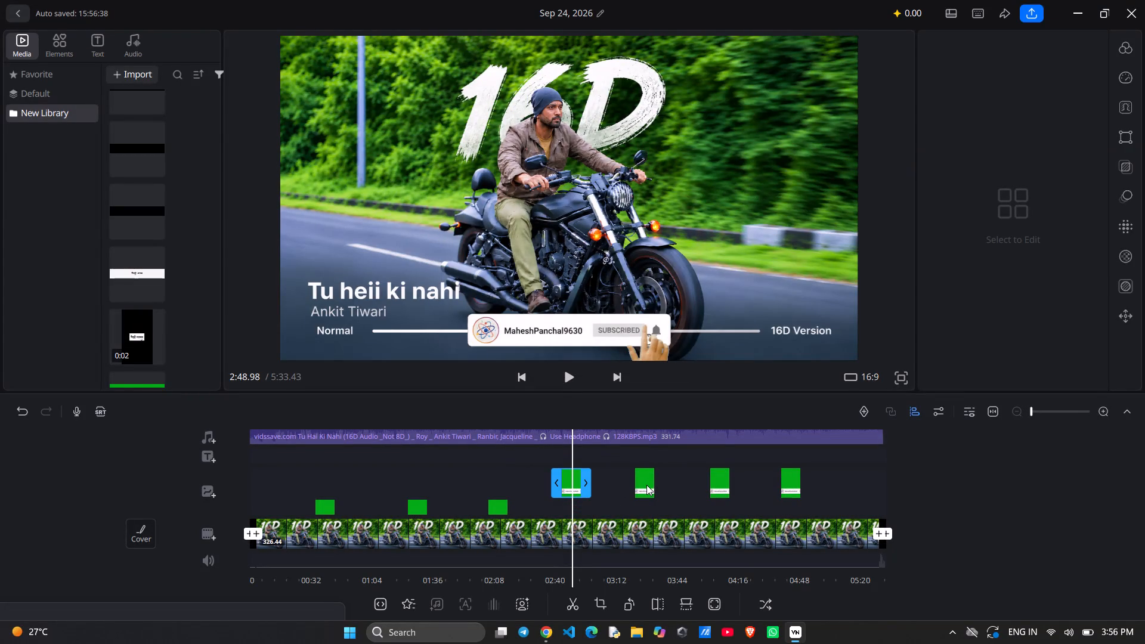
# Duplicate the 4:39 subscribe overlay, place the copy at about 5:20, and play the ending to check it.
pyautogui.moveTo(612, 506); pyautogui.dragTo(715, 509)
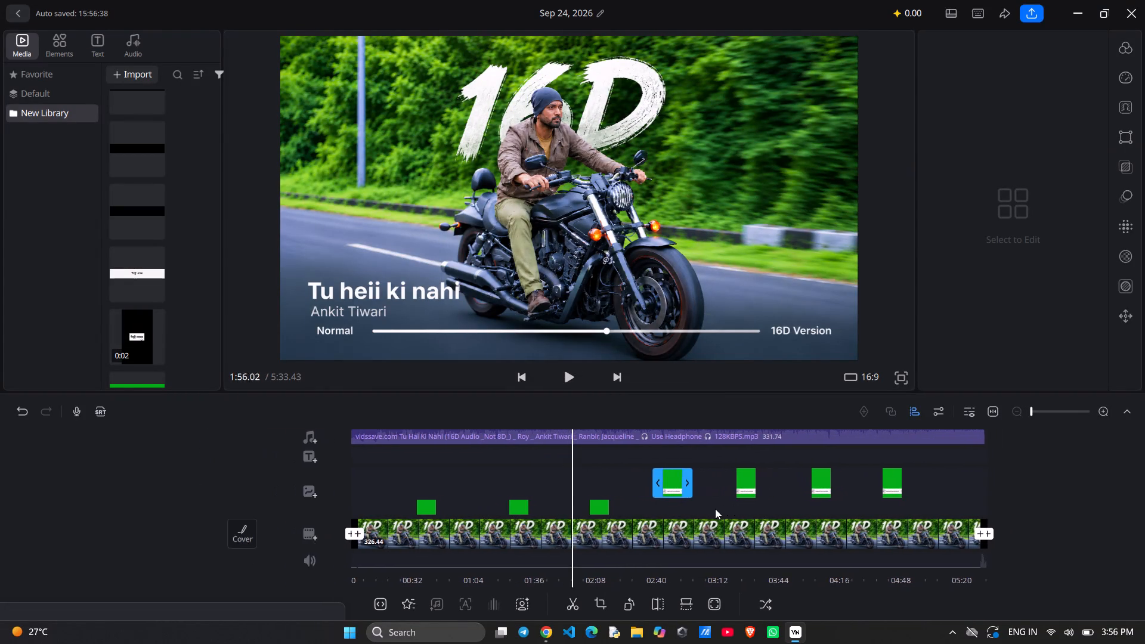
pyautogui.moveTo(715, 509); pyautogui.dragTo(519, 504)
pyautogui.click(684, 477)
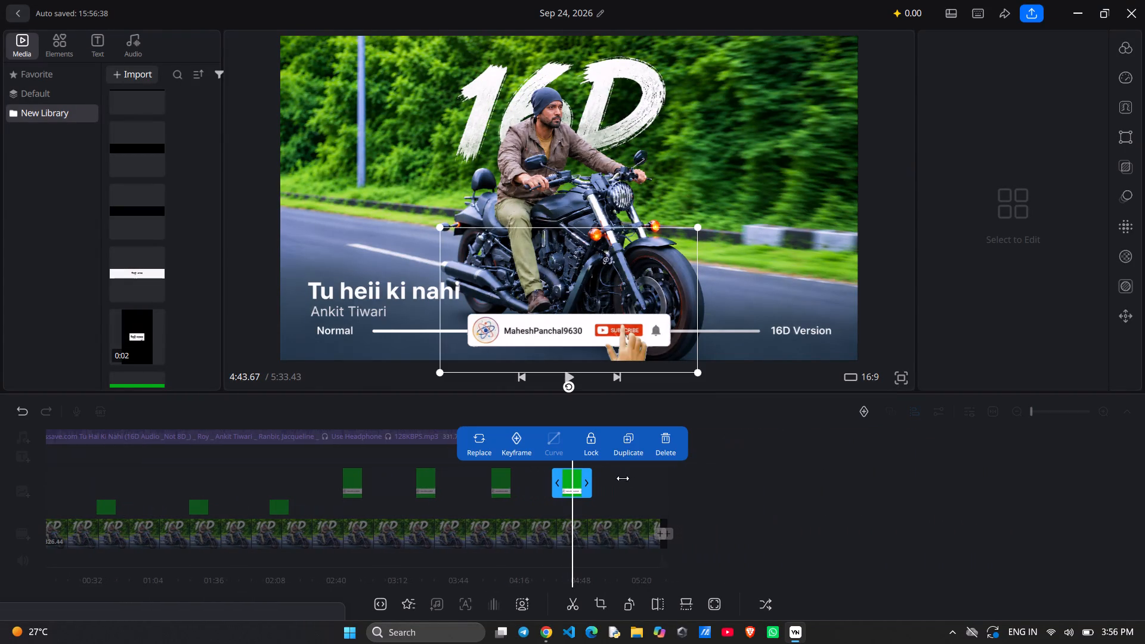
pyautogui.click(627, 438)
pyautogui.moveTo(573, 479); pyautogui.dragTo(647, 485)
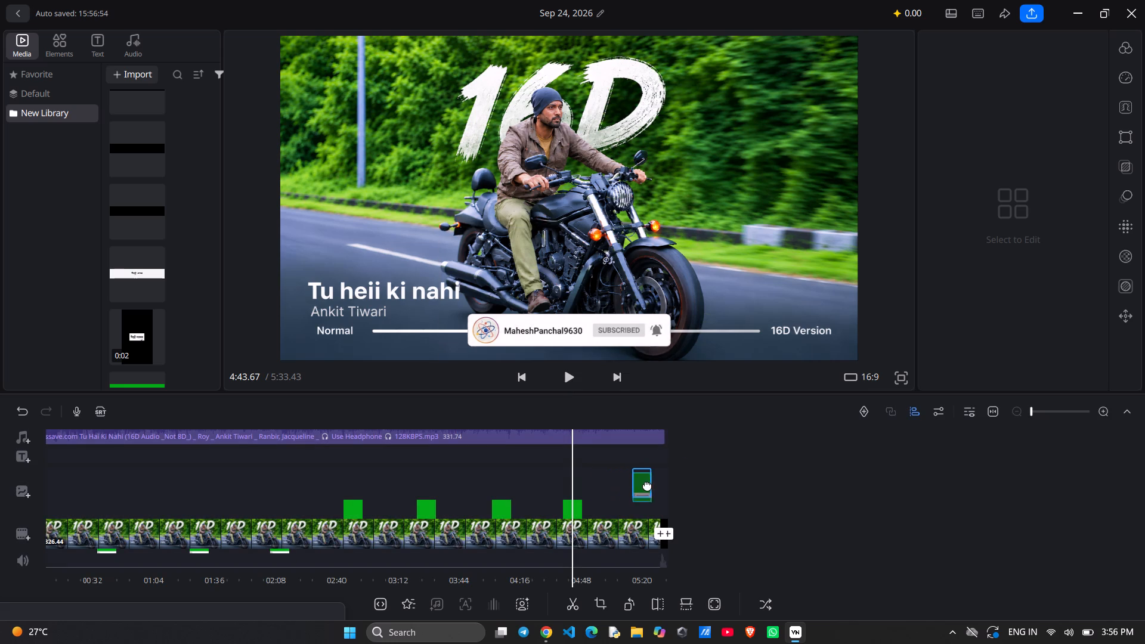
pyautogui.moveTo(647, 485); pyautogui.dragTo(664, 497)
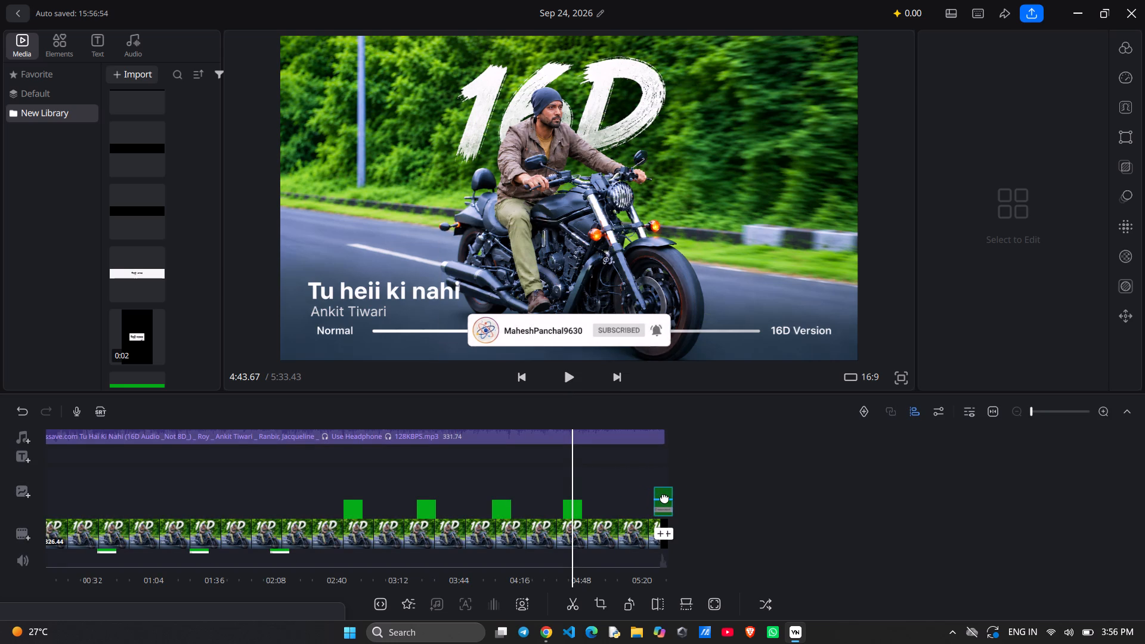
pyautogui.moveTo(664, 497); pyautogui.dragTo(652, 498)
pyautogui.moveTo(734, 511); pyautogui.dragTo(669, 507)
pyautogui.press('space')
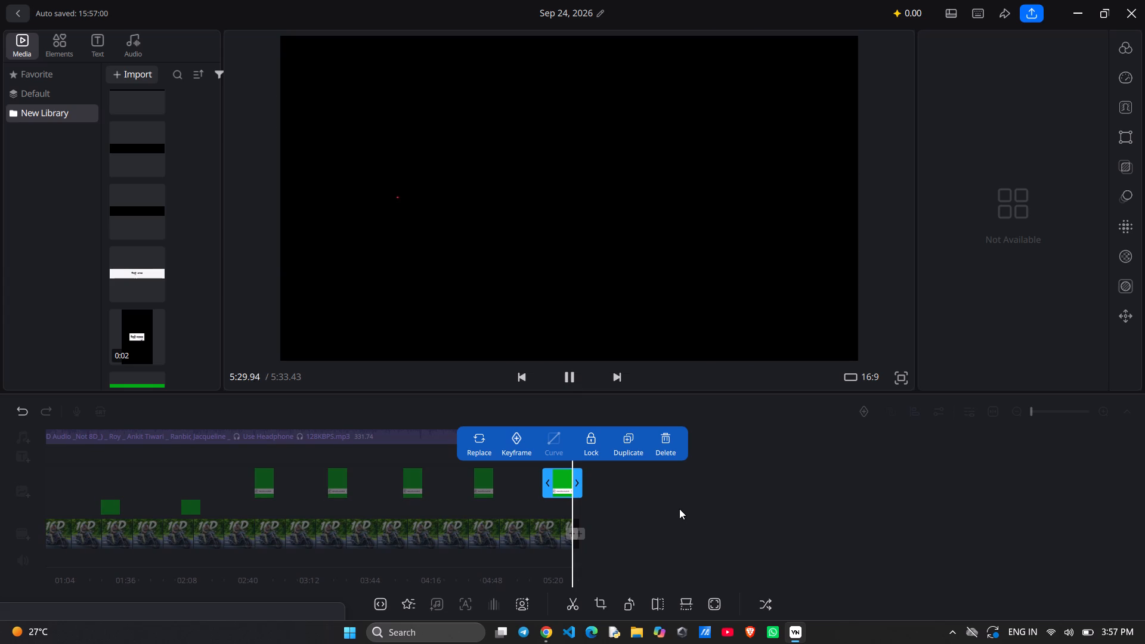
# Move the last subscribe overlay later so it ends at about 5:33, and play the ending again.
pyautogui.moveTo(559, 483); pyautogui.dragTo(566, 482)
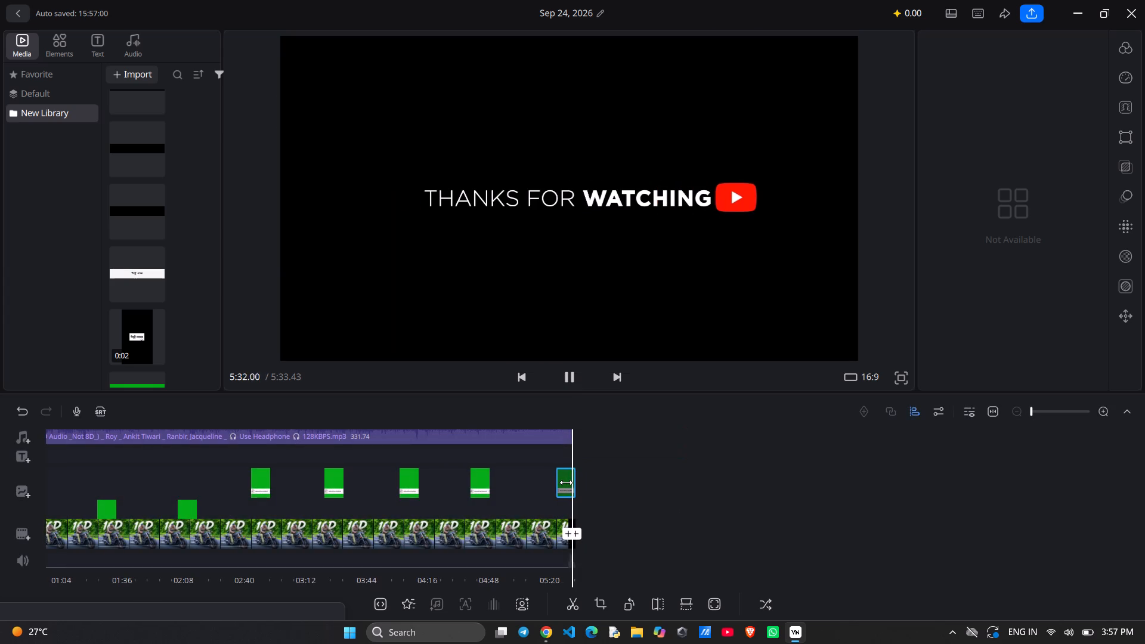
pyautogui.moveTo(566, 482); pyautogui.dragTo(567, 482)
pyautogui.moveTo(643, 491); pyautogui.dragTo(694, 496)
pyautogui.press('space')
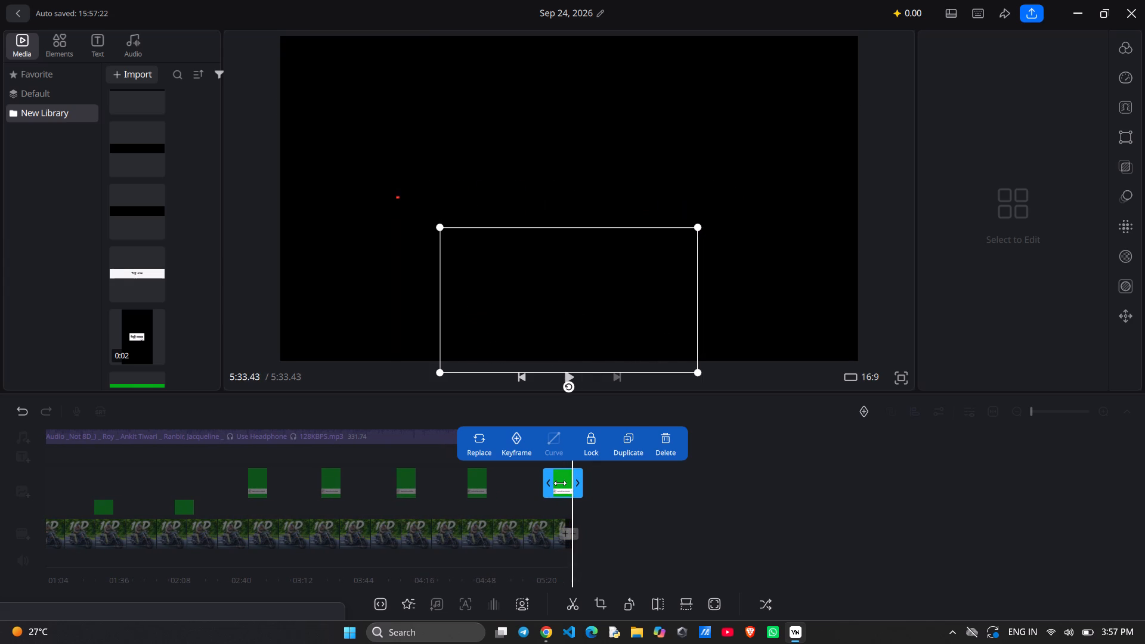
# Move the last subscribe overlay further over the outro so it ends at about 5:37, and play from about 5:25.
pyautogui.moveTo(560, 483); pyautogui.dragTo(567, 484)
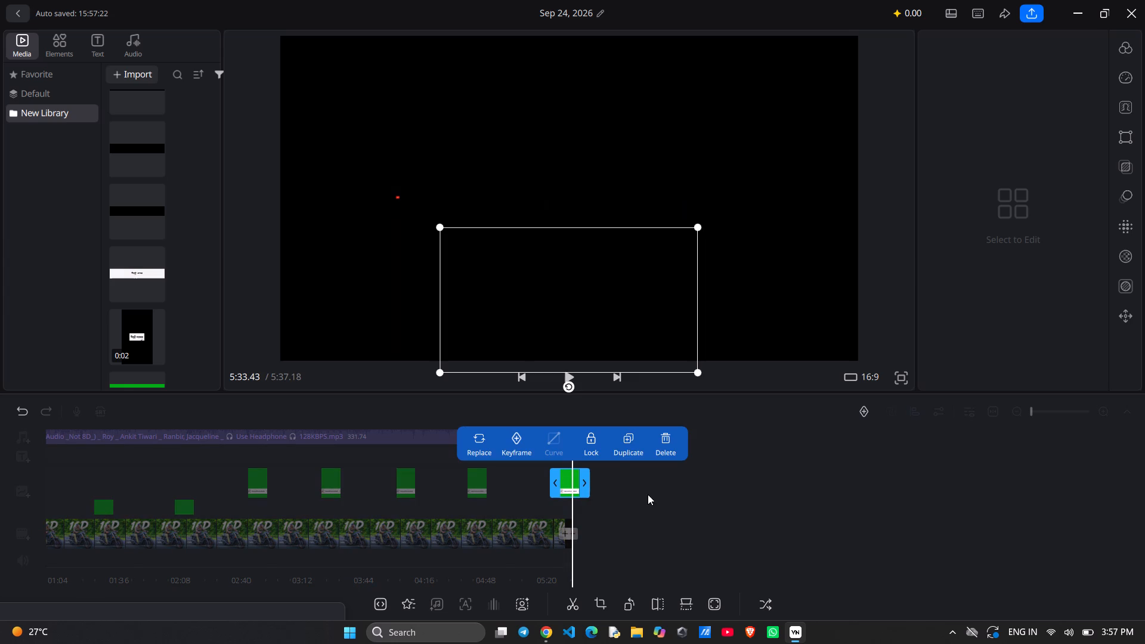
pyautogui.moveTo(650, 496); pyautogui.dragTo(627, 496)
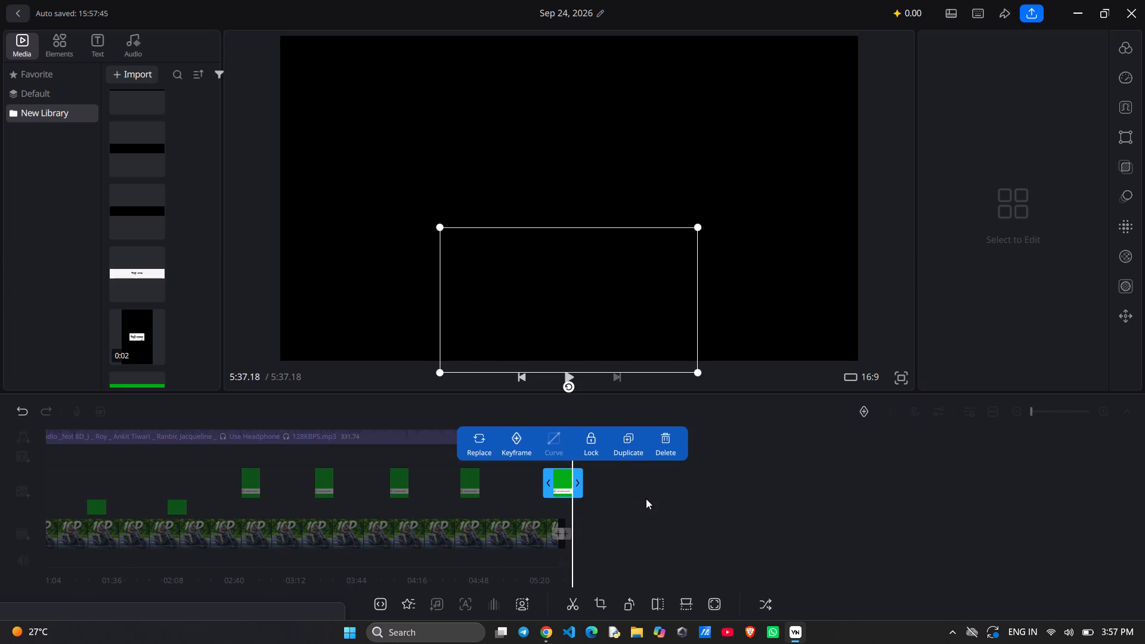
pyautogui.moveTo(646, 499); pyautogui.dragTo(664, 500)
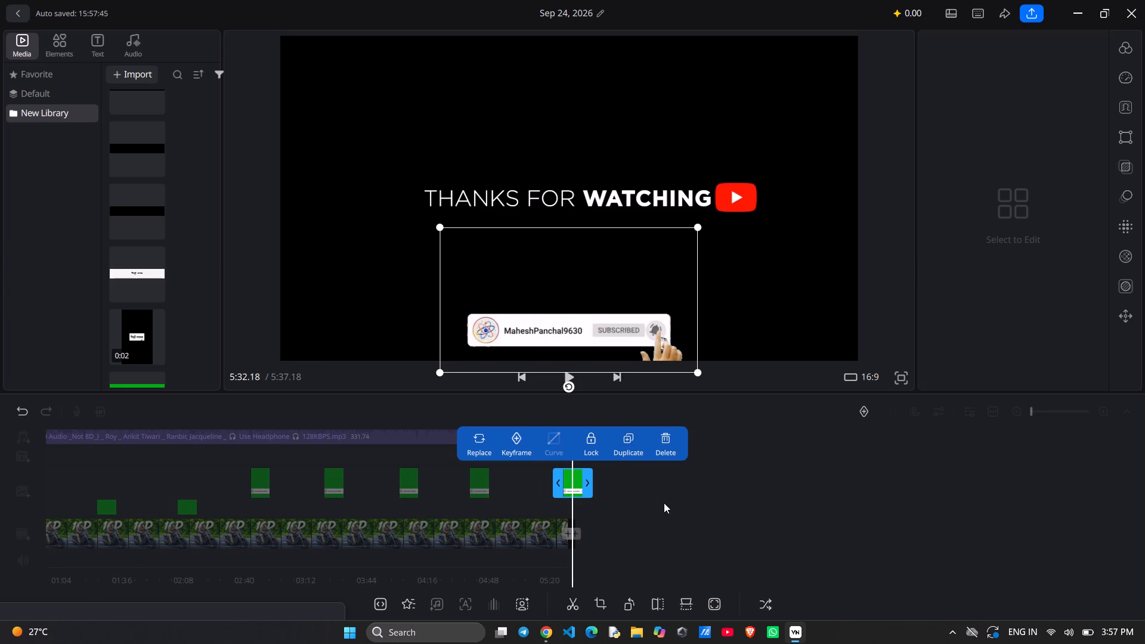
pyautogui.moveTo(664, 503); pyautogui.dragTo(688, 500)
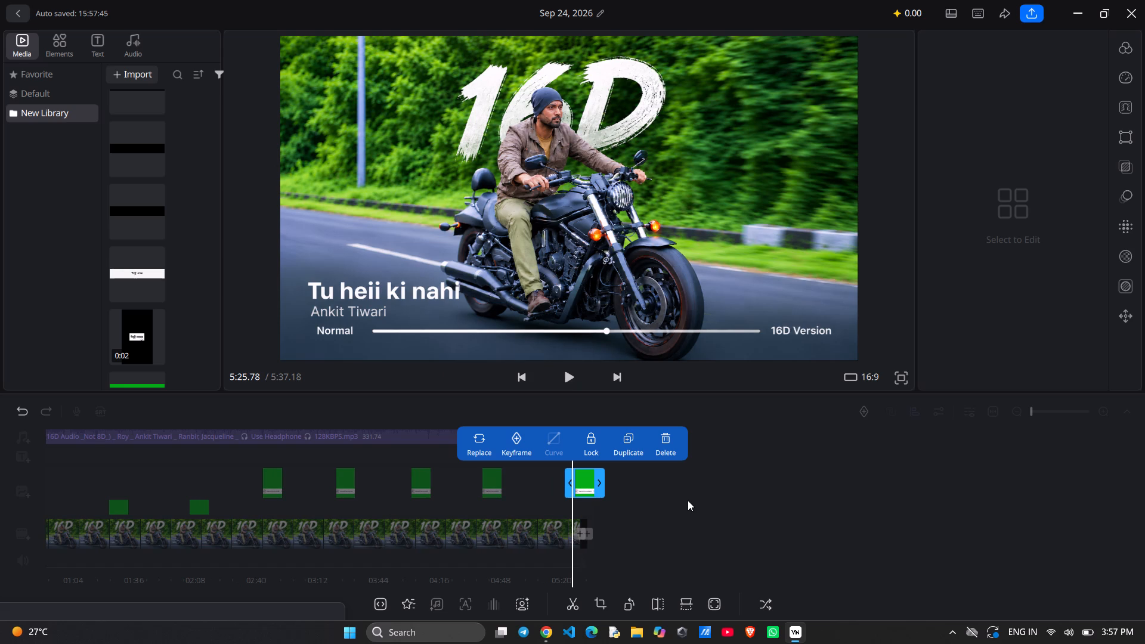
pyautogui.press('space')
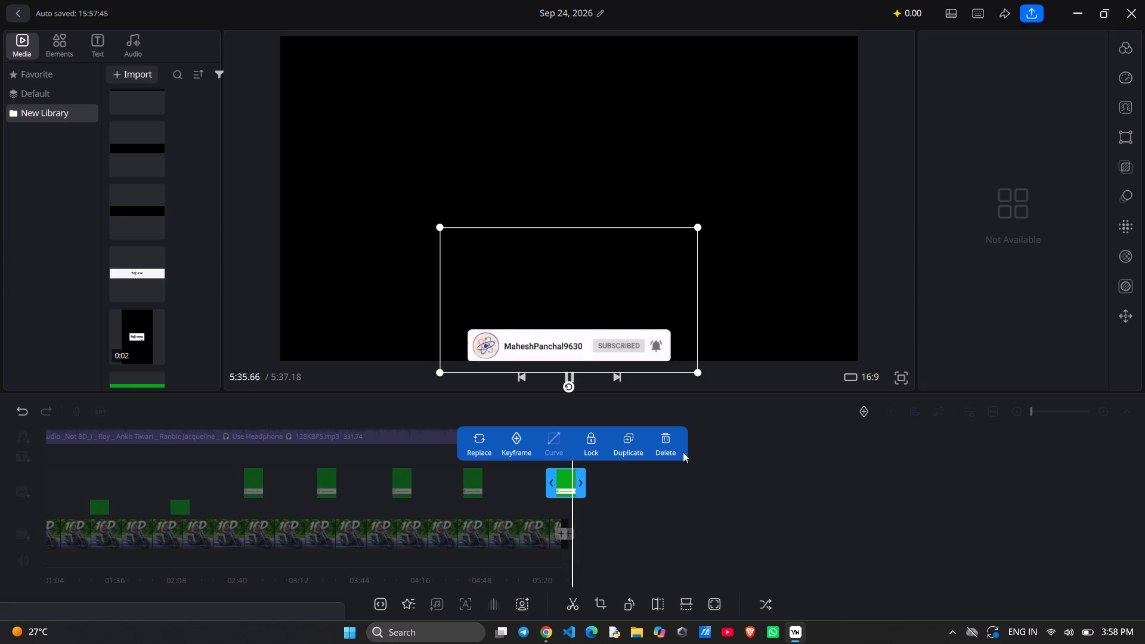
# Pull the last subscribe overlay back so it ends at 5:34.68, and play the ending to check it.
pyautogui.click(562, 488)
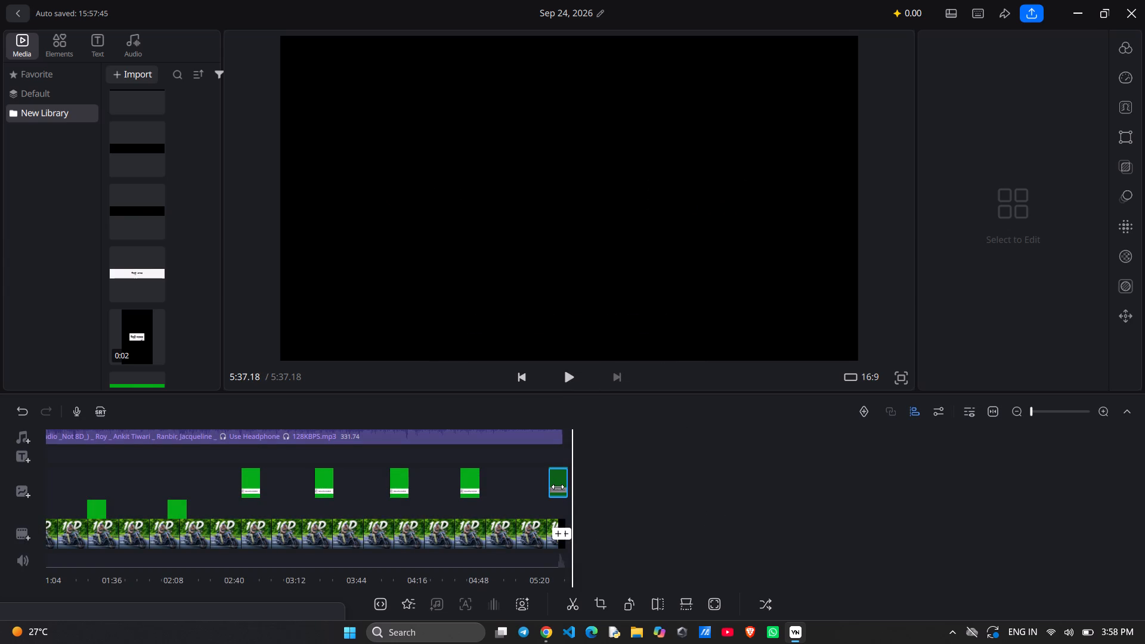
pyautogui.moveTo(647, 490); pyautogui.dragTo(641, 490)
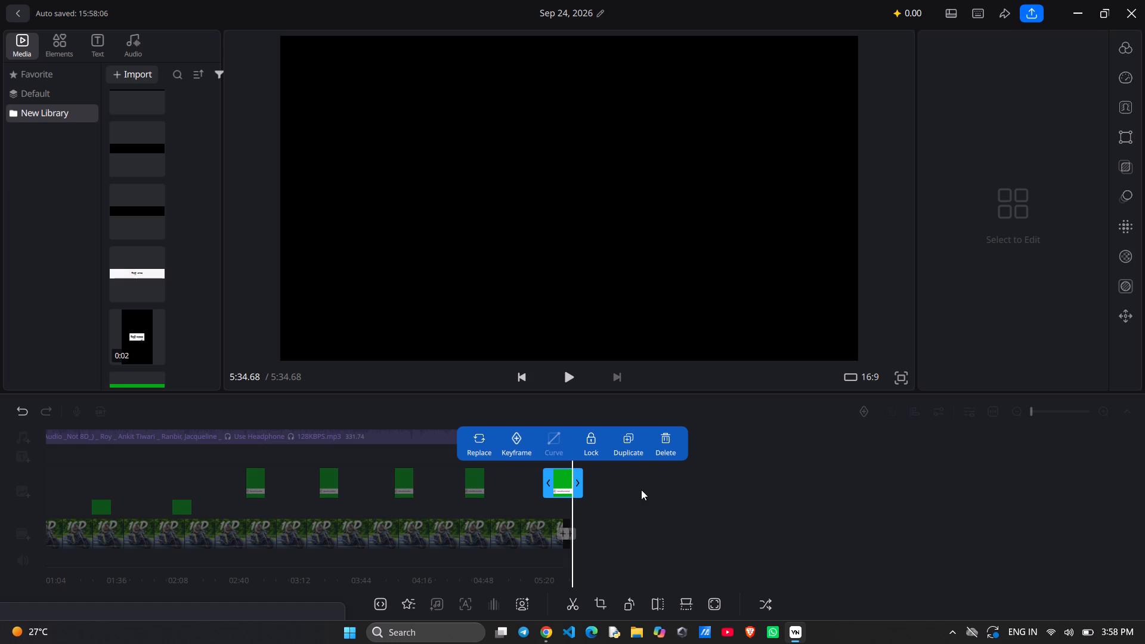
pyautogui.moveTo(641, 490); pyautogui.dragTo(627, 488)
pyautogui.moveTo(628, 490); pyautogui.dragTo(641, 490)
pyautogui.press('space')
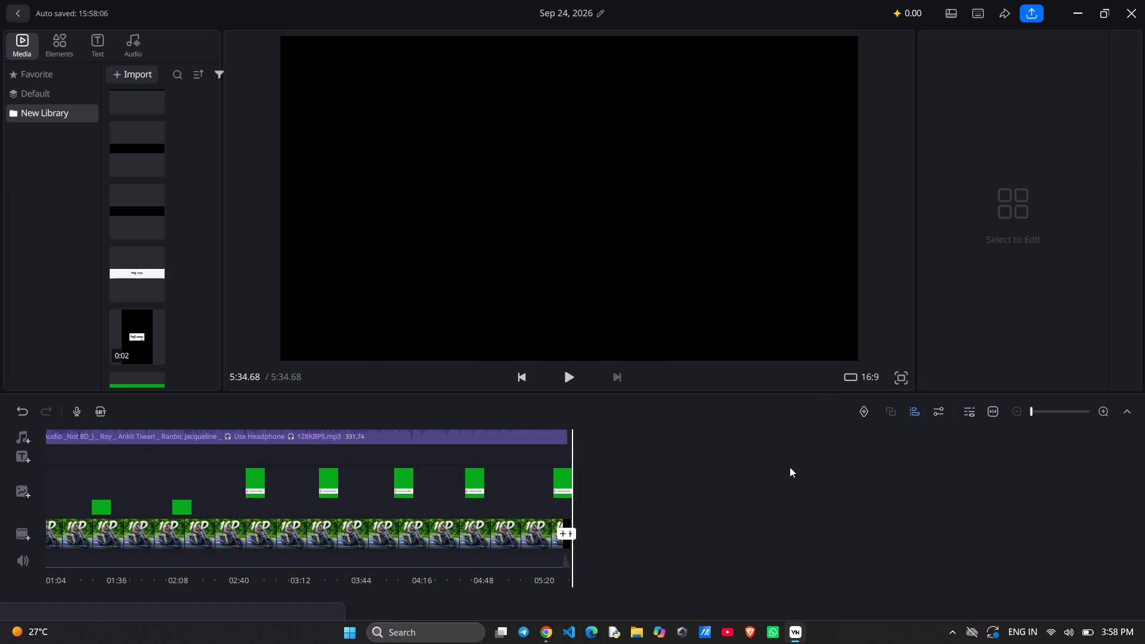
# Return to the start of the timeline and play the song video from the beginning.
pyautogui.moveTo(790, 467); pyautogui.dragTo(1144, 497)
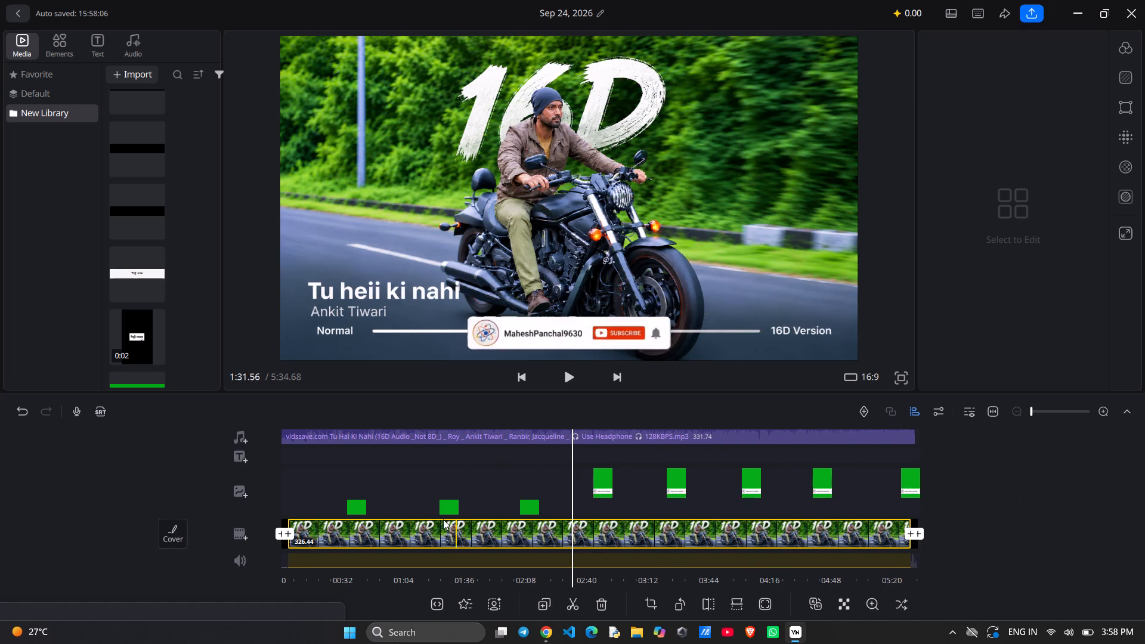
pyautogui.moveTo(329, 478); pyautogui.dragTo(797, 487)
pyautogui.press('space')
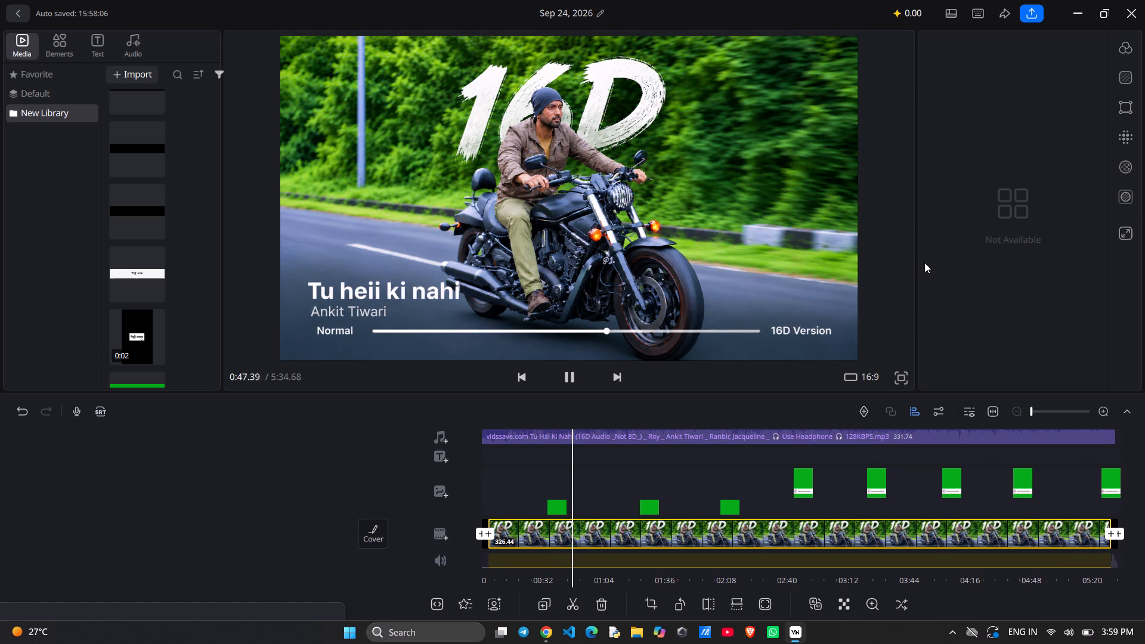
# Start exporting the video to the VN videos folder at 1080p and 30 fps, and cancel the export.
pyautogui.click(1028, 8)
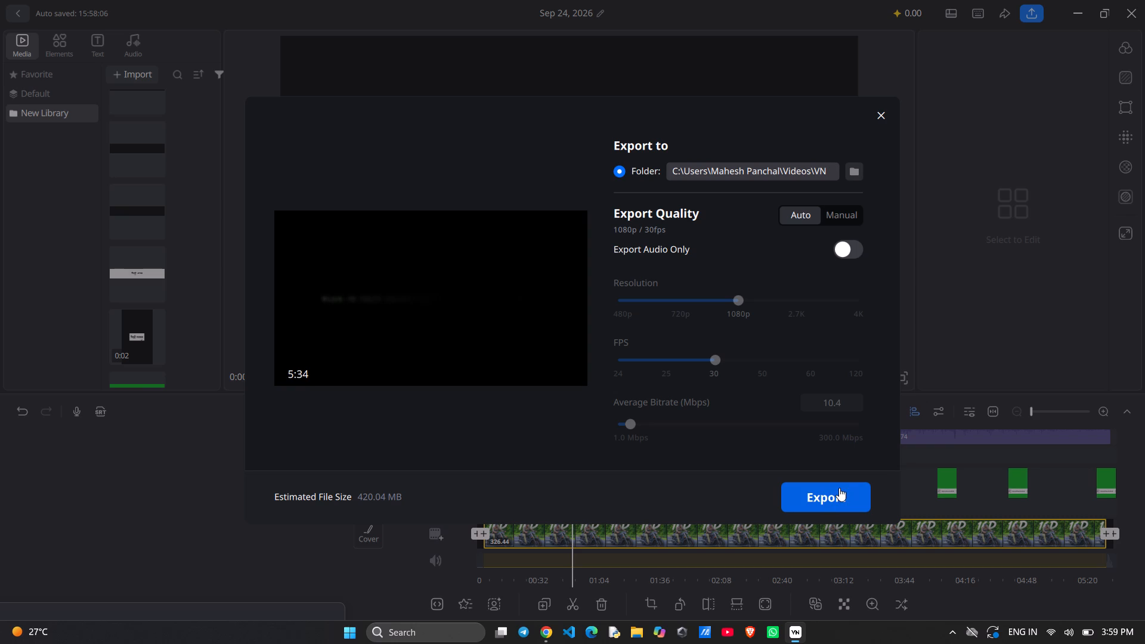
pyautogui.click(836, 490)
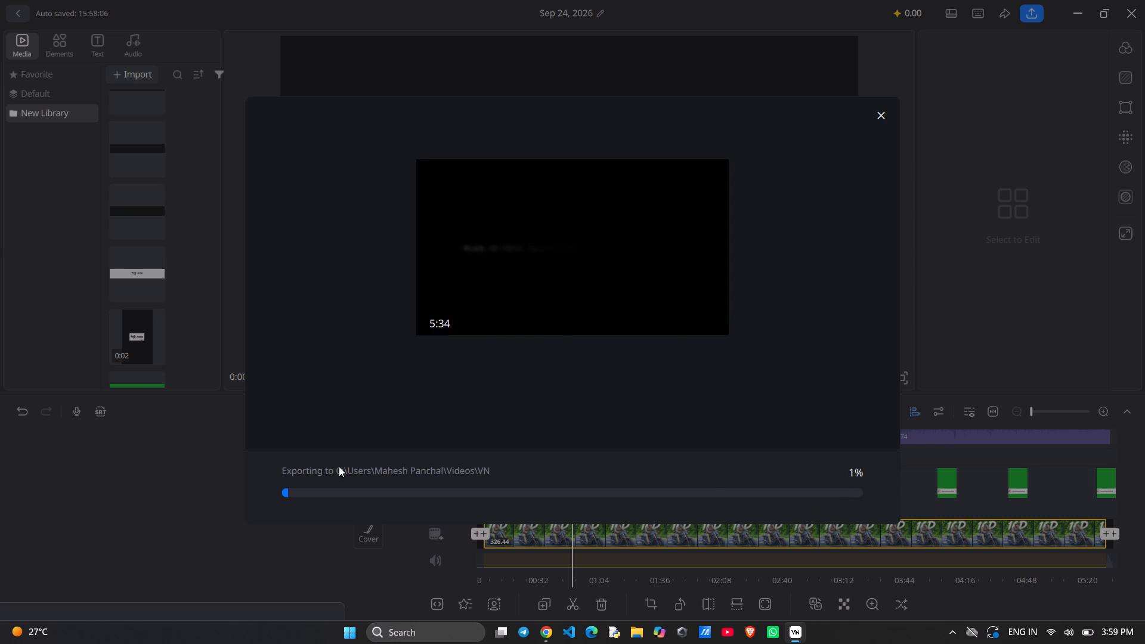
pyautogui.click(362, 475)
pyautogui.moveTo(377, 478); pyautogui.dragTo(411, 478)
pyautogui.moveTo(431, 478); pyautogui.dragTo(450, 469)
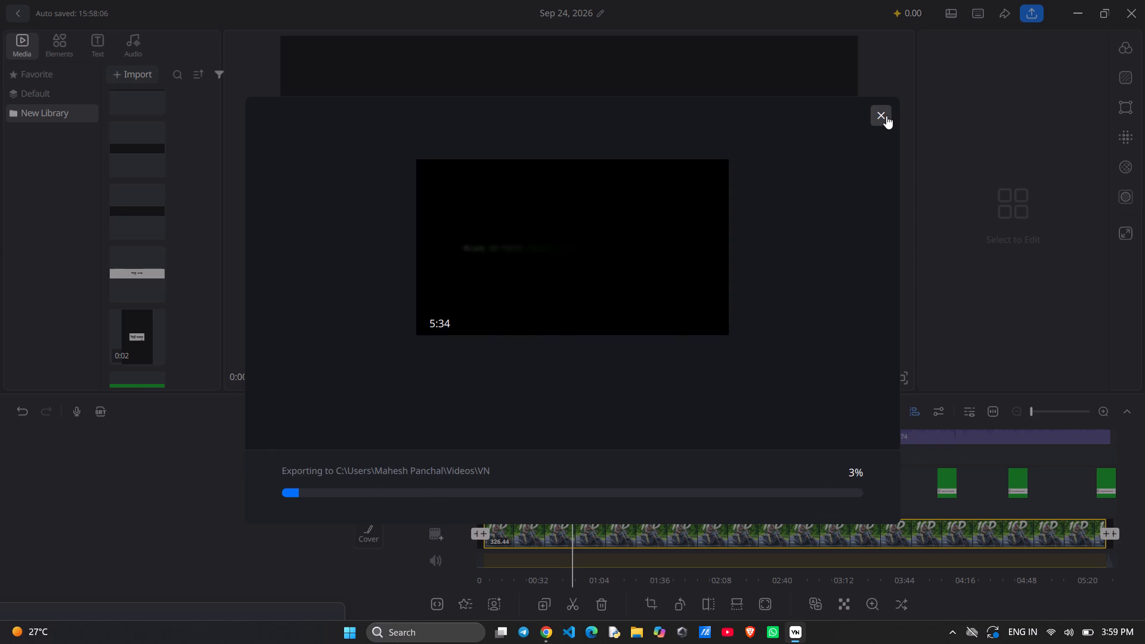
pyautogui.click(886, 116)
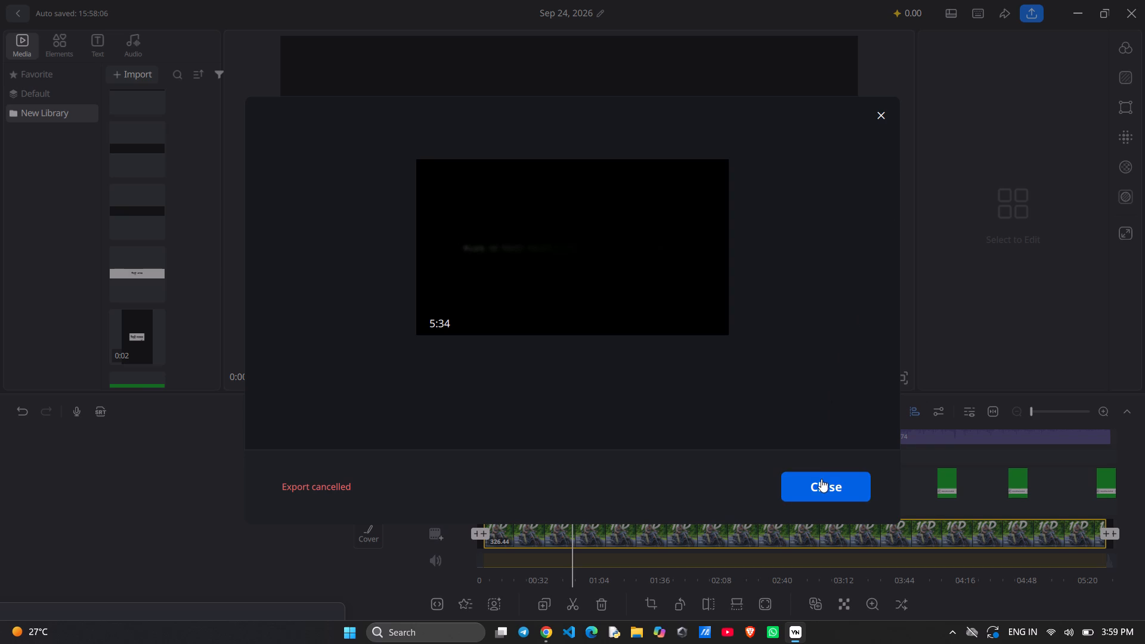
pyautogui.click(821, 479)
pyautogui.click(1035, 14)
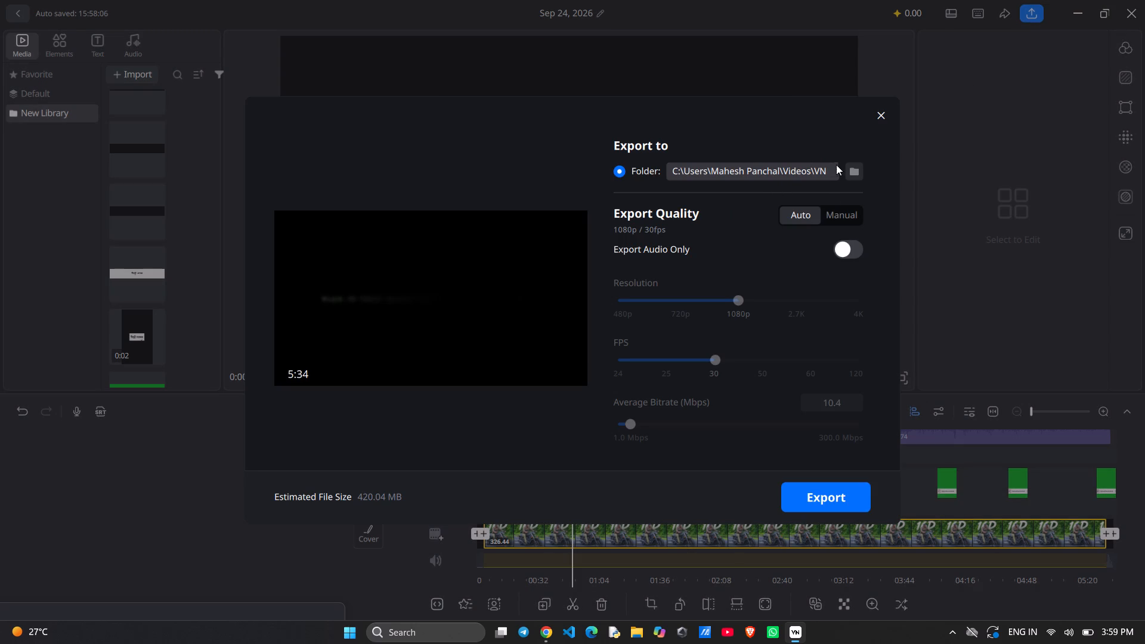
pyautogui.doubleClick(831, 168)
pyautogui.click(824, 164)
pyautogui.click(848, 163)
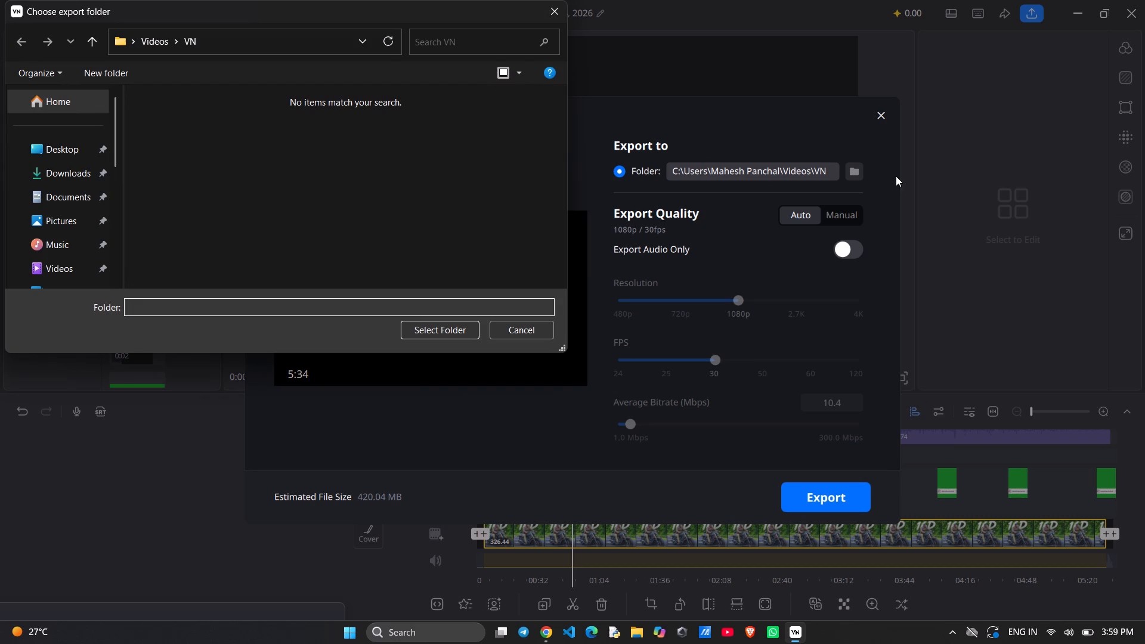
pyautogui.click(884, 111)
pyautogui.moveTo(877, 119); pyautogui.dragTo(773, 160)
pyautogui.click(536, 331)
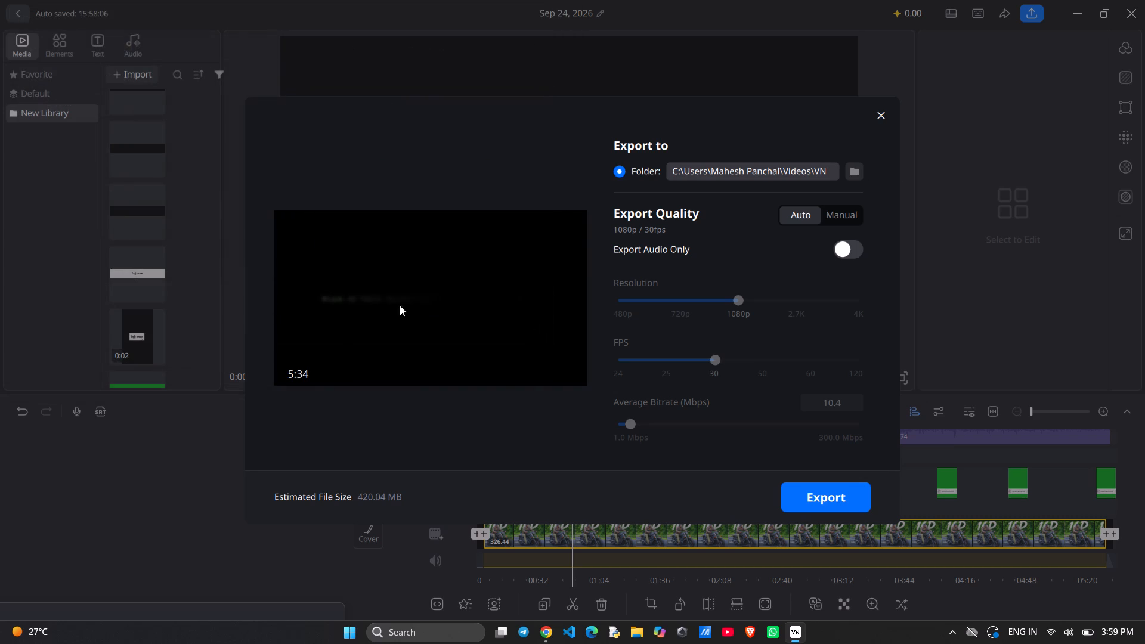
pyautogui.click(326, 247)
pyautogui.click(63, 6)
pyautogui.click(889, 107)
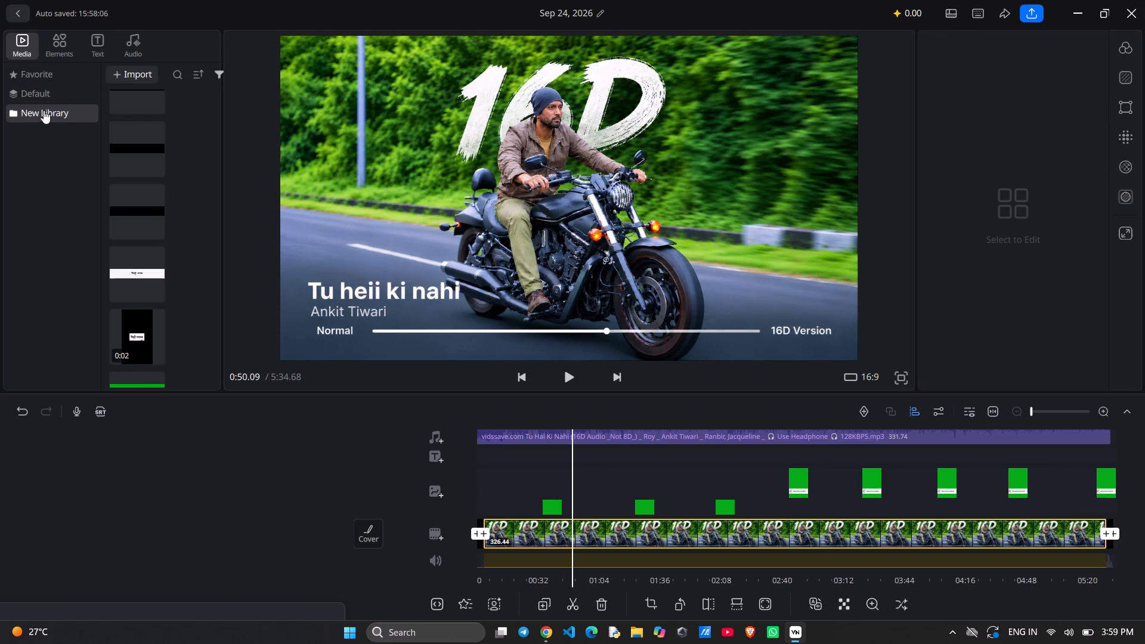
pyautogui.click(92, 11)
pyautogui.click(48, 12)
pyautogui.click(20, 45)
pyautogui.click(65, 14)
# Look through the list of timeline shortcuts and close it.
pyautogui.click(976, 13)
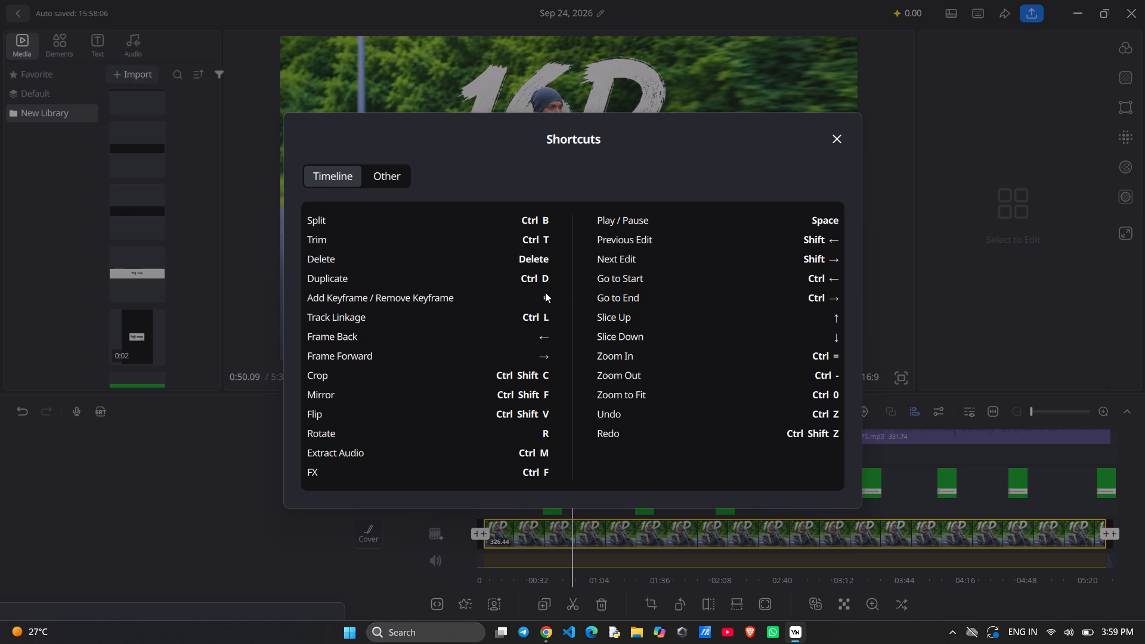
pyautogui.click(947, 163)
pyautogui.click(837, 134)
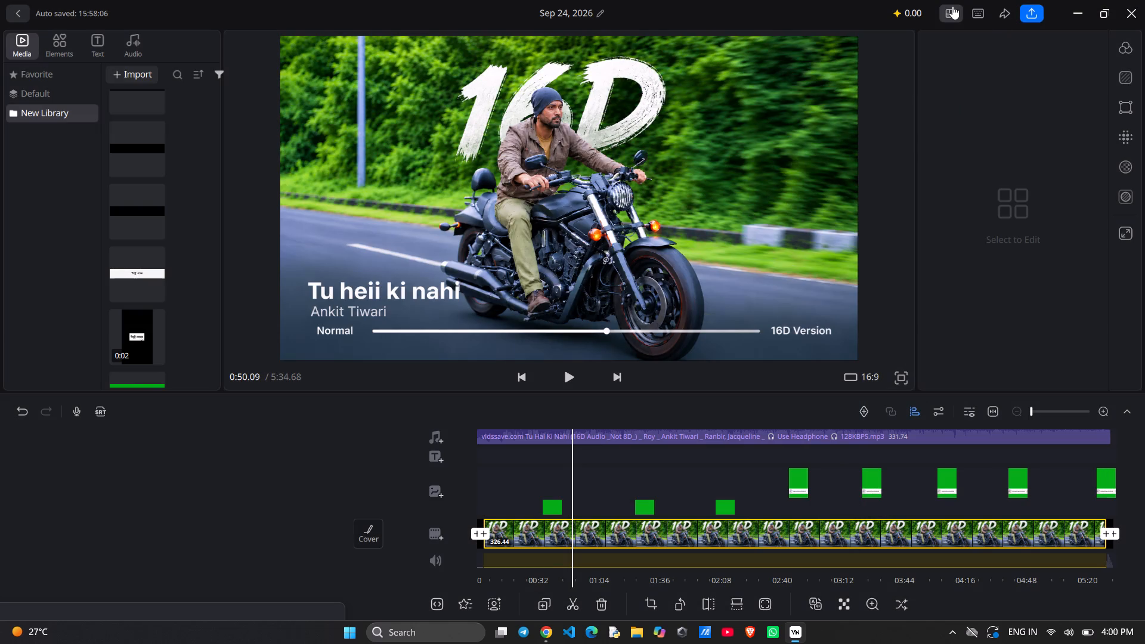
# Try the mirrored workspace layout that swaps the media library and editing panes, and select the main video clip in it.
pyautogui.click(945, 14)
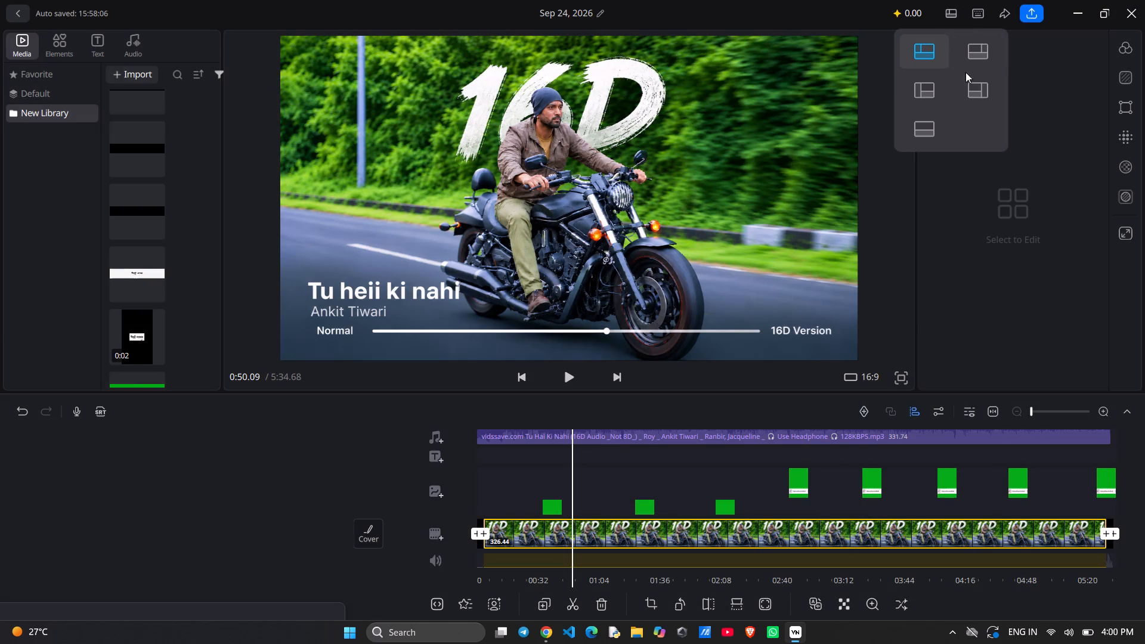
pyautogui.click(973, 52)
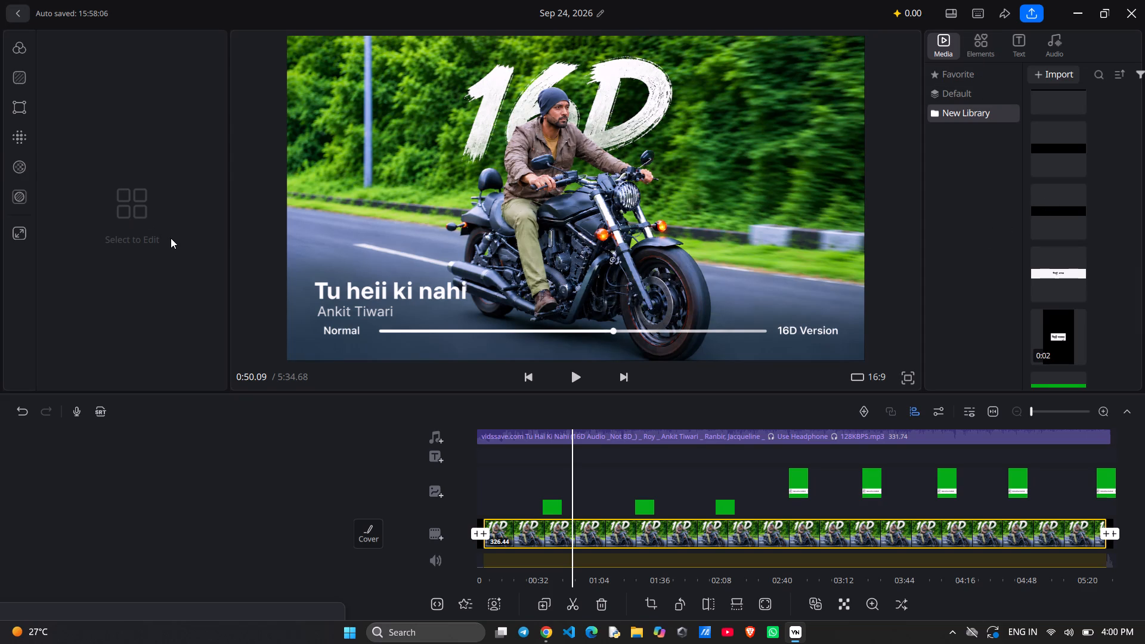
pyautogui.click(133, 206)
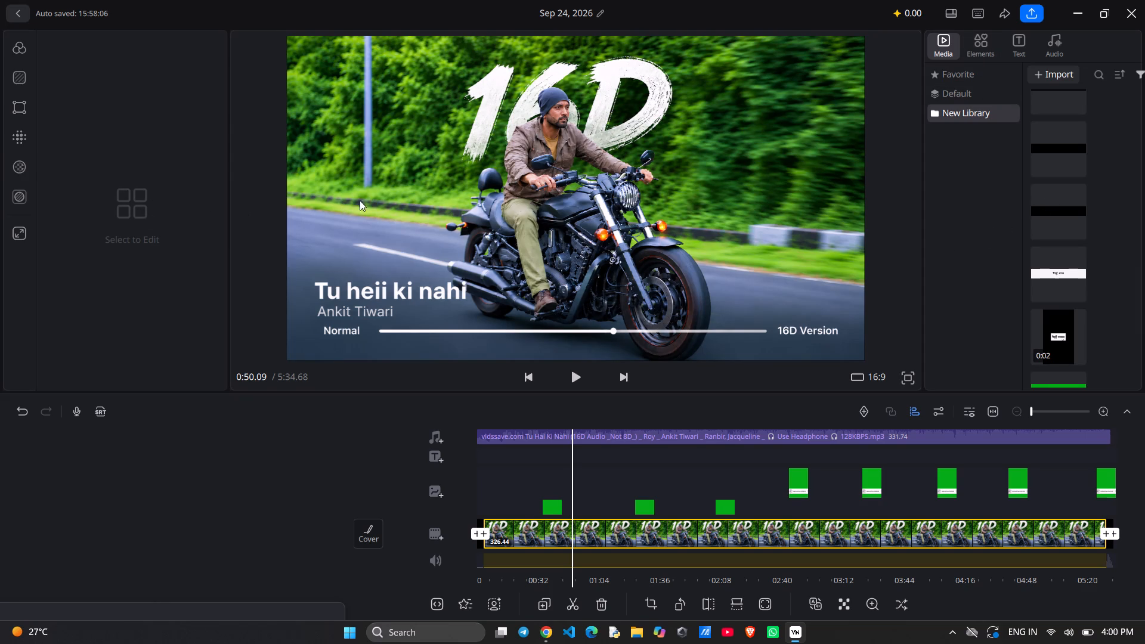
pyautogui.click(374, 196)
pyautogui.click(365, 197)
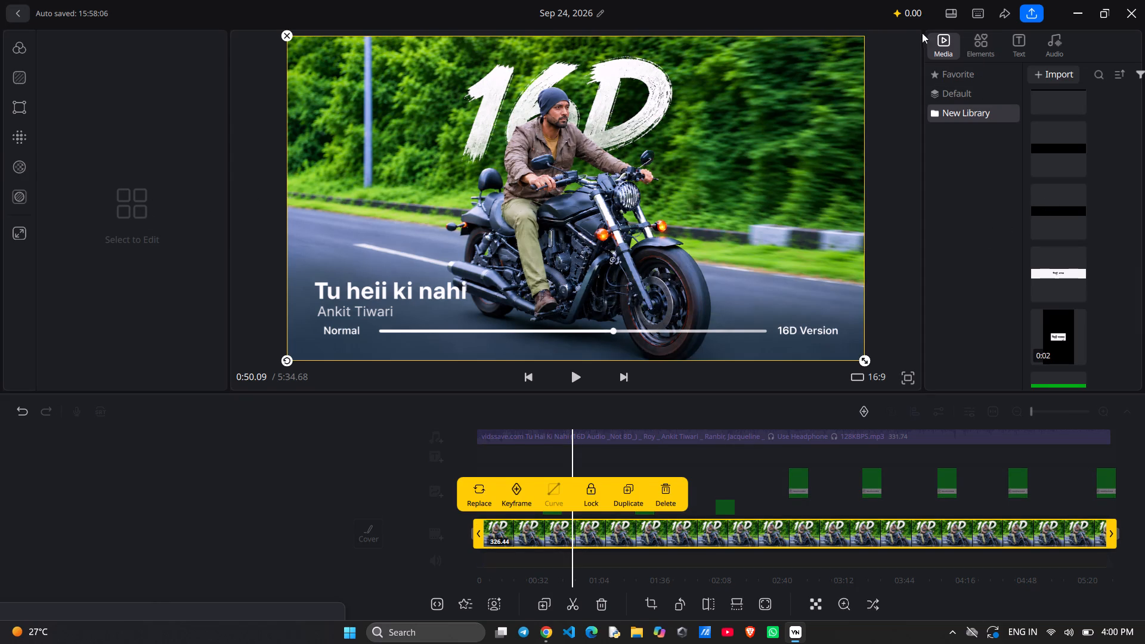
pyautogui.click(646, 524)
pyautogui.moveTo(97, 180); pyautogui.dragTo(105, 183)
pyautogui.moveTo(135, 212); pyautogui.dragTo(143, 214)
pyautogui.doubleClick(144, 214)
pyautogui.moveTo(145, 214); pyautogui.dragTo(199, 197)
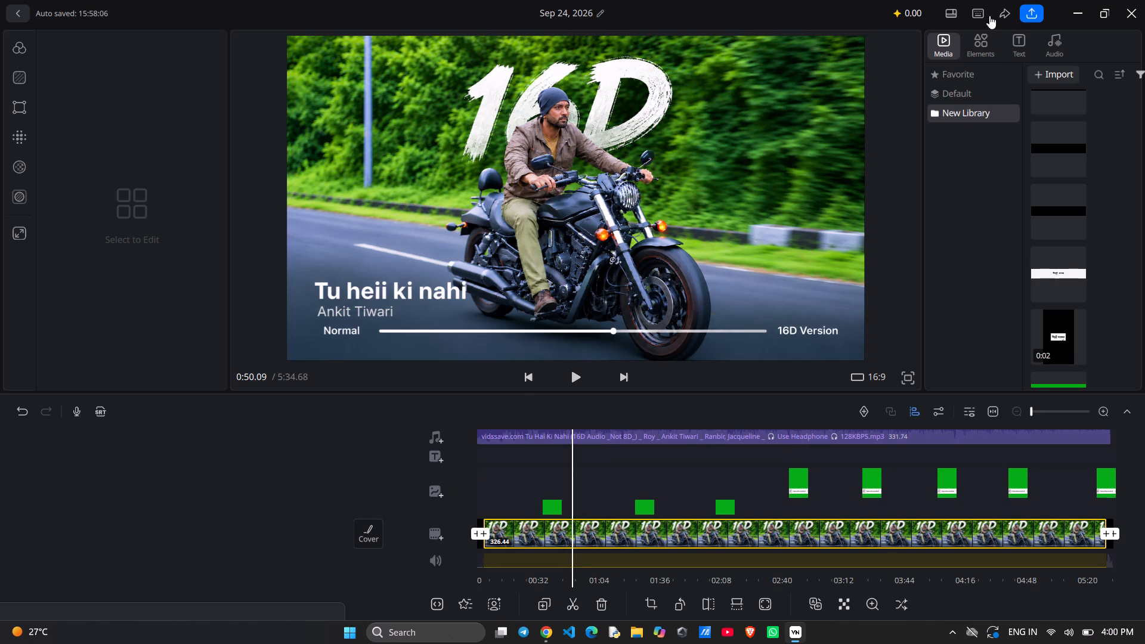
# Bring up the timeline shortcuts list again and close it.
pyautogui.click(982, 12)
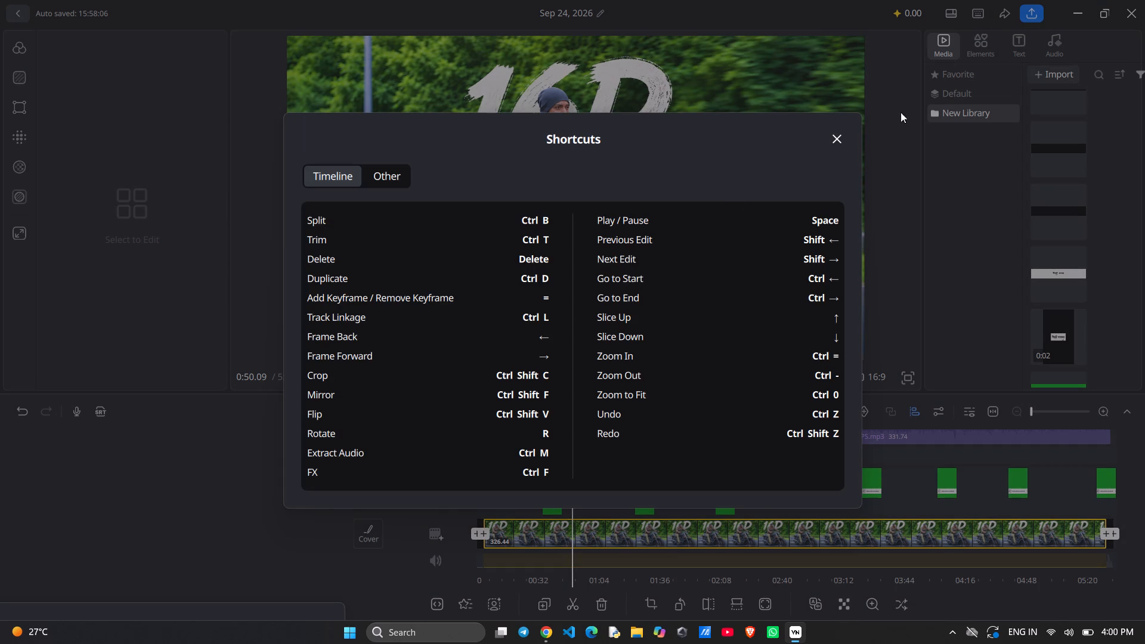
pyautogui.moveTo(922, 80); pyautogui.dragTo(921, 61)
pyautogui.click(948, 6)
pyautogui.click(847, 123)
pyautogui.click(833, 145)
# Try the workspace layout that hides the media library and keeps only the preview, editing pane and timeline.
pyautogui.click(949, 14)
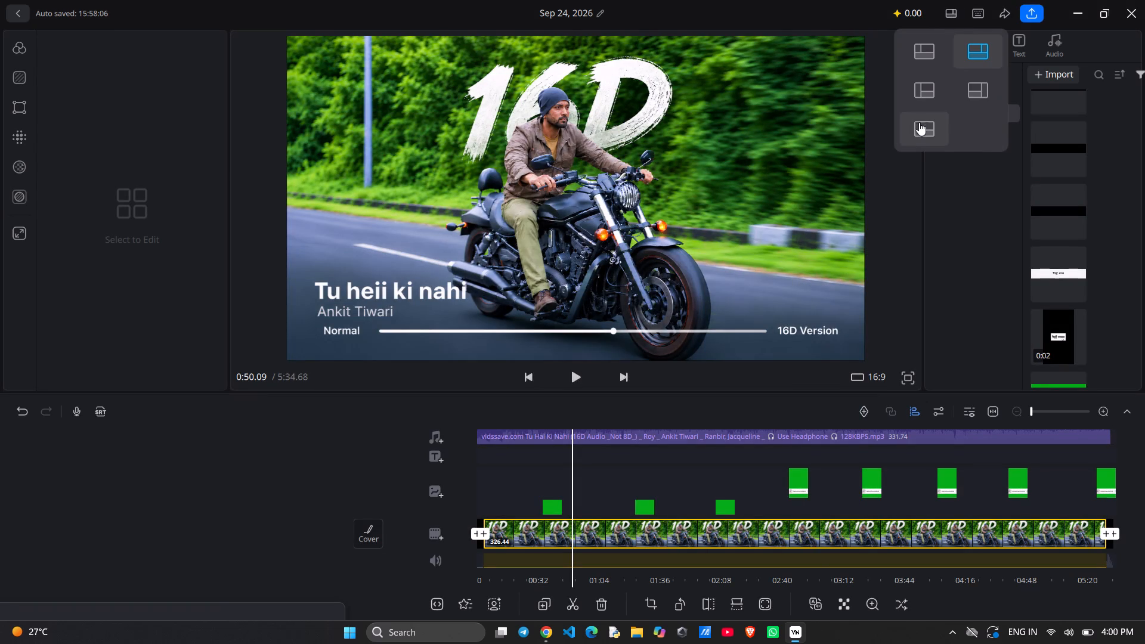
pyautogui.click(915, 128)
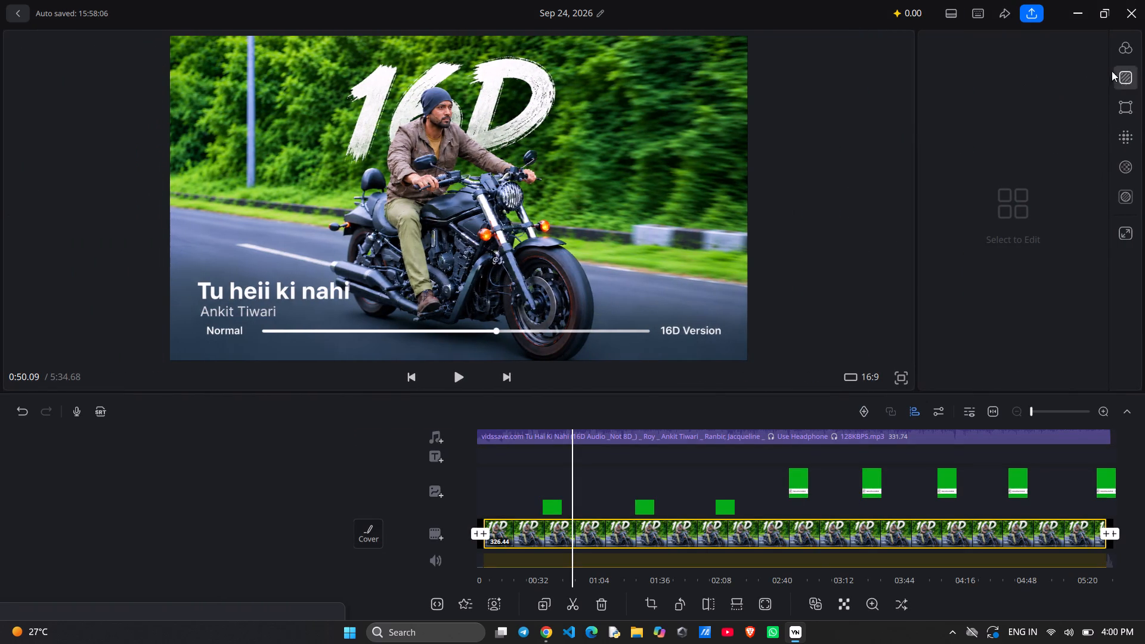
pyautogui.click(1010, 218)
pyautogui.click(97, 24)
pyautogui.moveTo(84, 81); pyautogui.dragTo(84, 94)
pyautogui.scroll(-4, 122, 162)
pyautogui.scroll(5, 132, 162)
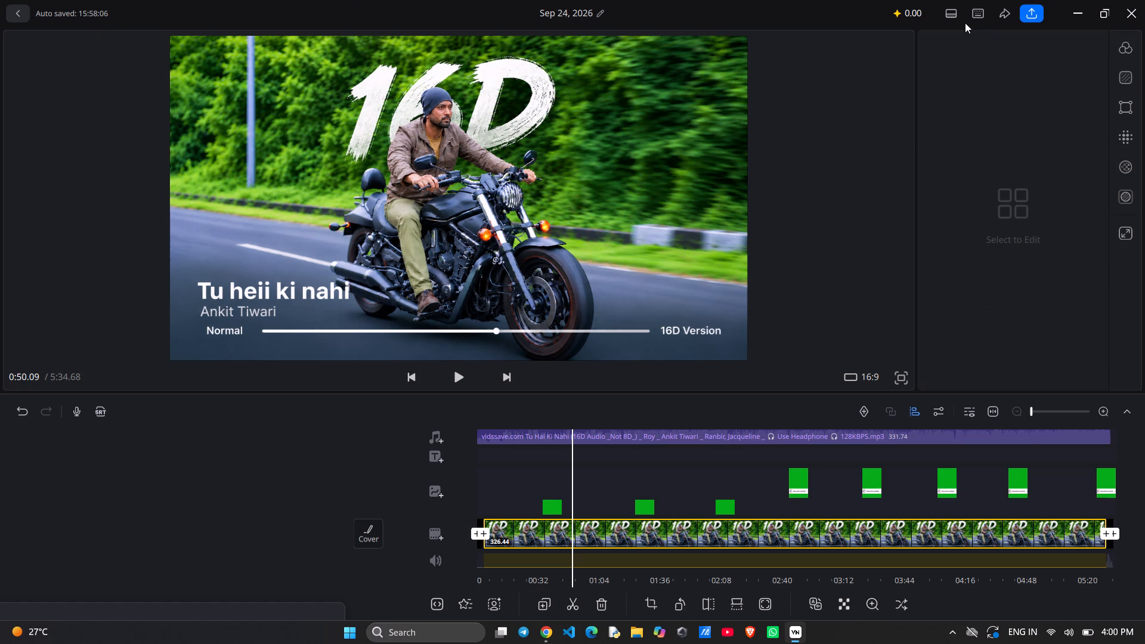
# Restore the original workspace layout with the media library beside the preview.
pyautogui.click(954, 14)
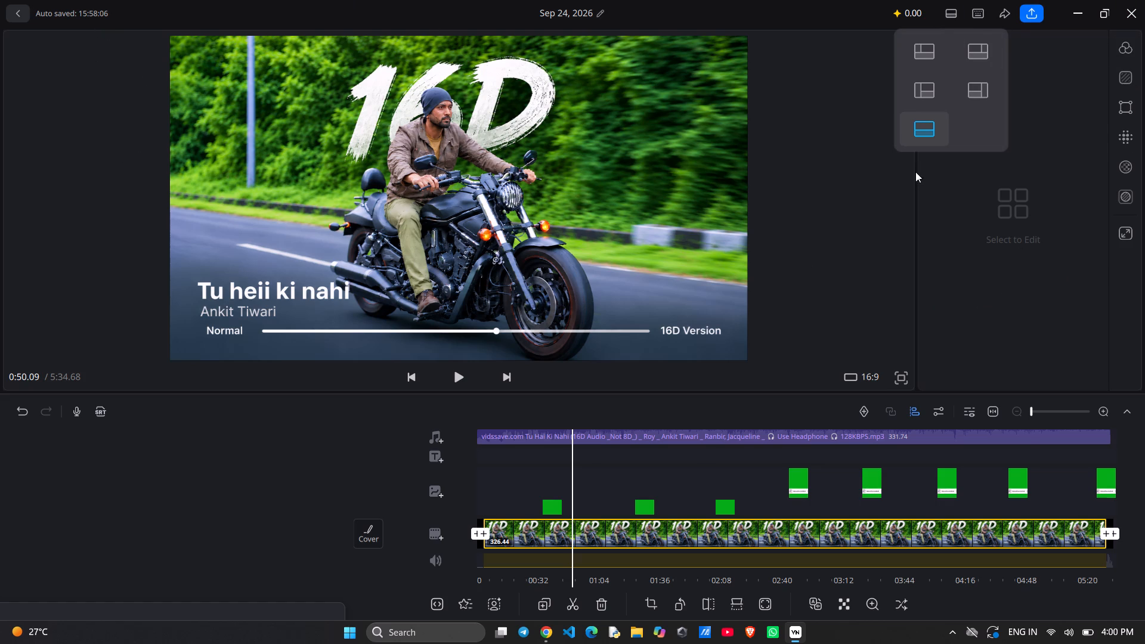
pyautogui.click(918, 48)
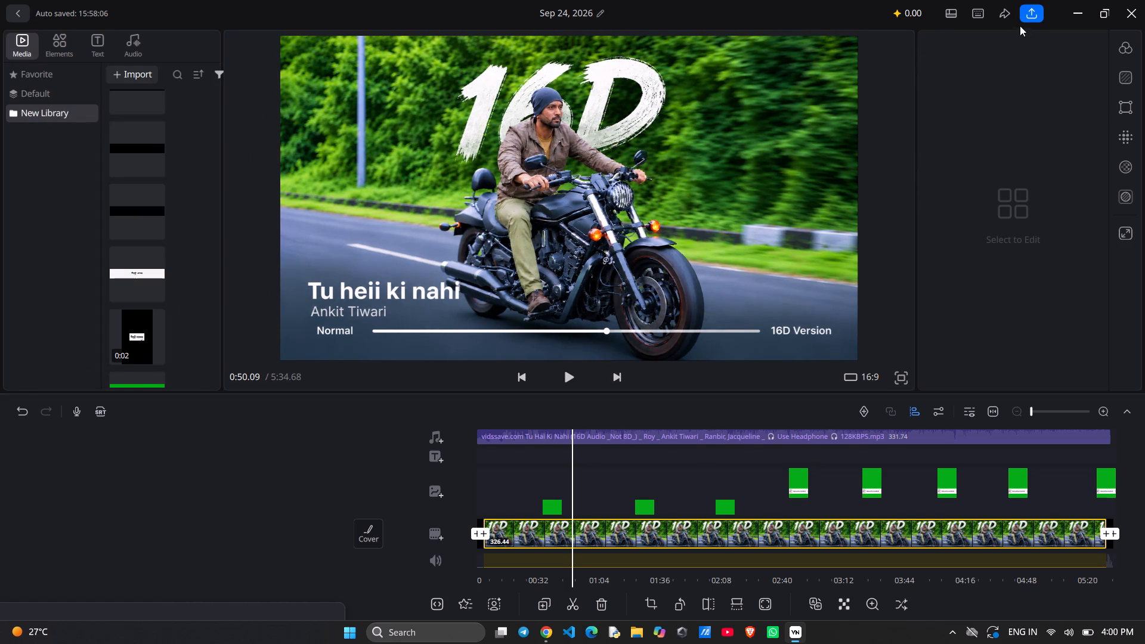
# Move the second-to-last subscribe overlay slightly later on the timeline, to around 4:47, and check its spacing against the neighbouring overlays.
pyautogui.scroll(-5, 879, 416)
pyautogui.click(1018, 480)
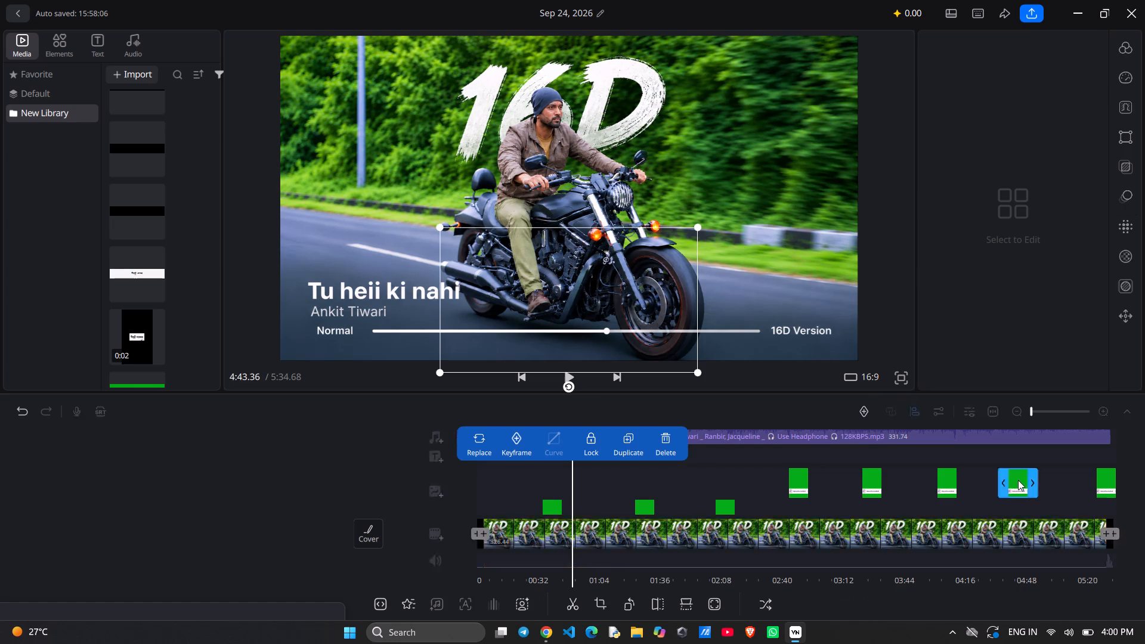
pyautogui.moveTo(580, 484); pyautogui.dragTo(586, 486)
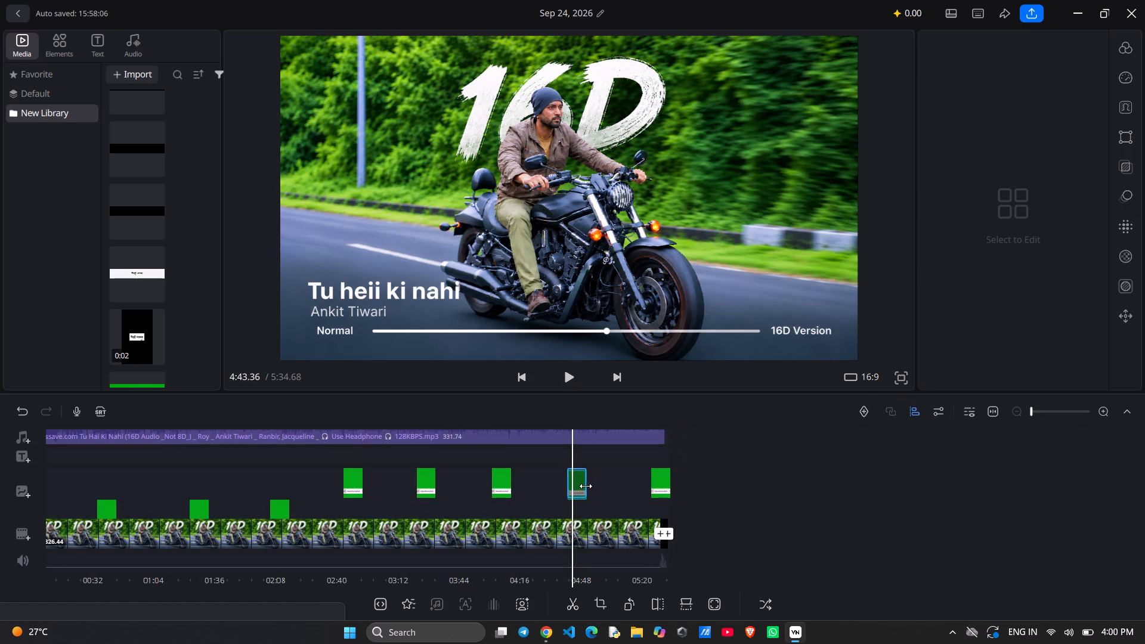
pyautogui.moveTo(586, 486); pyautogui.dragTo(587, 487)
pyautogui.moveTo(912, 504); pyautogui.dragTo(831, 497)
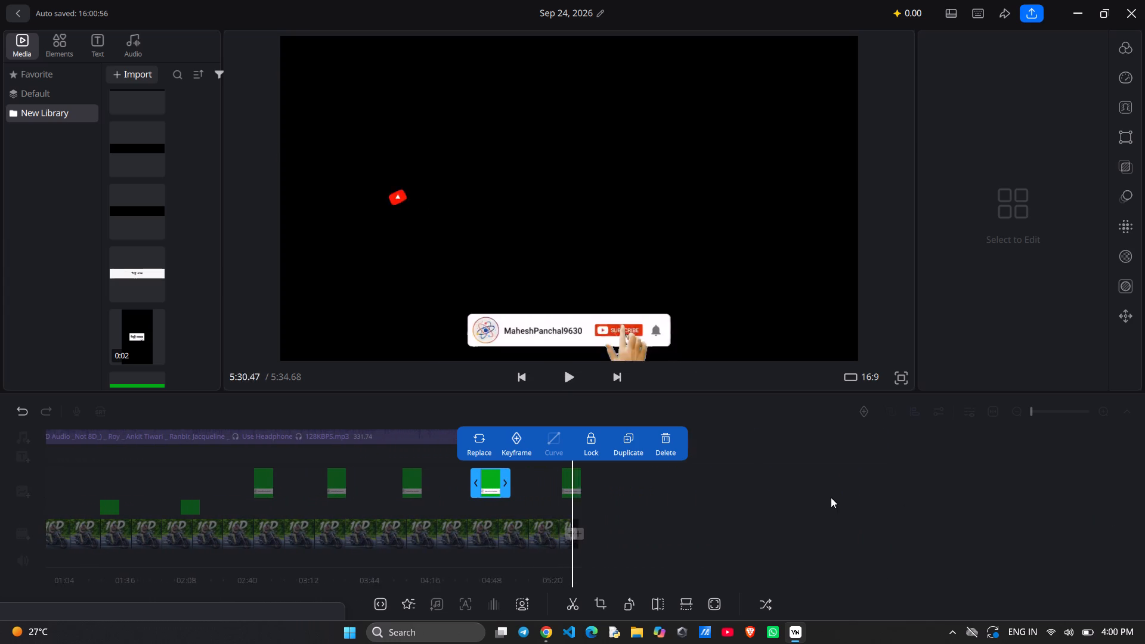
pyautogui.moveTo(831, 497); pyautogui.dragTo(919, 511)
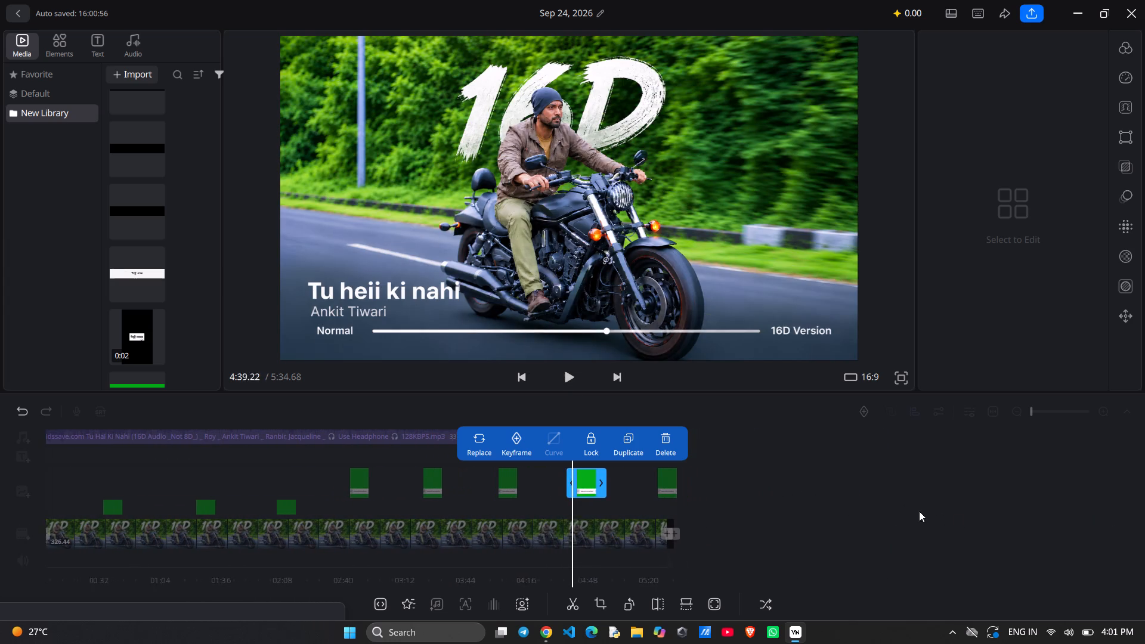
pyautogui.moveTo(919, 511); pyautogui.dragTo(916, 512)
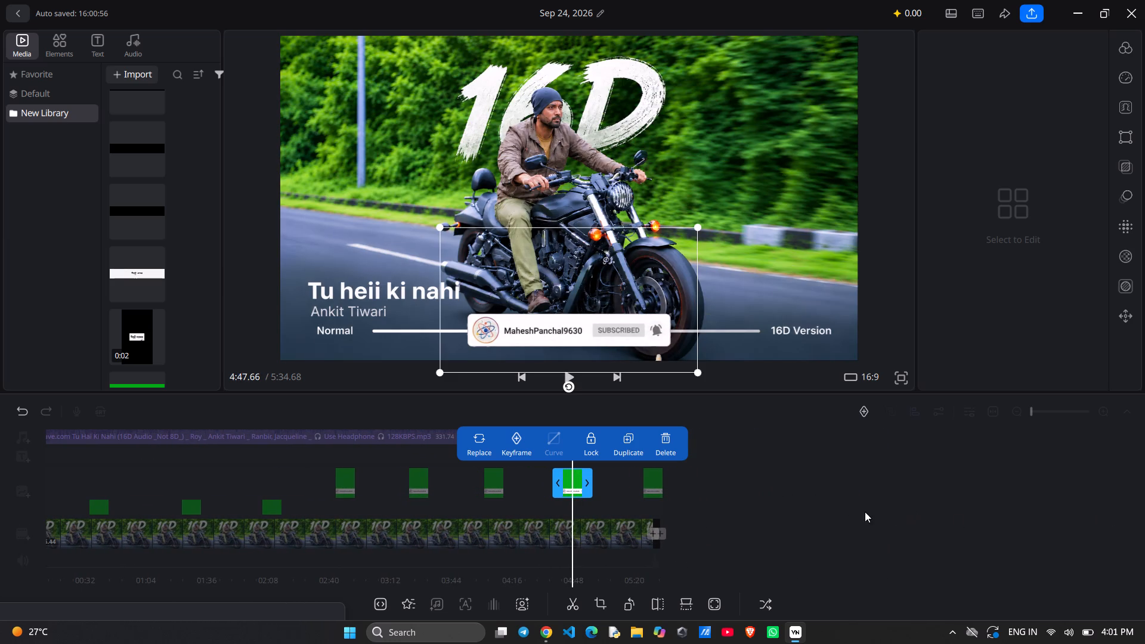
pyautogui.click(816, 503)
pyautogui.moveTo(810, 501); pyautogui.dragTo(874, 507)
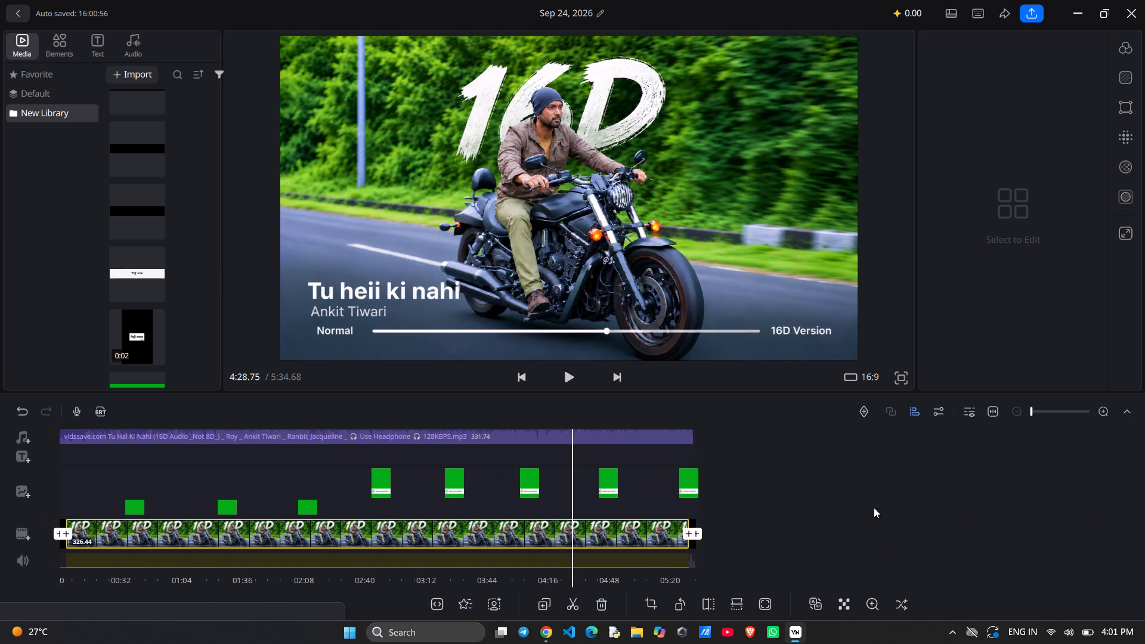
pyautogui.moveTo(874, 507); pyautogui.dragTo(877, 507)
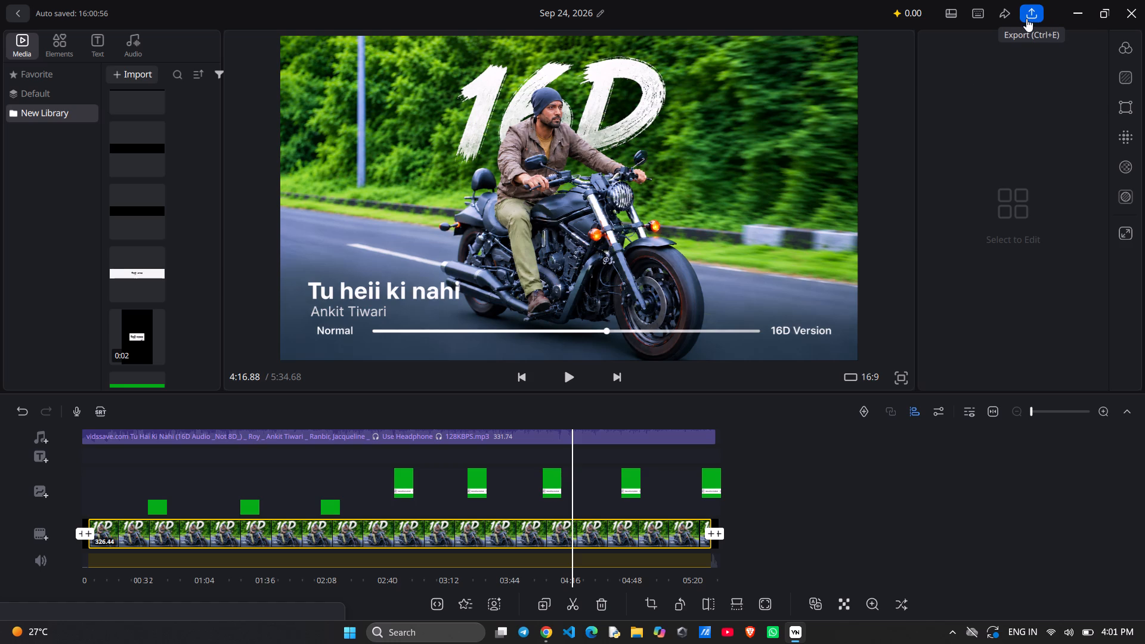
# Start exporting the finished song video to the VN folder inside Videos.
pyautogui.click(1026, 18)
pyautogui.click(819, 494)
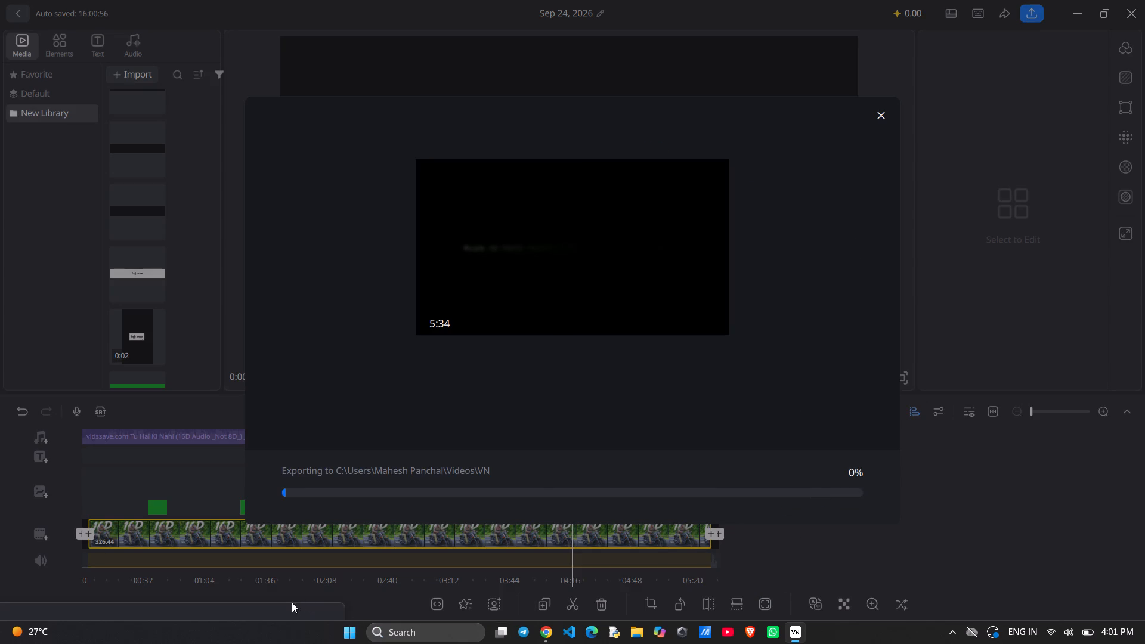
# Bring the Version Update window into view to check the update download and release notes, and tuck it away again.
pyautogui.moveTo(299, 603); pyautogui.dragTo(571, 422)
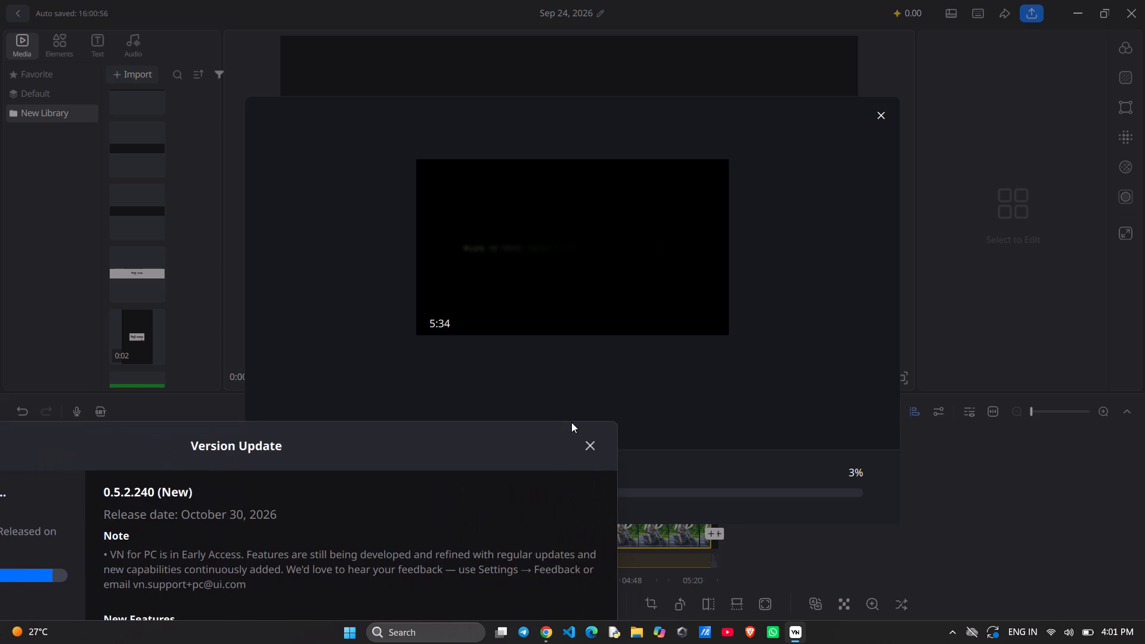
pyautogui.moveTo(571, 422); pyautogui.dragTo(790, 204)
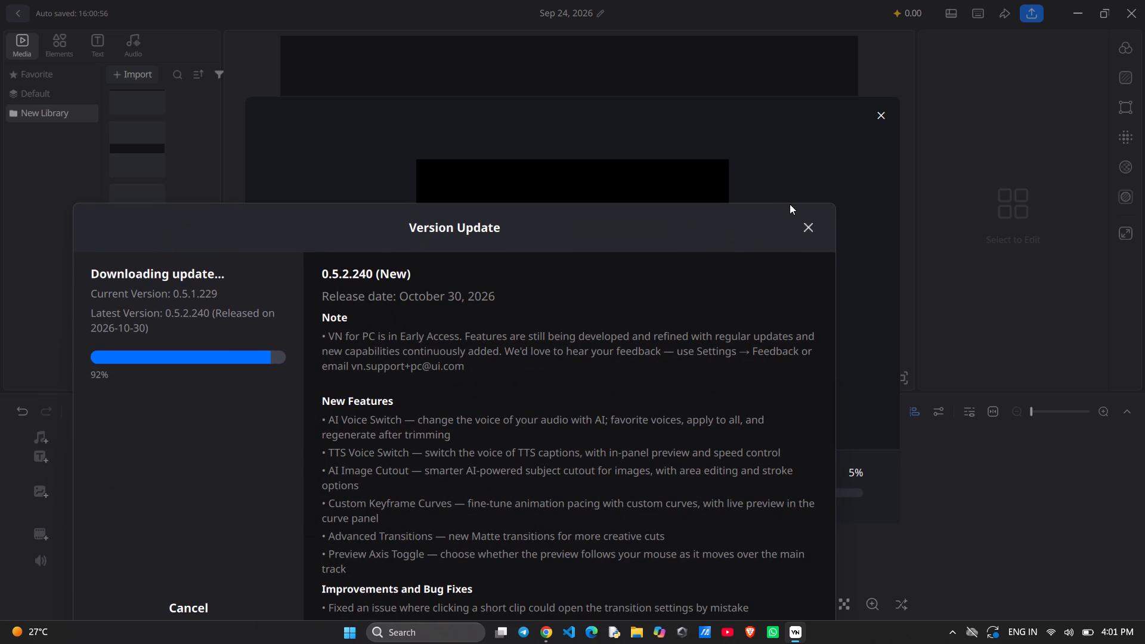
pyautogui.moveTo(790, 204); pyautogui.dragTo(410, 570)
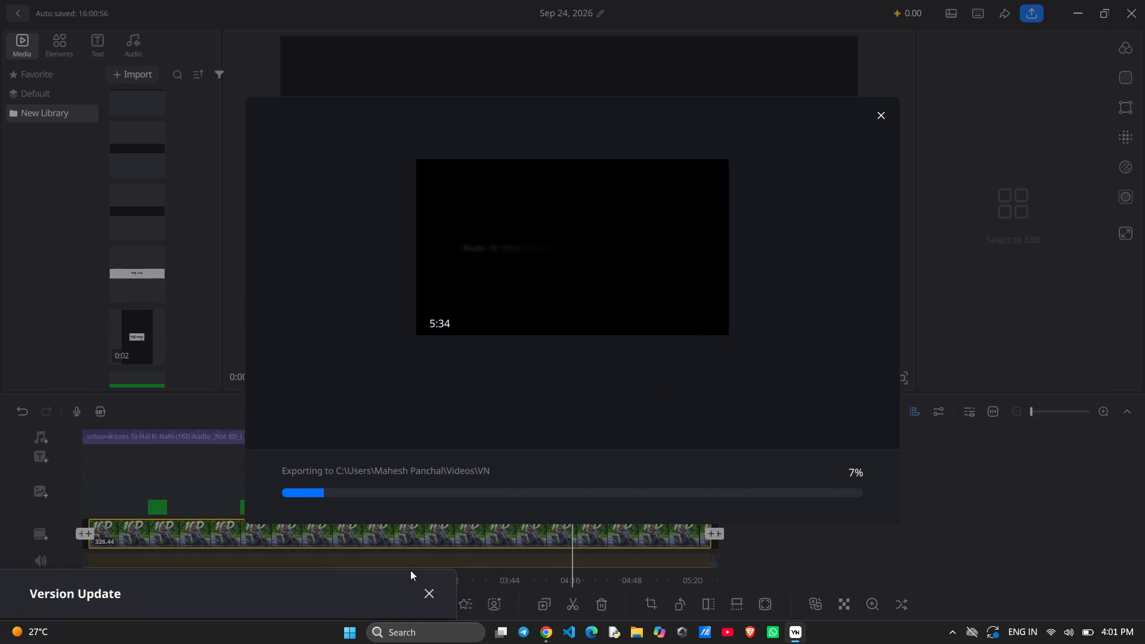
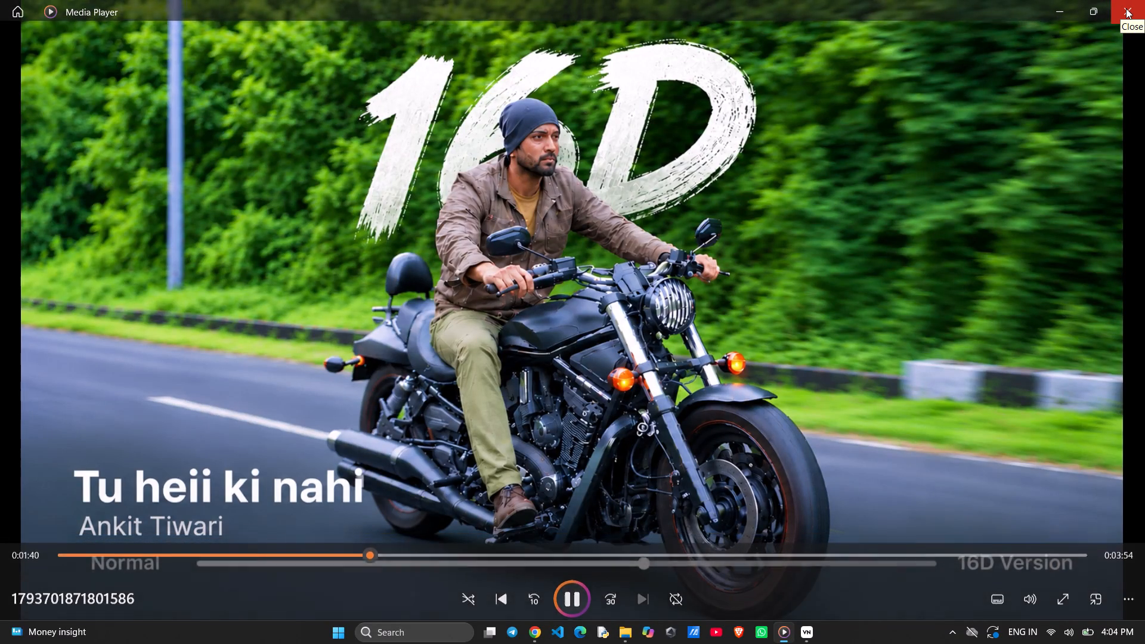
# Close the Media Player playback of the exported 16D song video.
pyautogui.click(1126, 8)
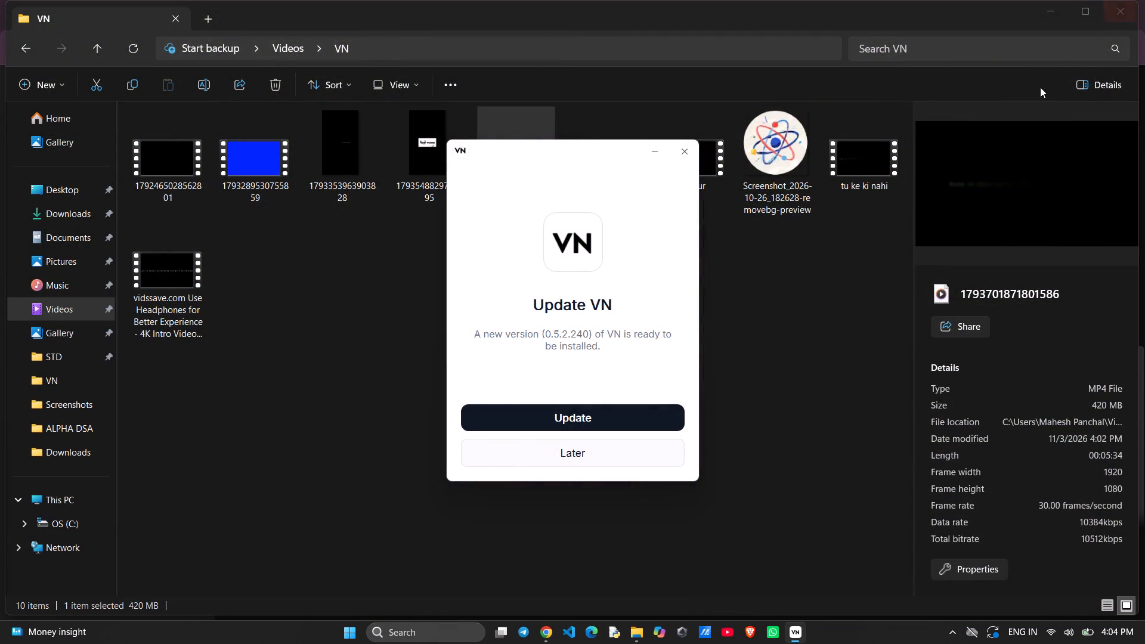
# Accept the VN update to version 0.5.2.240.
pyautogui.click(587, 415)
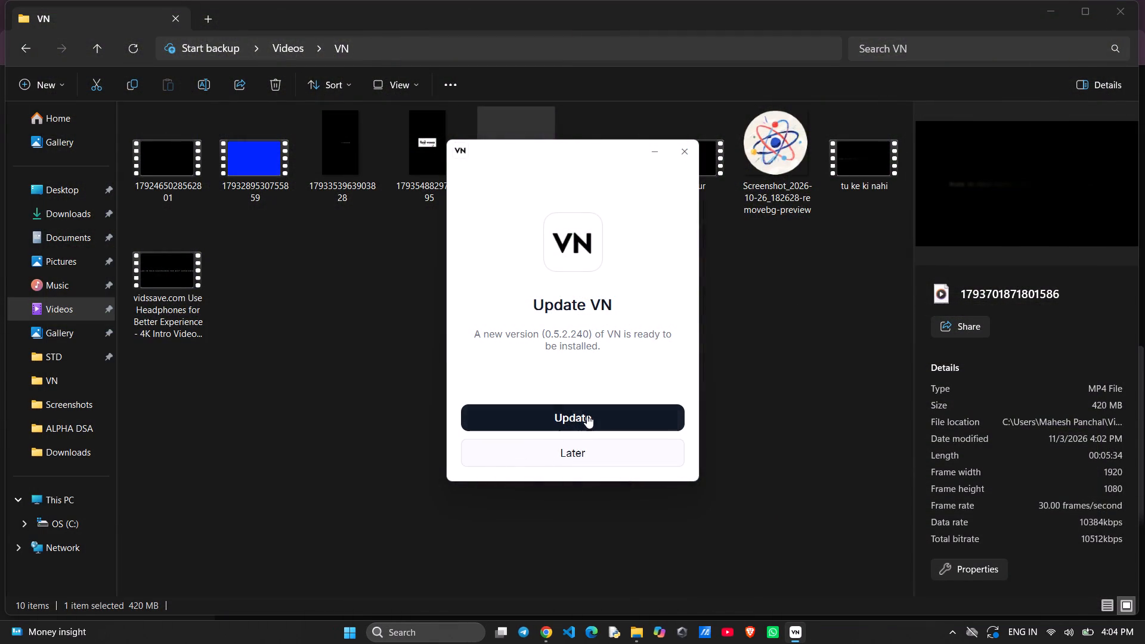
pyautogui.click(587, 415)
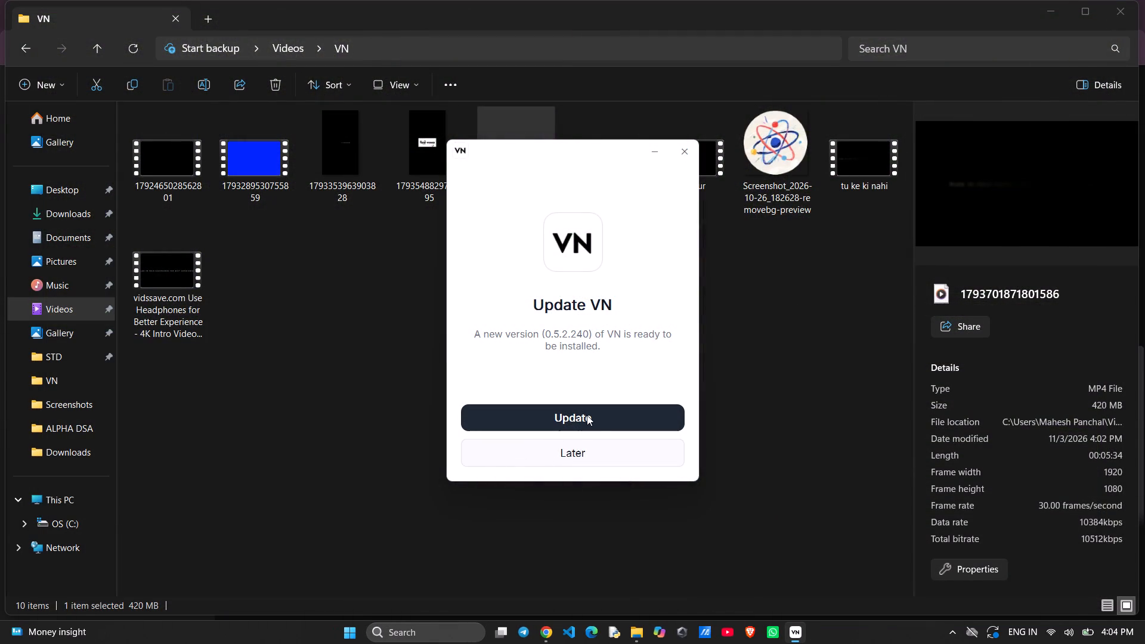
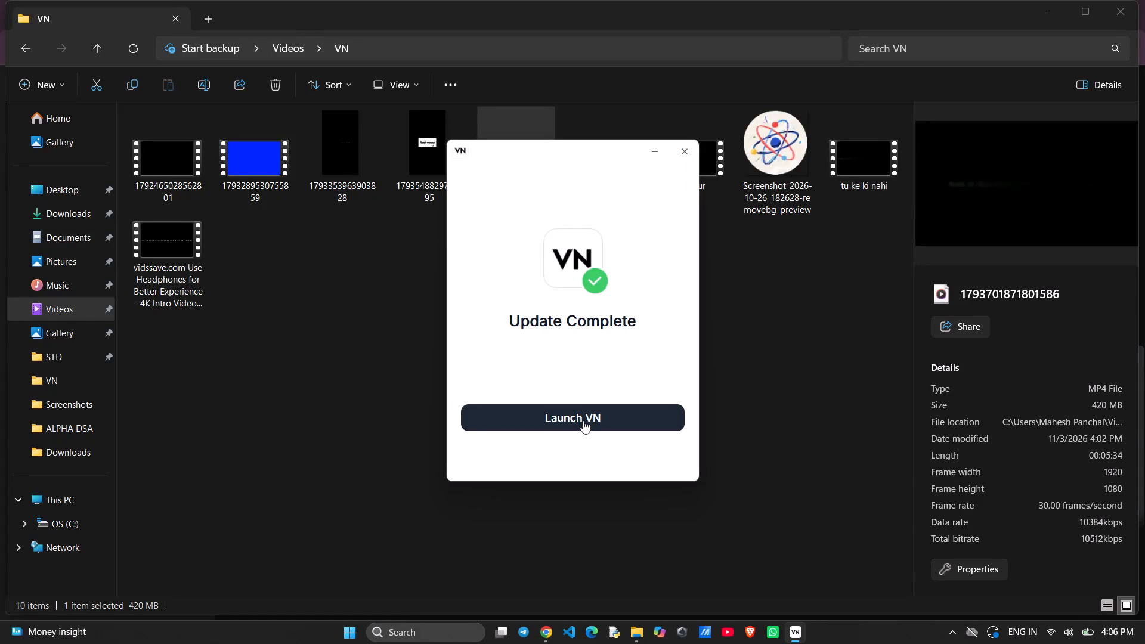
# Launch the updated VN editor.
pyautogui.click(583, 420)
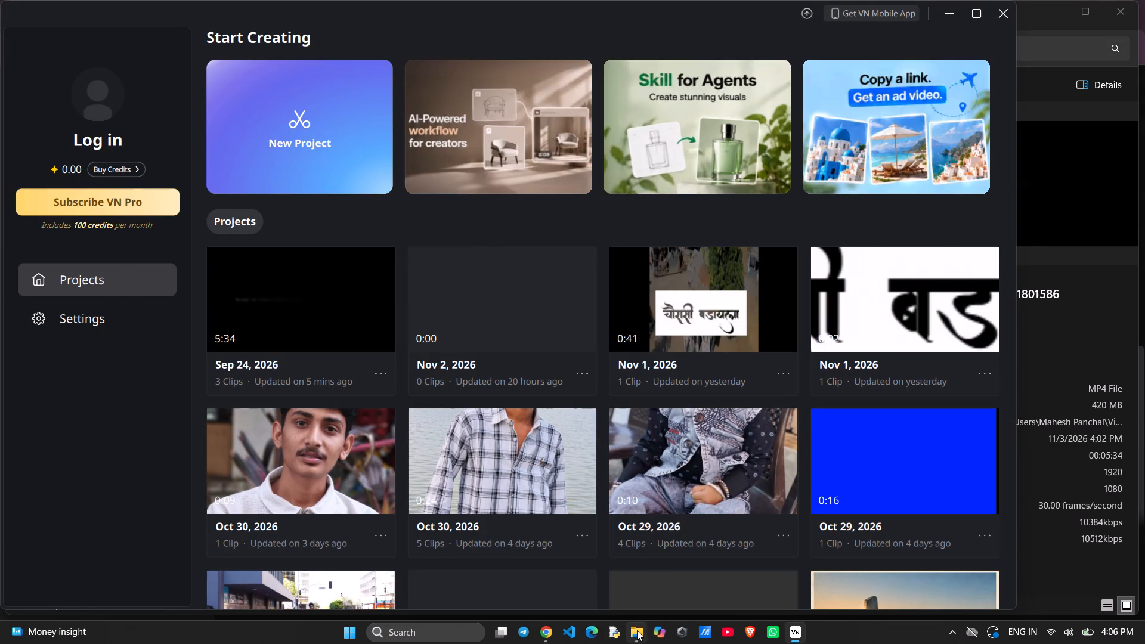
pyautogui.click(637, 630)
pyautogui.rightClick(523, 191)
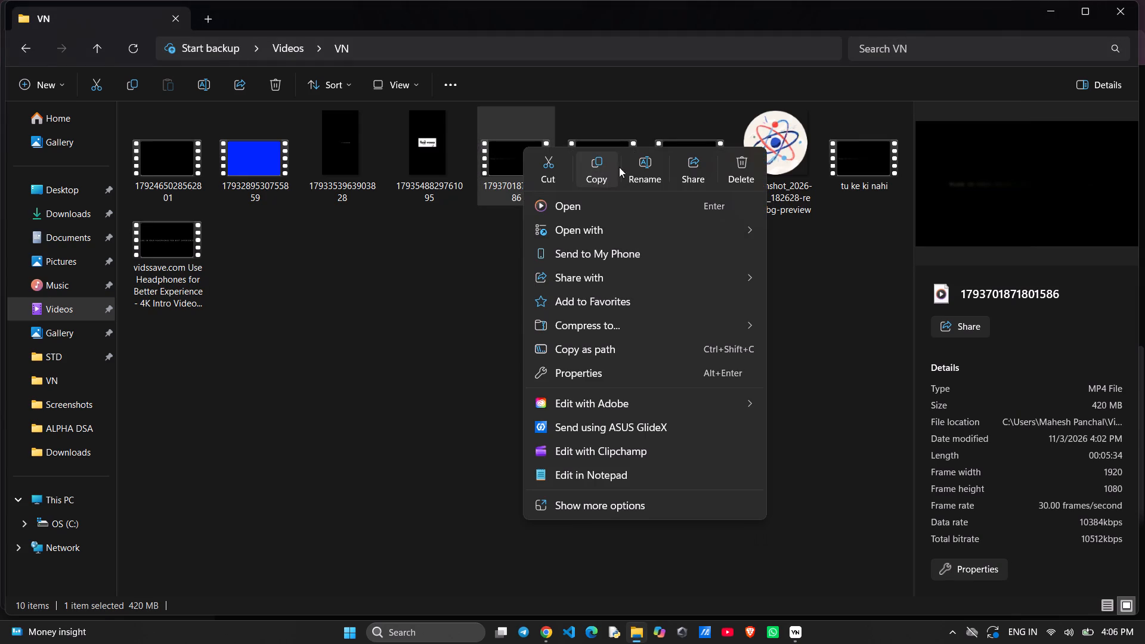
pyautogui.click(646, 168)
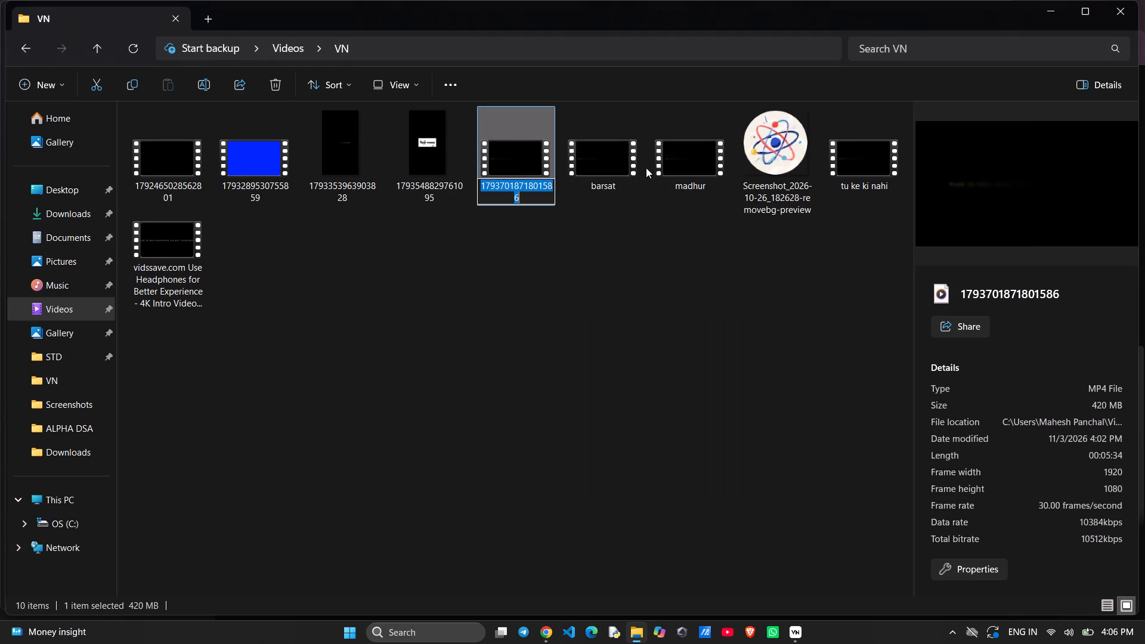
pyautogui.press('BackSpace')
pyautogui.press('y')
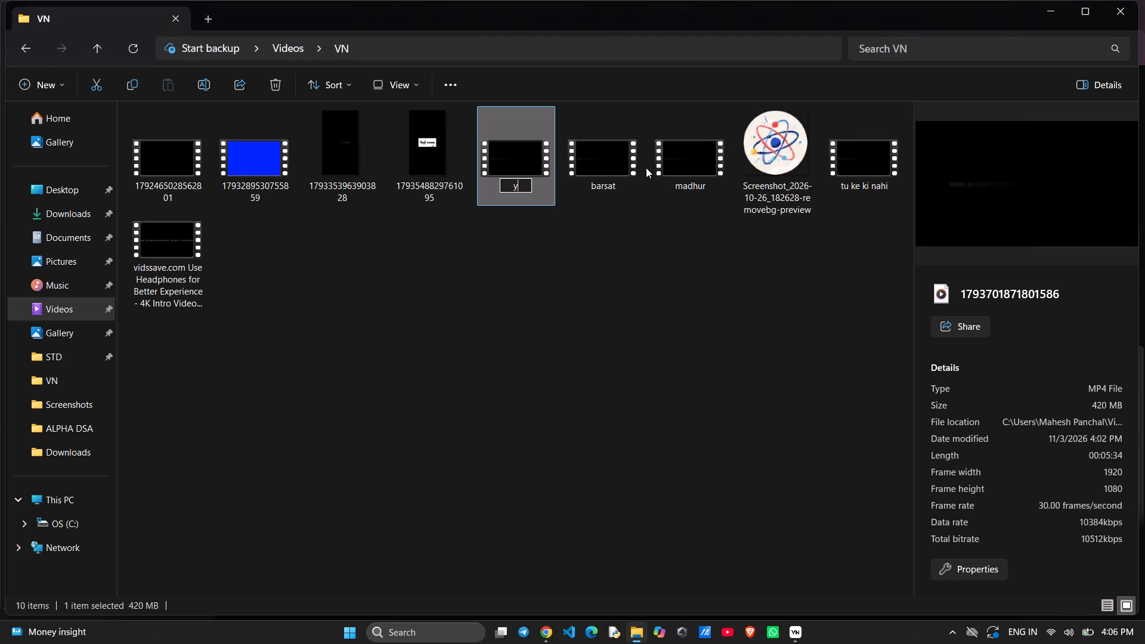
pyautogui.press('BackSpace')
pyautogui.press('t')
pyautogui.write('u')
pyautogui.press('space')
pyautogui.write('he ki nahii')
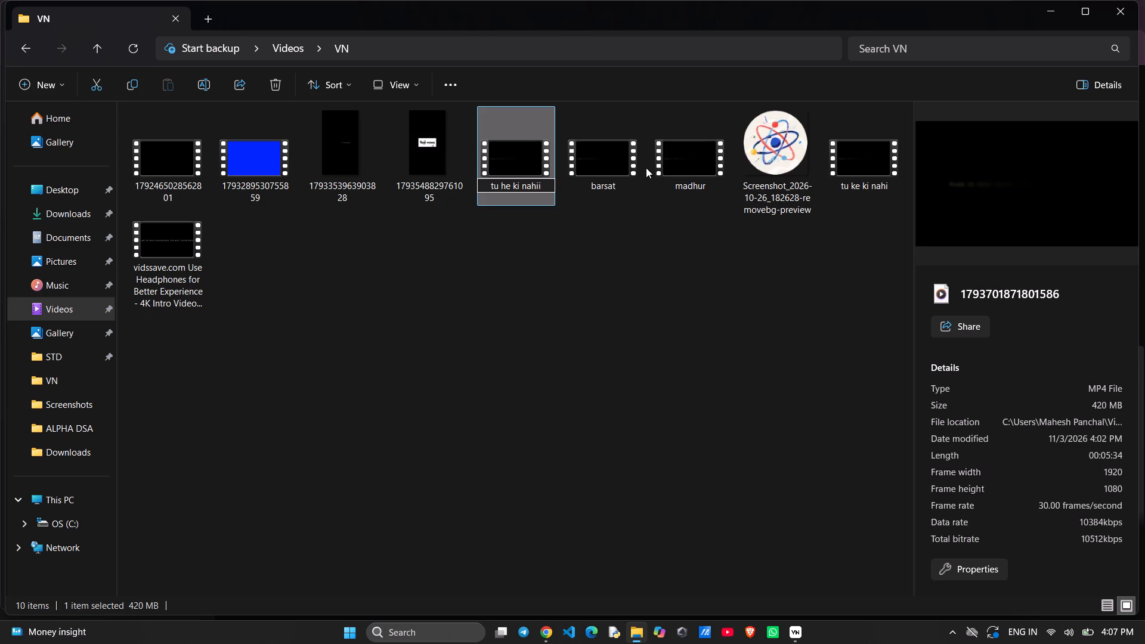
pyautogui.press('Return')
# Permanently delete the older "tu ke ki nahi" video from the VN folder.
pyautogui.click(872, 142)
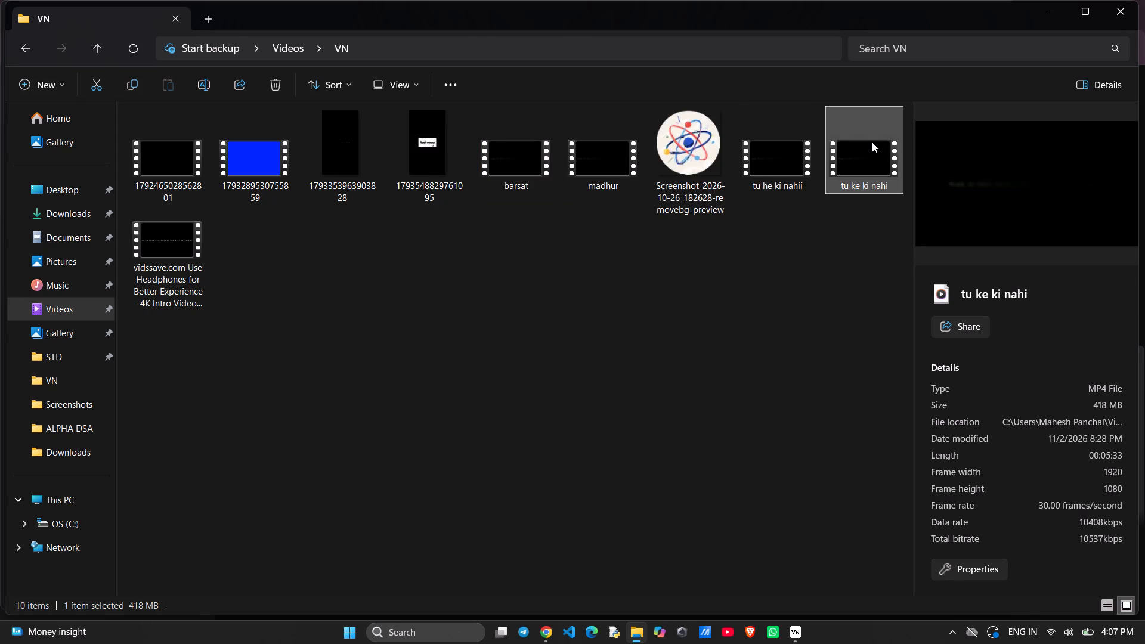
pyautogui.hotkey('shift', 'Delete')
pyautogui.press('BackSpace')
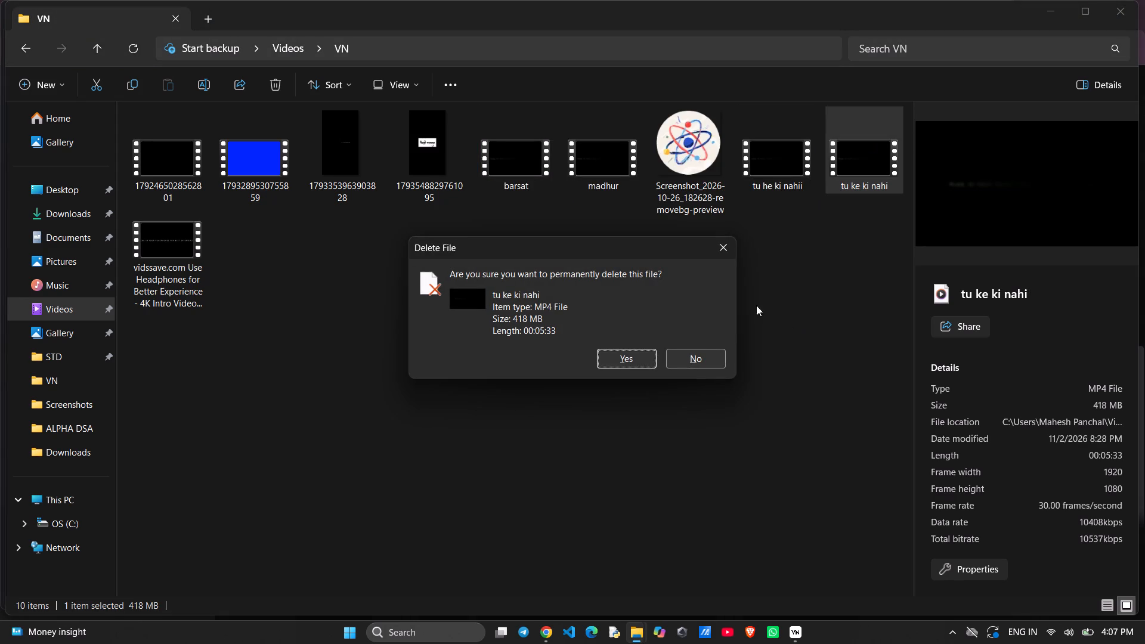
pyautogui.click(629, 355)
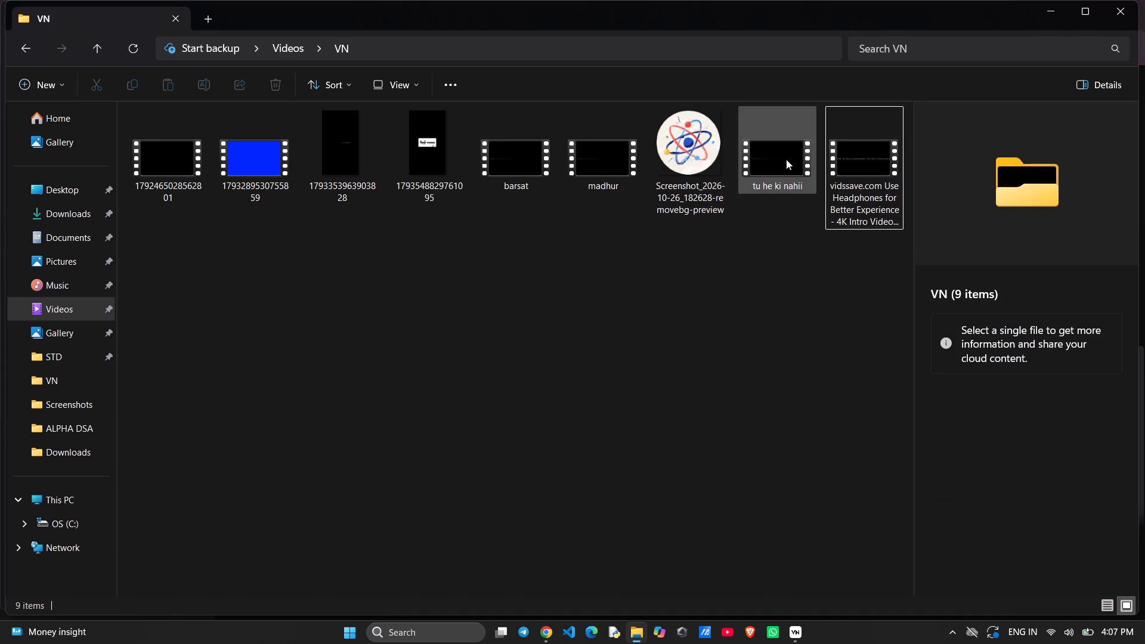
# Play the "tu he ki nahii" video in Media Player and check the subscribe banner near its end and middle.
pyautogui.click(786, 159)
pyautogui.click(786, 159)
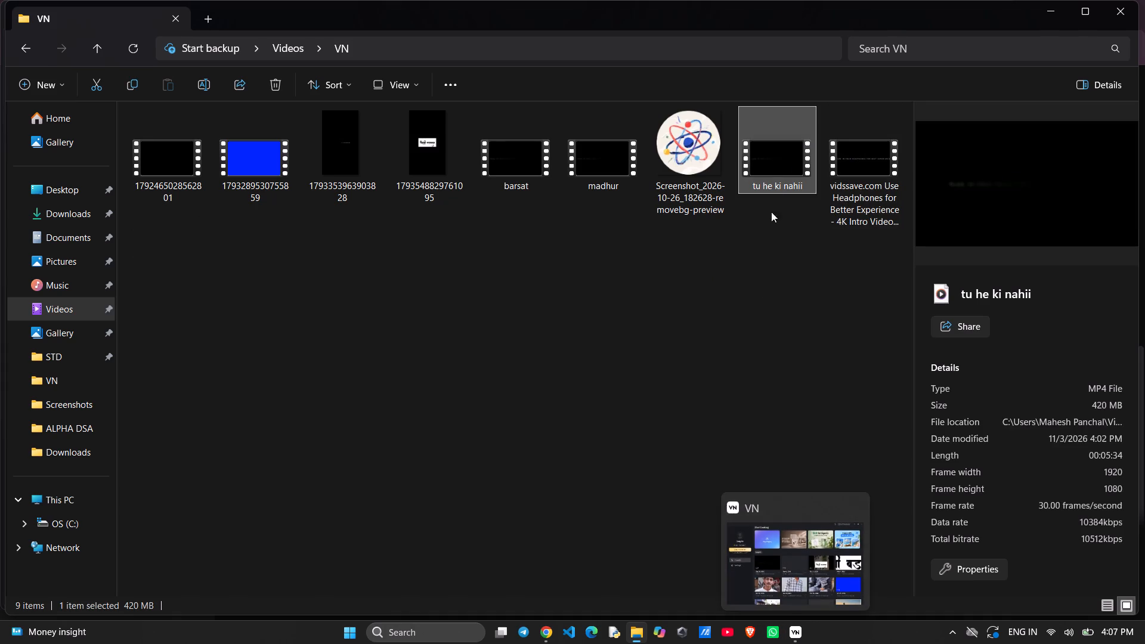
pyautogui.doubleClick(773, 129)
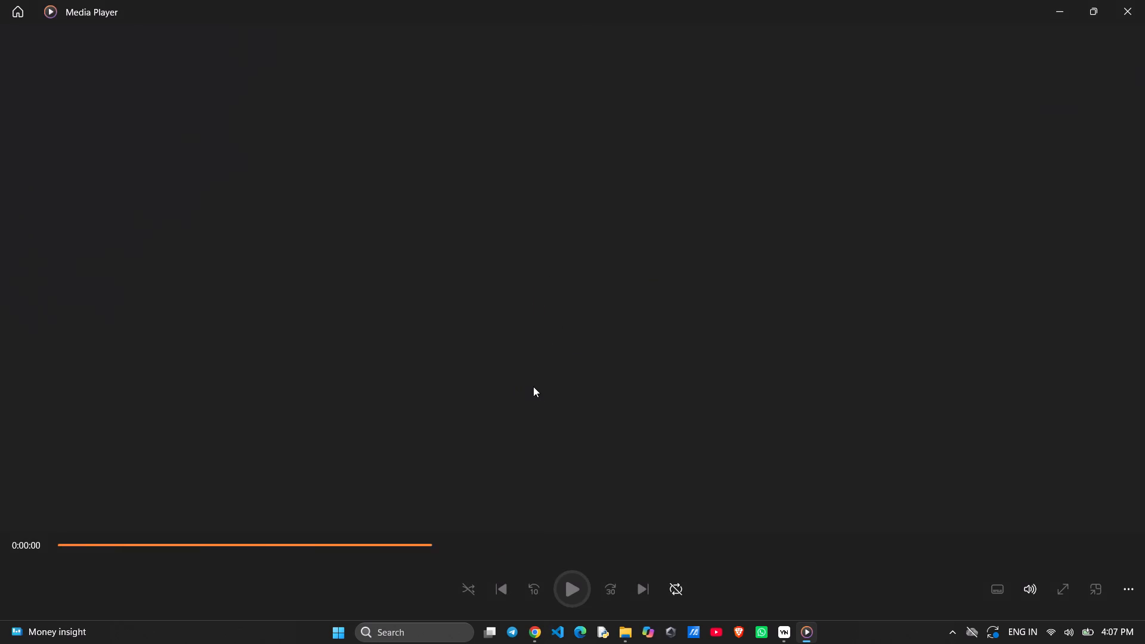
pyautogui.click(1047, 542)
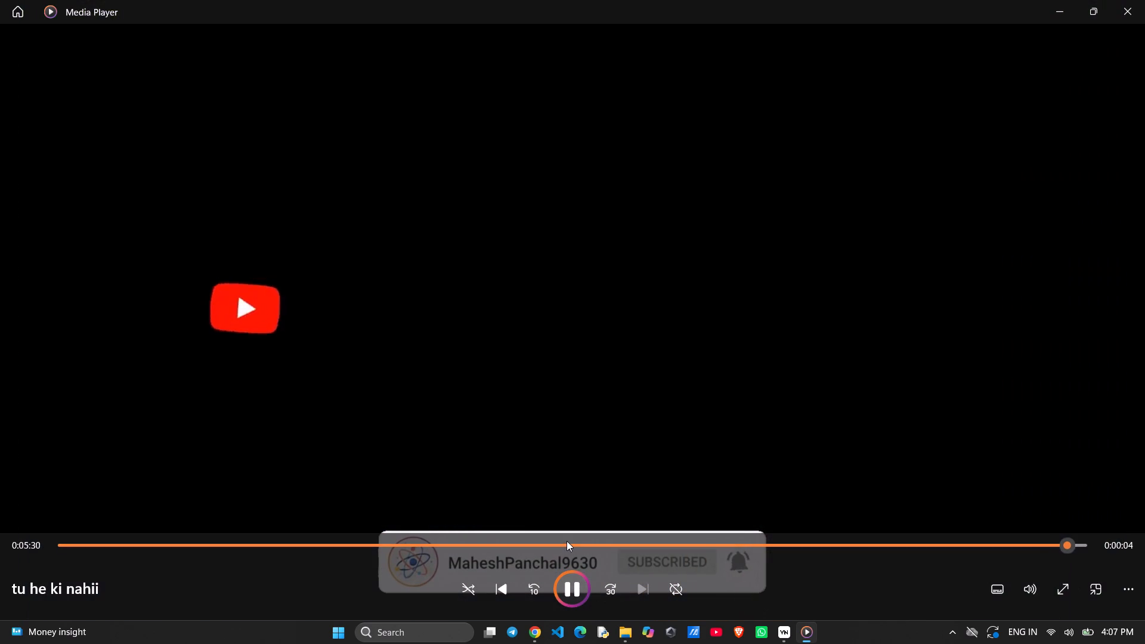
pyautogui.click(567, 541)
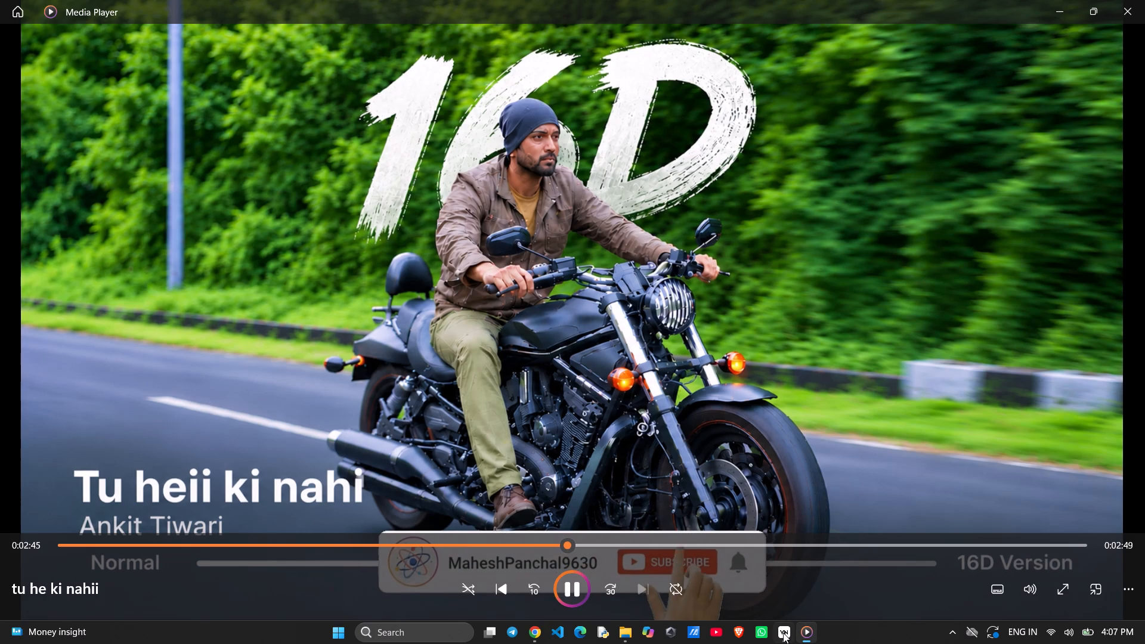
# Switch to VN, open the Sep 24, 2026 project to view its timeline, and return to the project list.
pyautogui.click(783, 633)
pyautogui.scroll(-2, 360, 299)
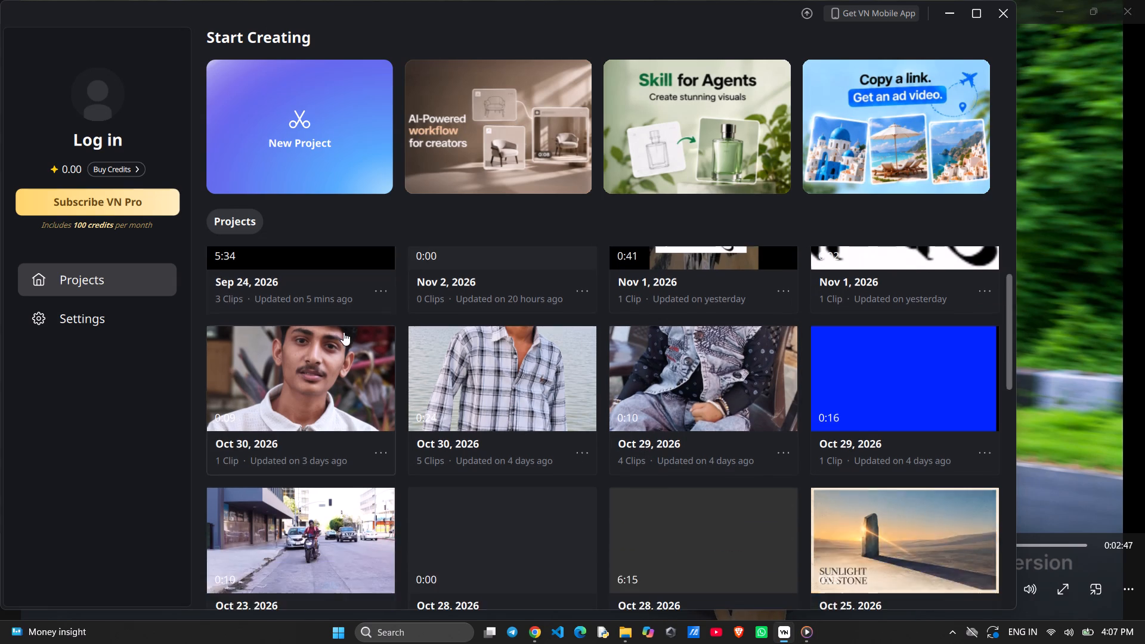
pyautogui.scroll(4, 343, 332)
pyautogui.click(308, 323)
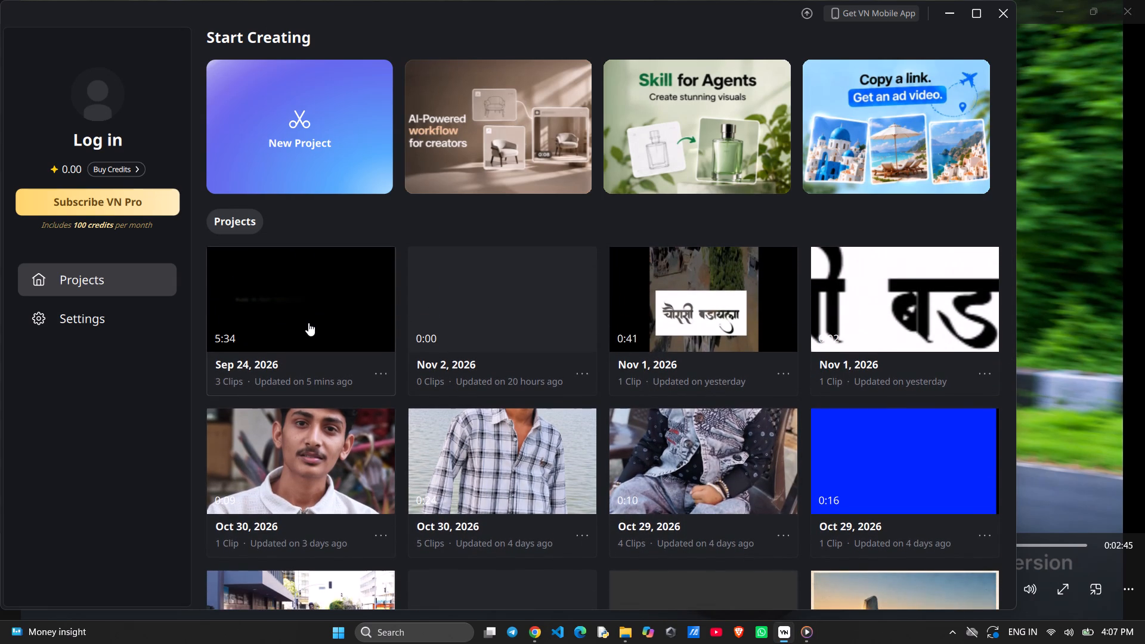
pyautogui.click(308, 323)
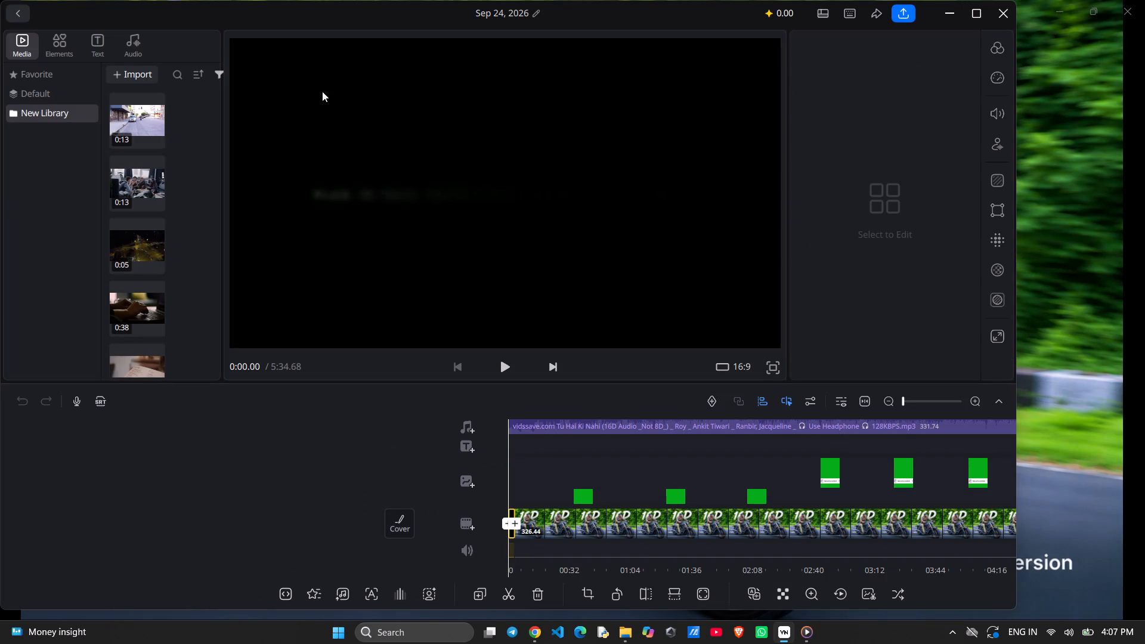
pyautogui.click(13, 15)
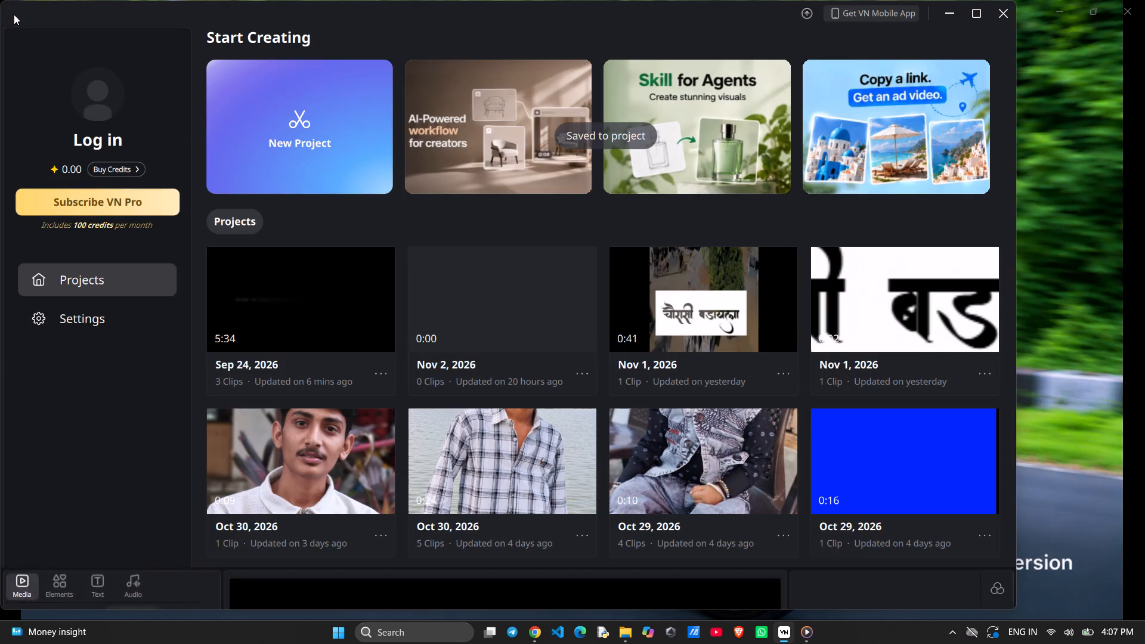
# Create a new VN project and add gemini_generated_video_ccfc46d5 from Downloads to its main track.
pyautogui.click(285, 152)
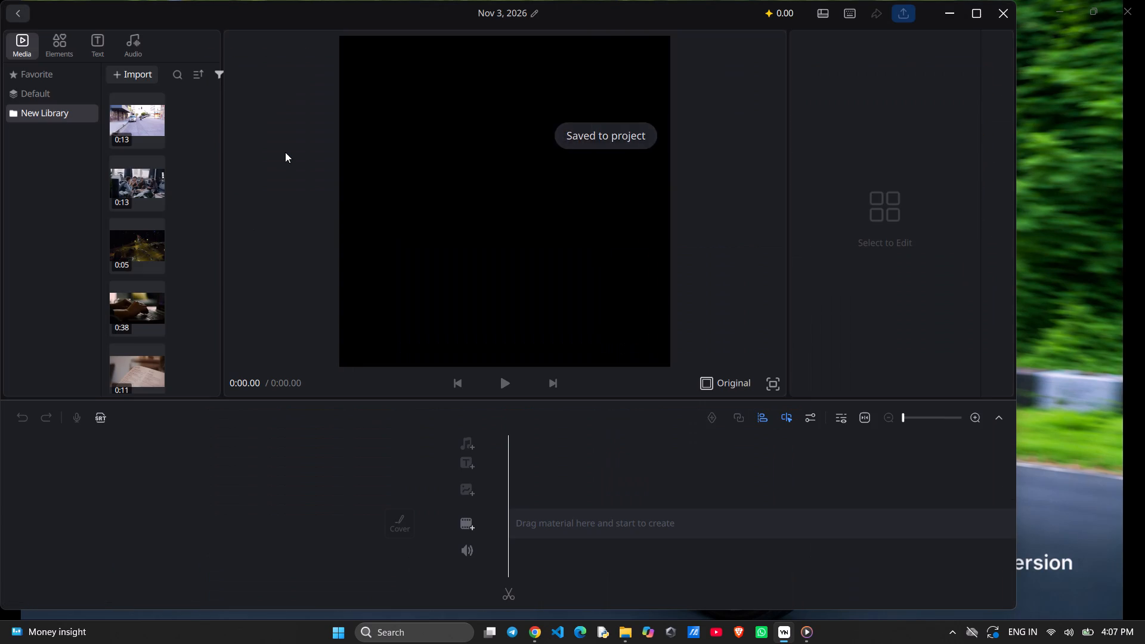
pyautogui.click(465, 523)
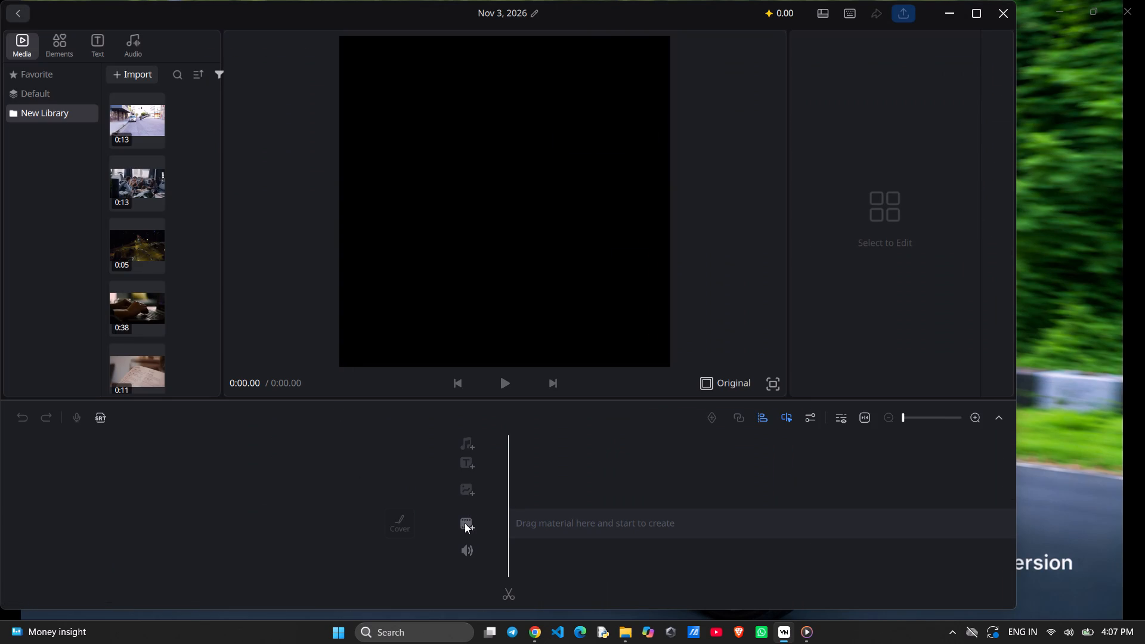
pyautogui.scroll(-3, 245, 263)
pyautogui.scroll(5, 253, 202)
pyautogui.click(262, 140)
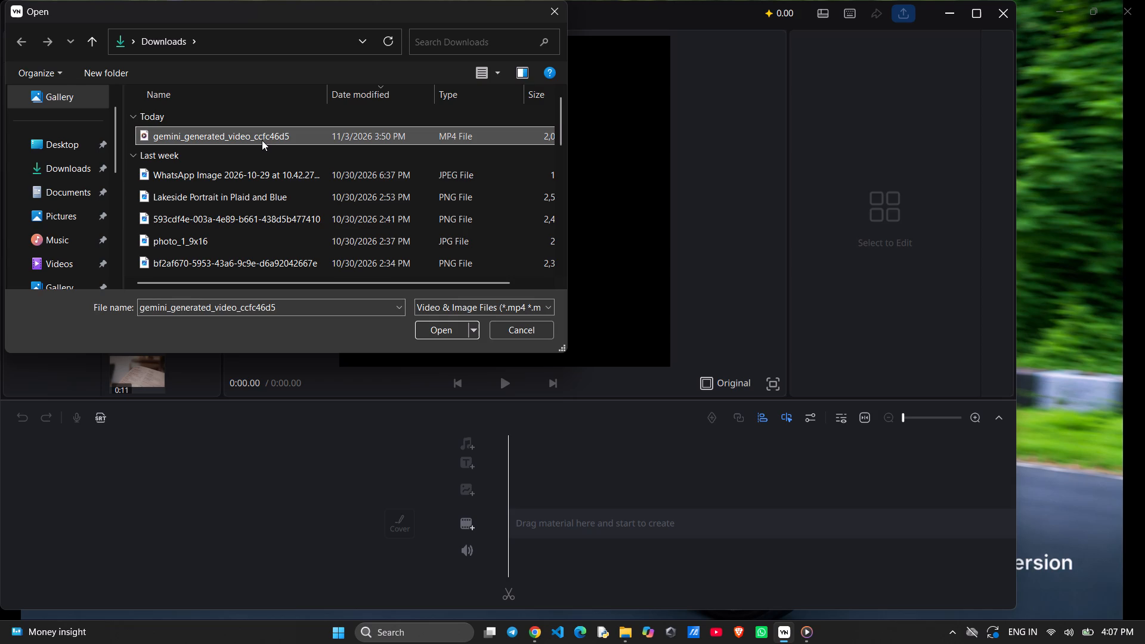
pyautogui.press('Return')
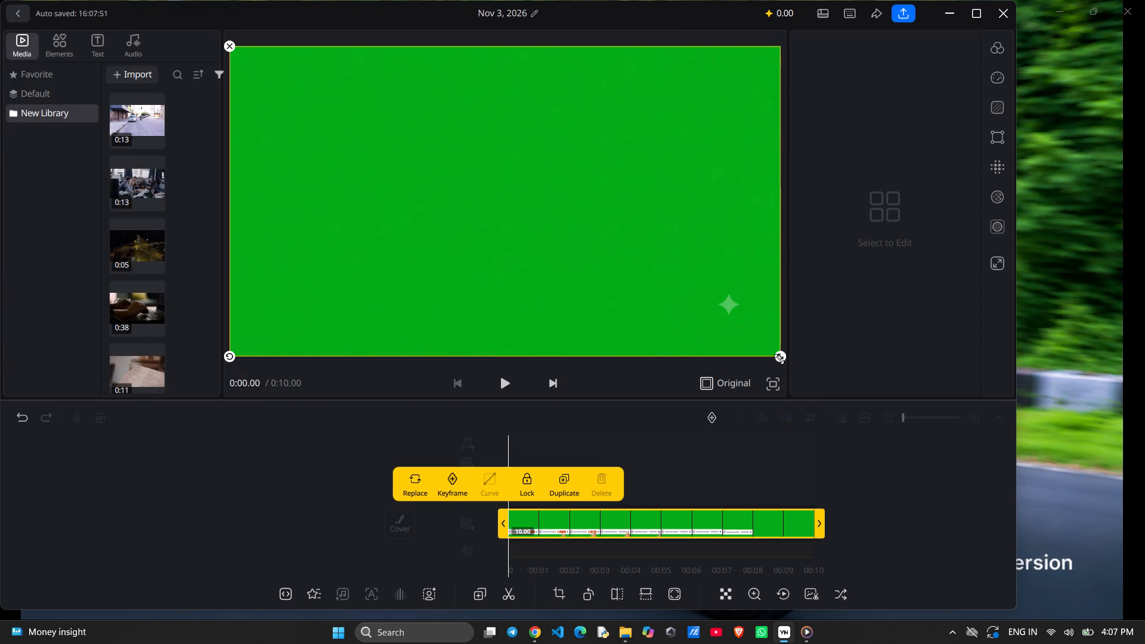
# Crop the green-screen clip to about two thirds of its size around the lower middle, excluding the sparkle watermark.
pyautogui.click(558, 591)
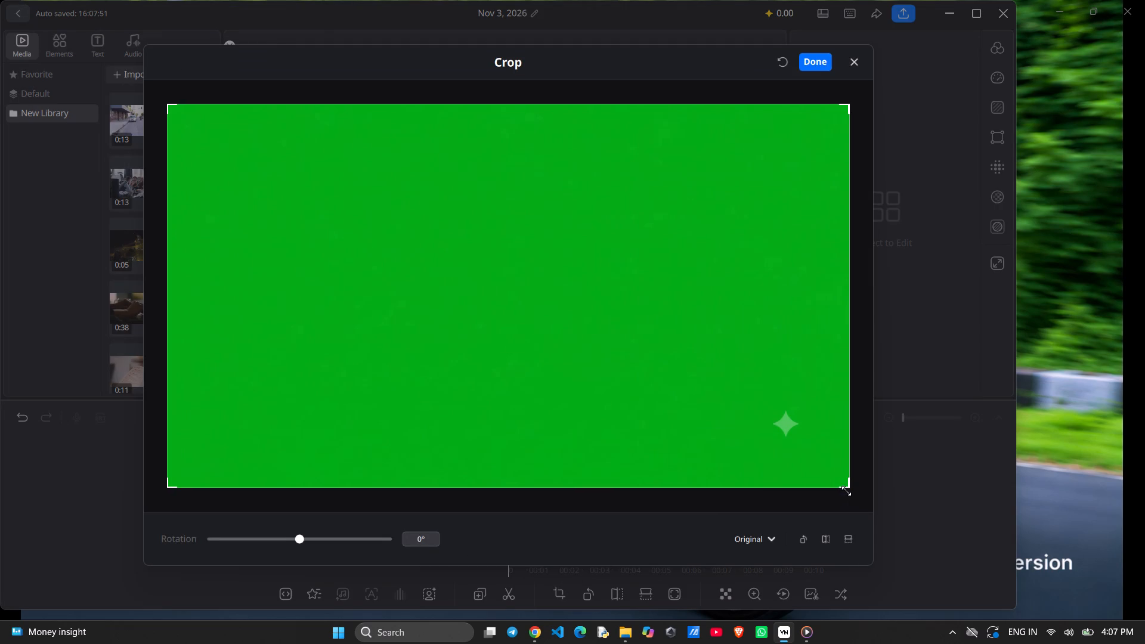
pyautogui.moveTo(849, 486); pyautogui.dragTo(694, 479)
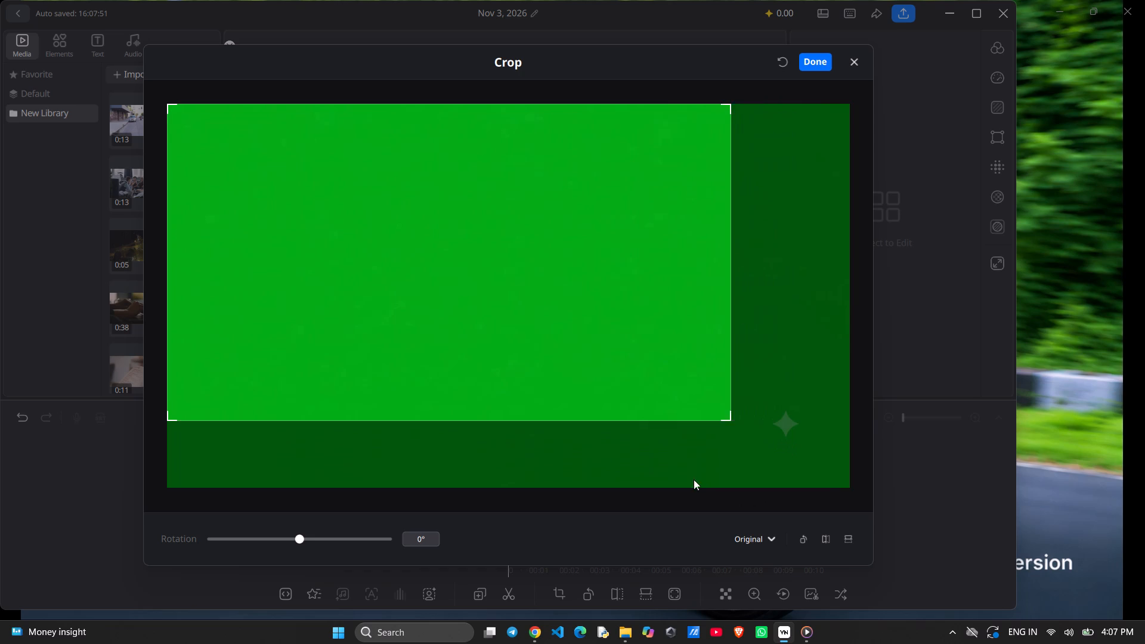
pyautogui.moveTo(694, 479); pyautogui.dragTo(587, 417)
pyautogui.moveTo(499, 200); pyautogui.dragTo(586, 344)
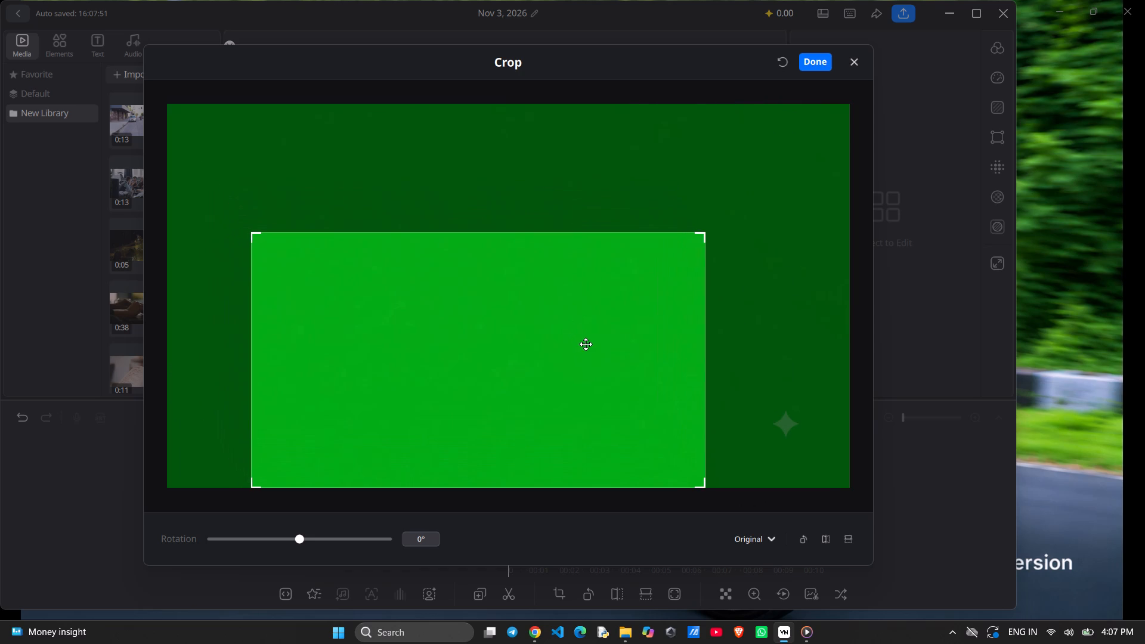
pyautogui.moveTo(586, 344); pyautogui.dragTo(604, 349)
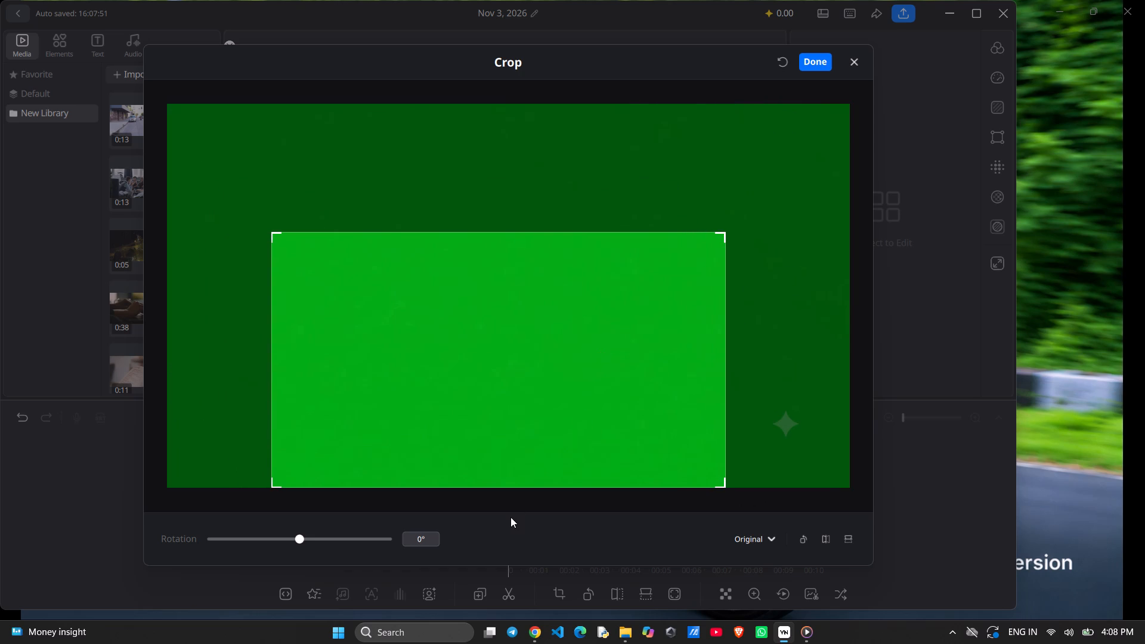
pyautogui.click(600, 556)
pyautogui.click(821, 58)
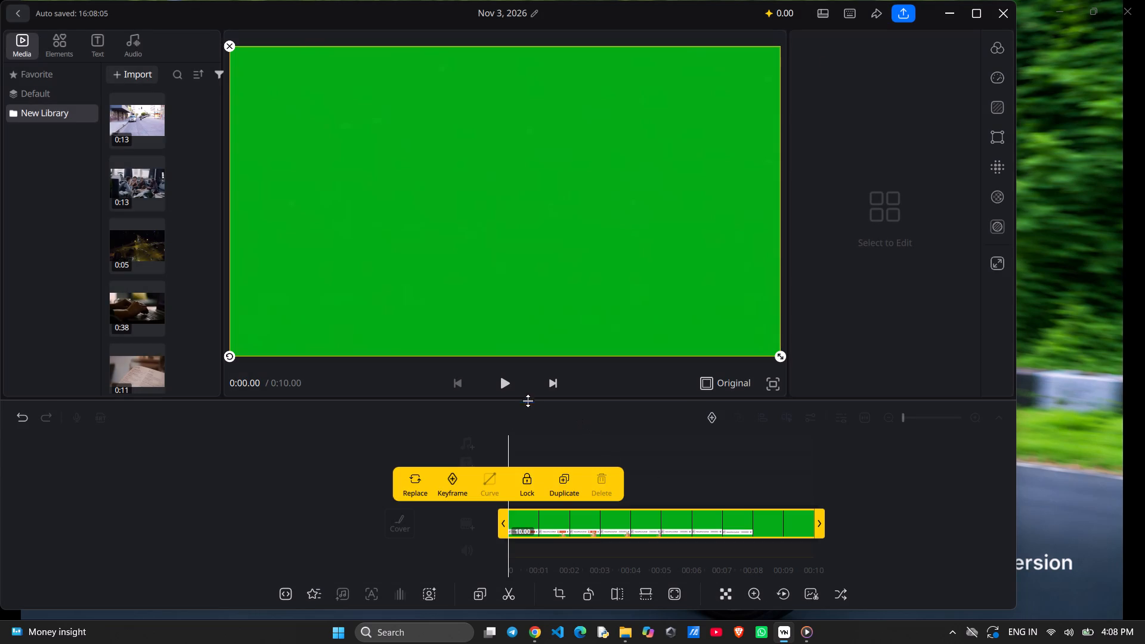
# Preview the cropped subscribe banner clip up to about 5.9 seconds and deselect it.
pyautogui.click(510, 385)
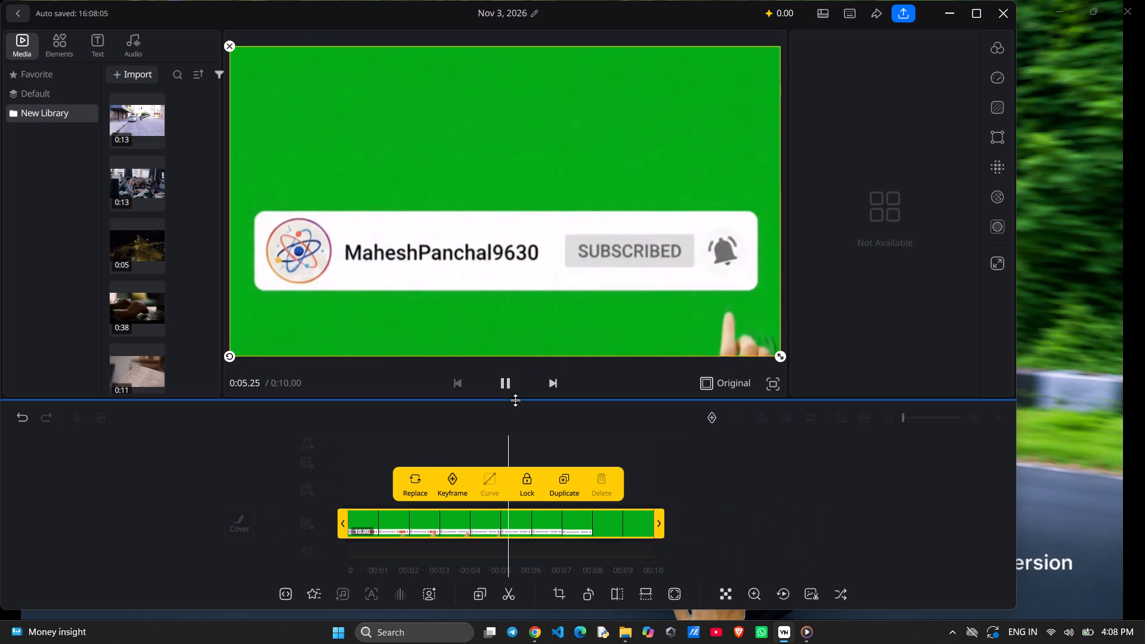
pyautogui.click(505, 383)
pyautogui.click(359, 441)
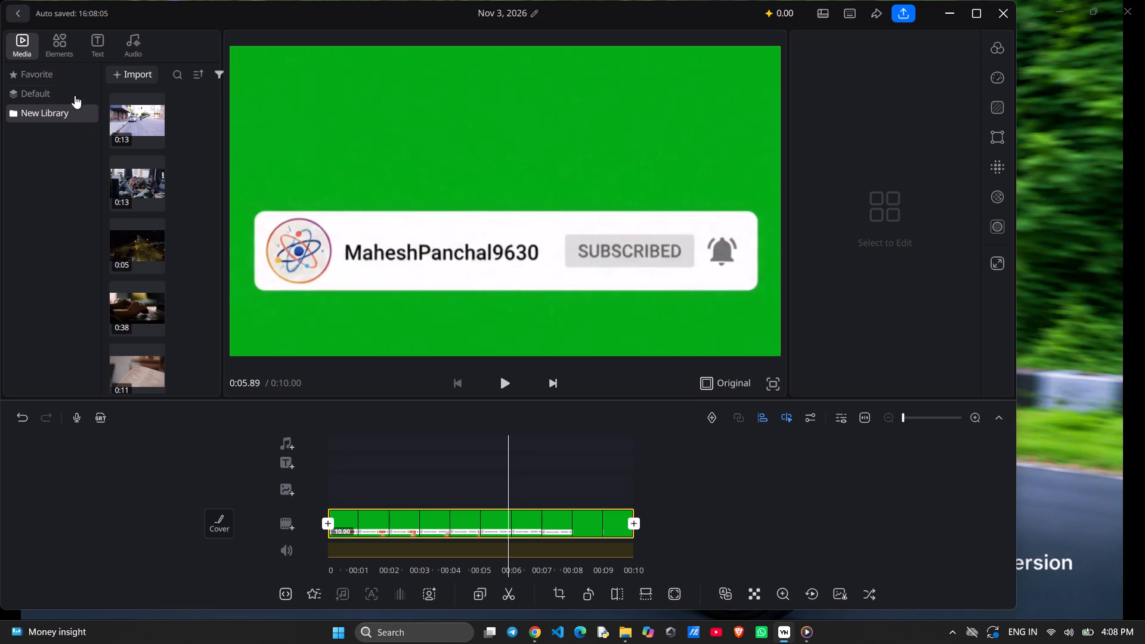
# Examine the Lines & Frames elements and the New Library media for something usable with the banner.
pyautogui.click(63, 34)
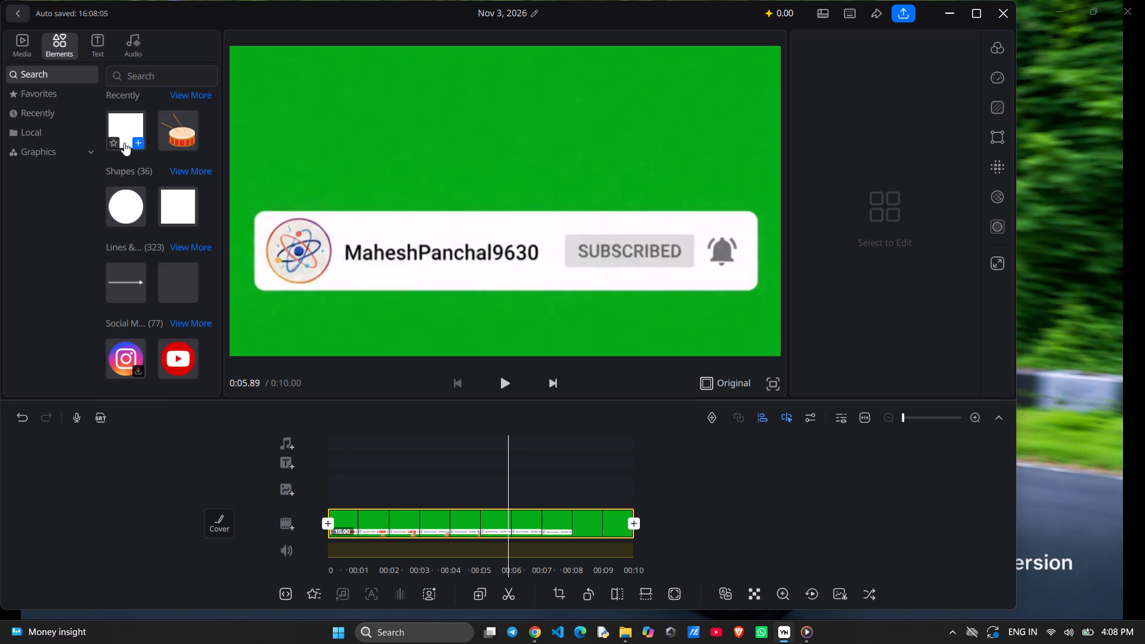
pyautogui.click(188, 249)
pyautogui.scroll(-3, 190, 247)
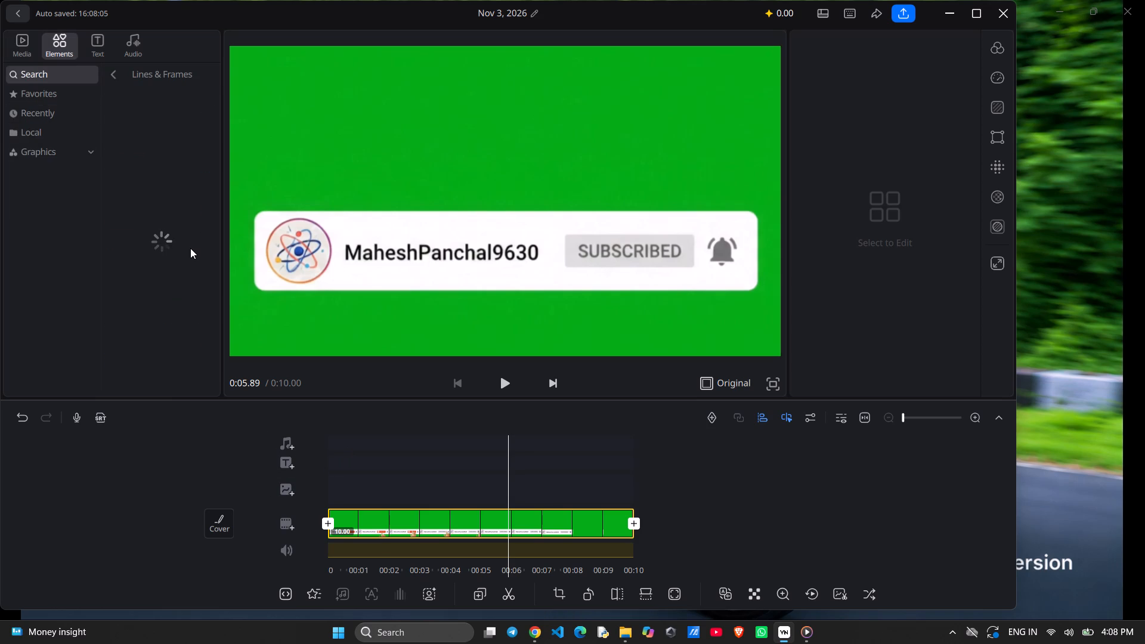
pyautogui.scroll(-5, 190, 248)
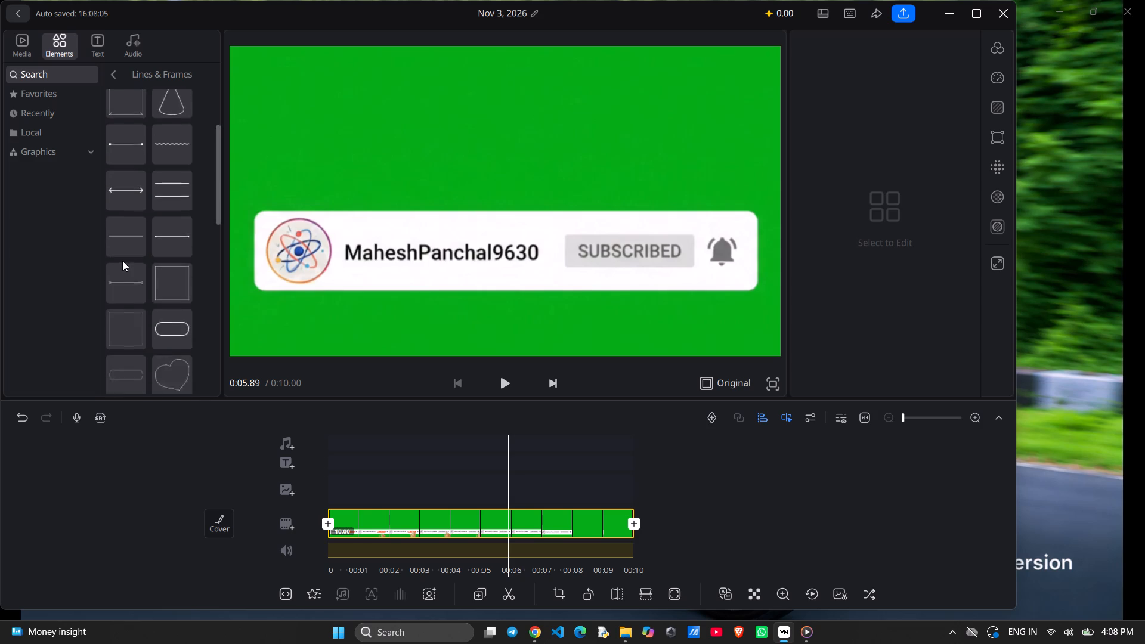
pyautogui.scroll(12, 122, 261)
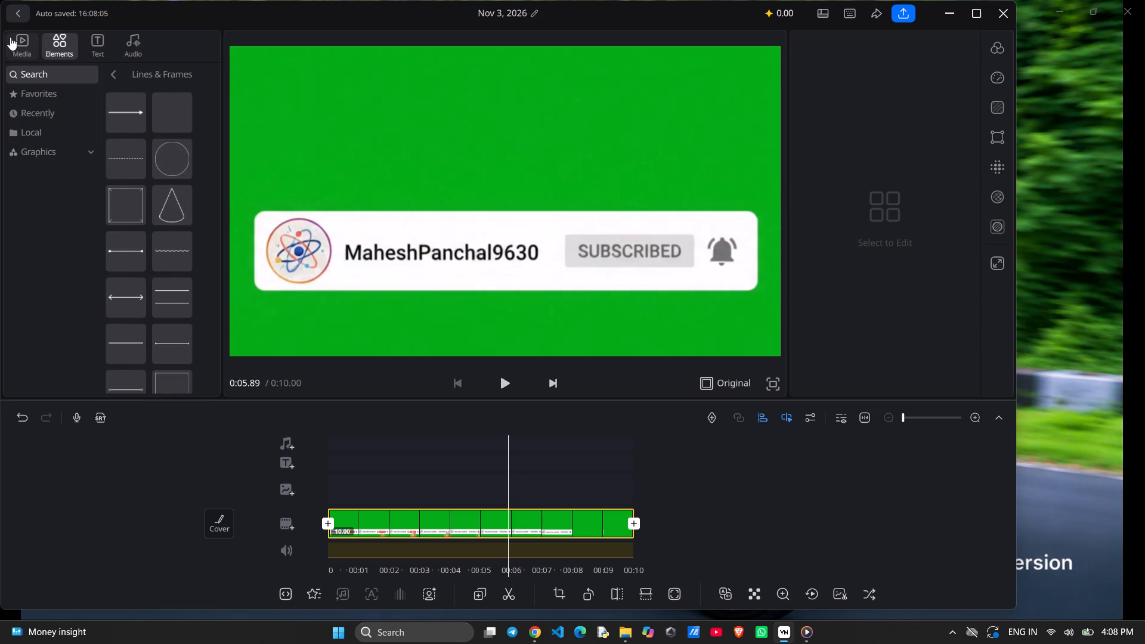
pyautogui.click(17, 39)
pyautogui.scroll(-1, 112, 148)
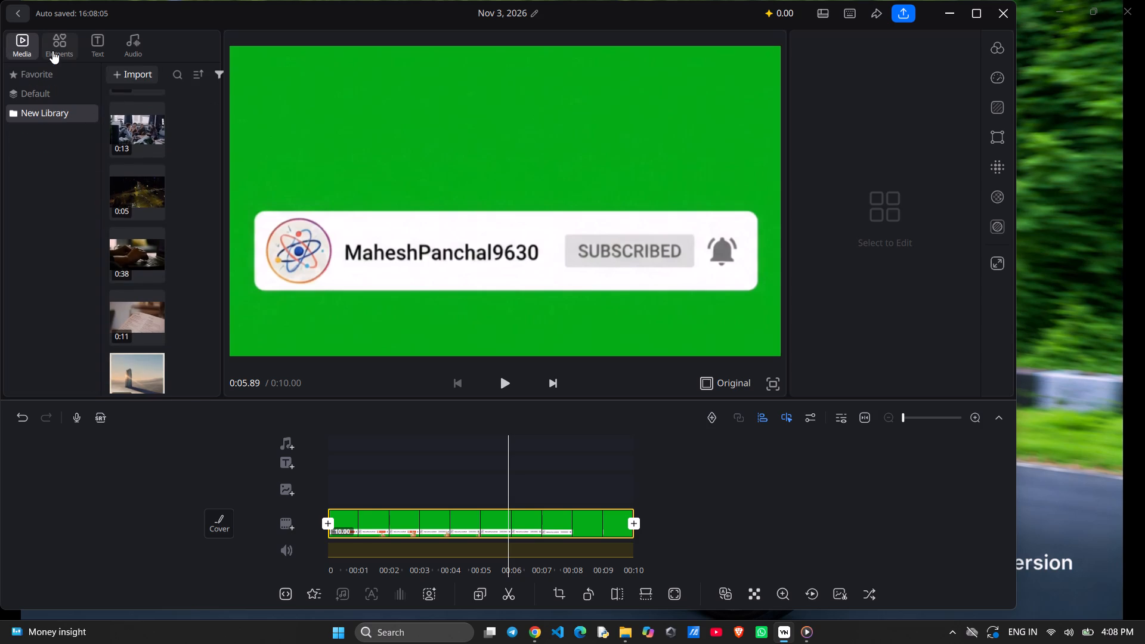
pyautogui.click(54, 45)
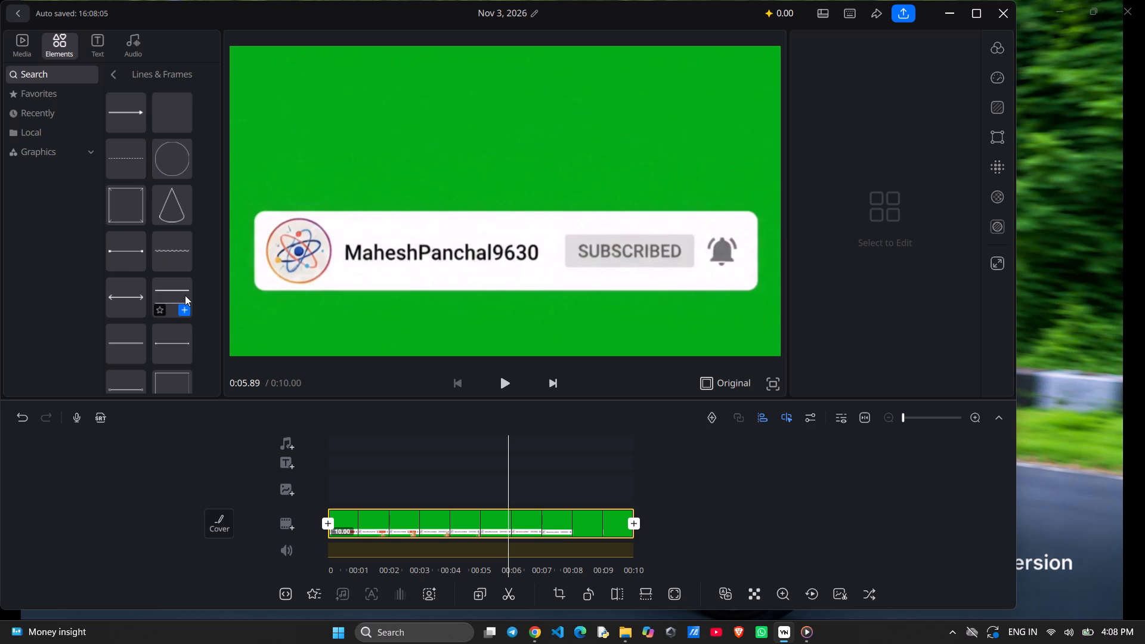
# Shrink the green-screen clip slightly within the frame and set the project's aspect ratio to 16:9.
pyautogui.click(481, 153)
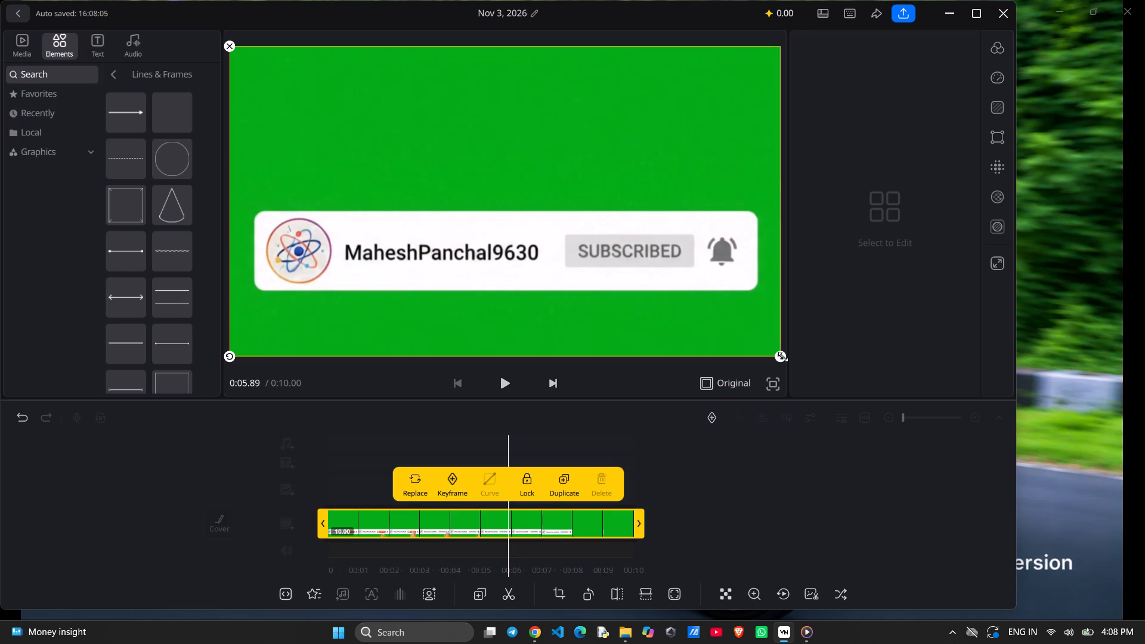
pyautogui.moveTo(781, 355); pyautogui.dragTo(762, 342)
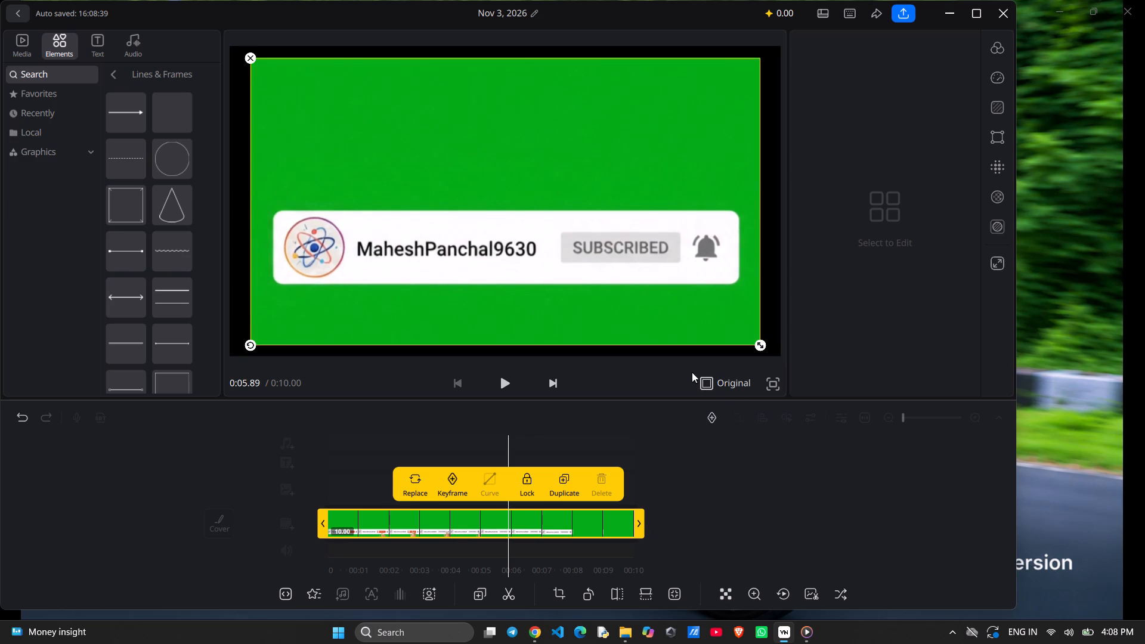
pyautogui.click(704, 377)
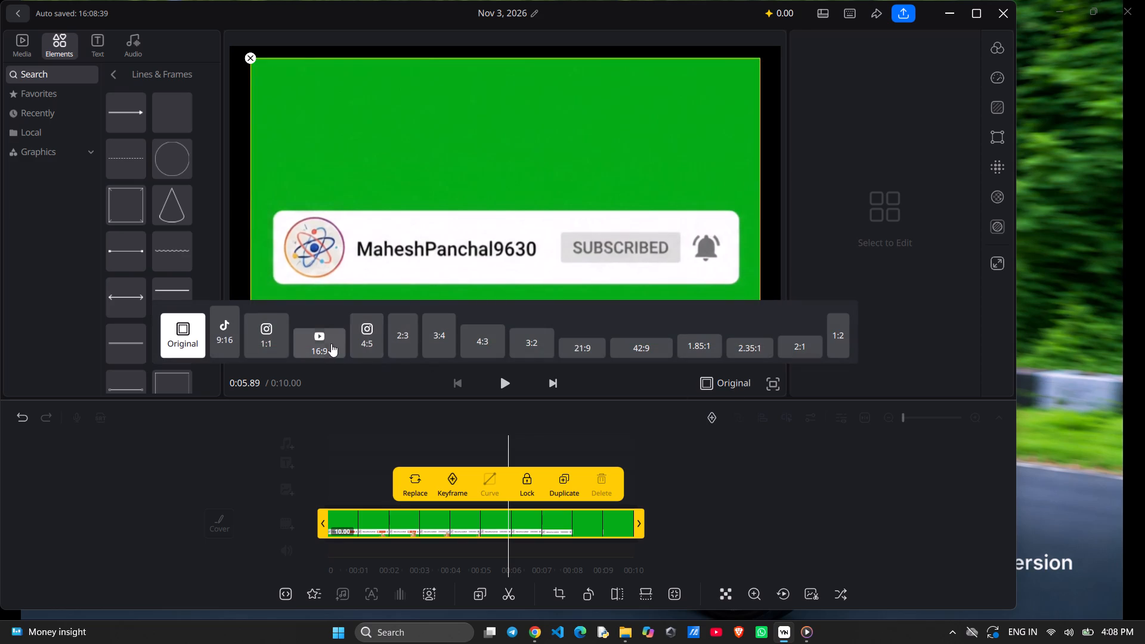
pyautogui.click(332, 342)
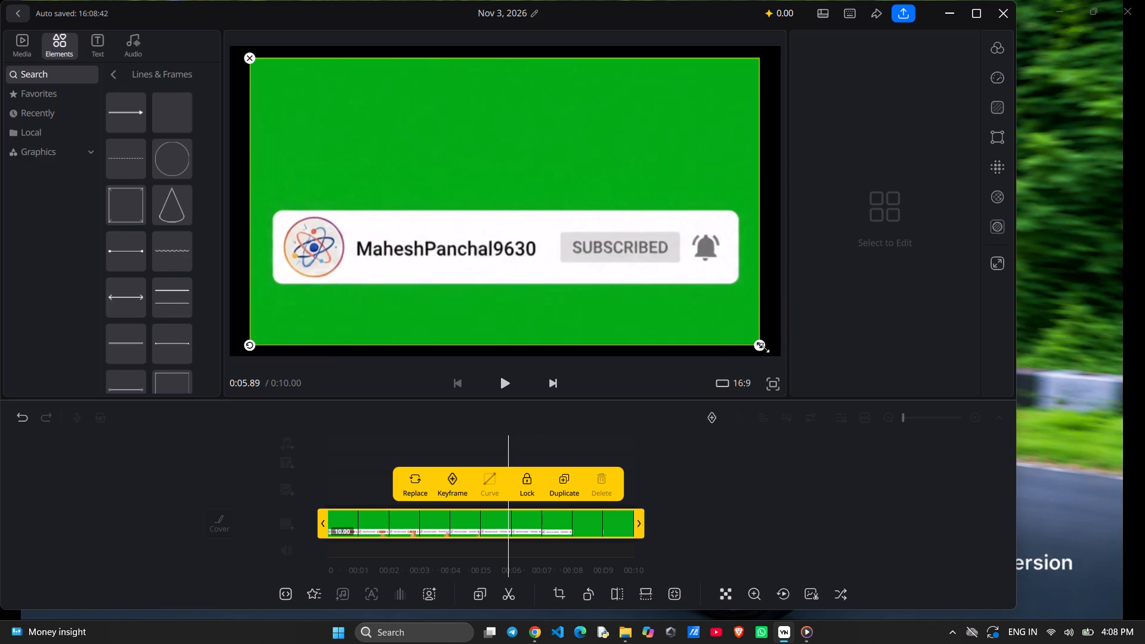
# Scale the green-screen clip to about a third of the frame width and place it at the frame's bottom centre.
pyautogui.moveTo(760, 346); pyautogui.dragTo(567, 293)
pyautogui.moveTo(513, 177); pyautogui.dragTo(503, 241)
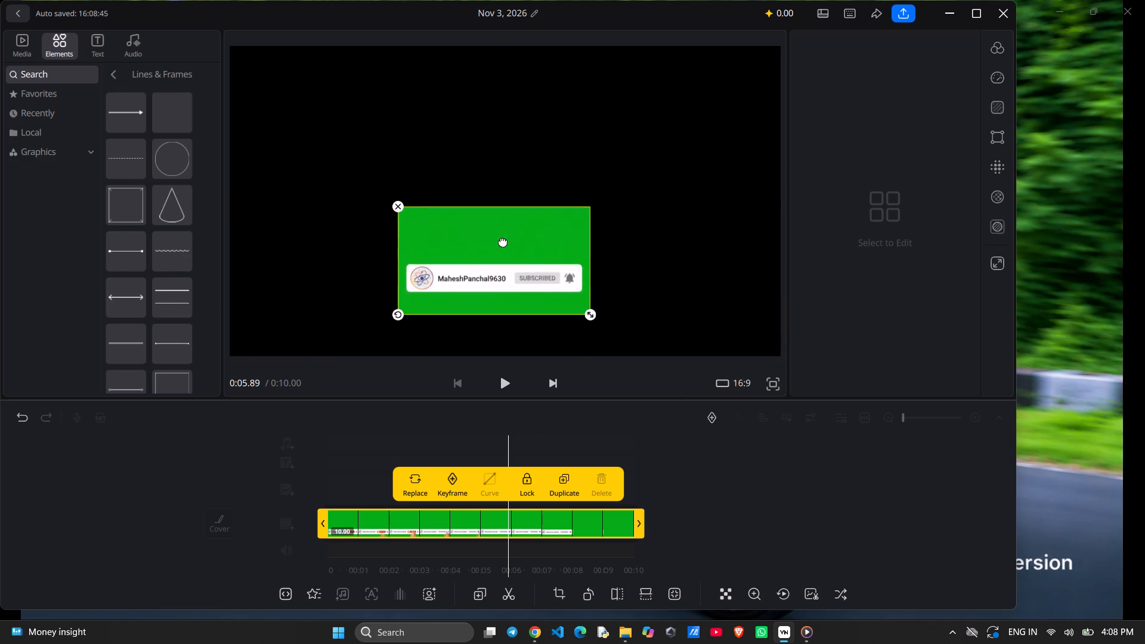
pyautogui.moveTo(503, 241); pyautogui.dragTo(503, 286)
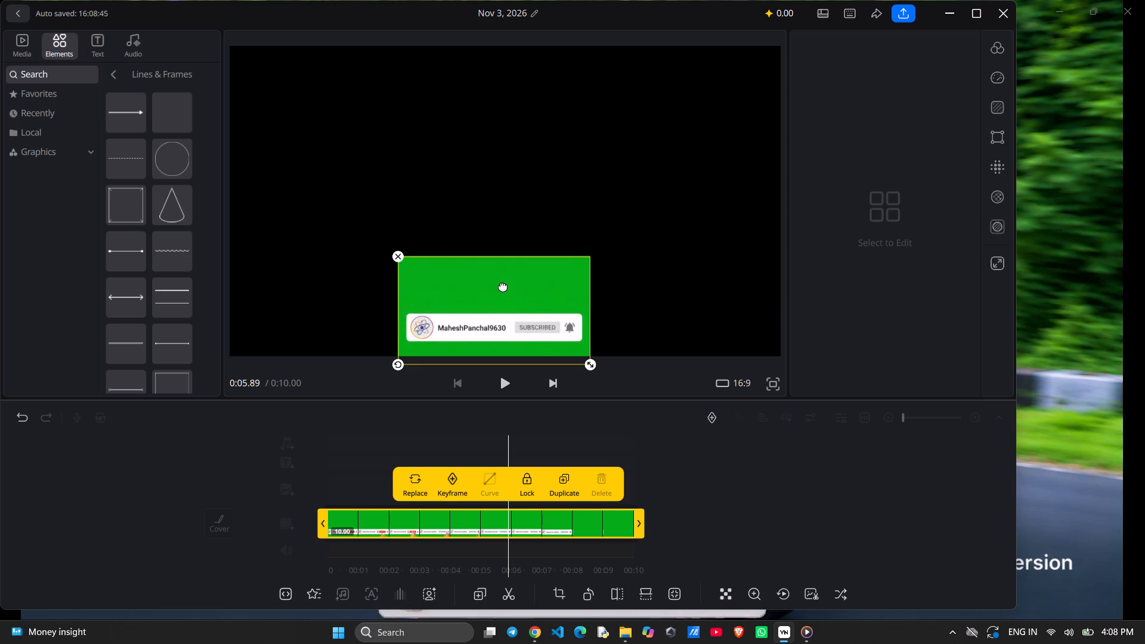
pyautogui.moveTo(503, 286); pyautogui.dragTo(516, 290)
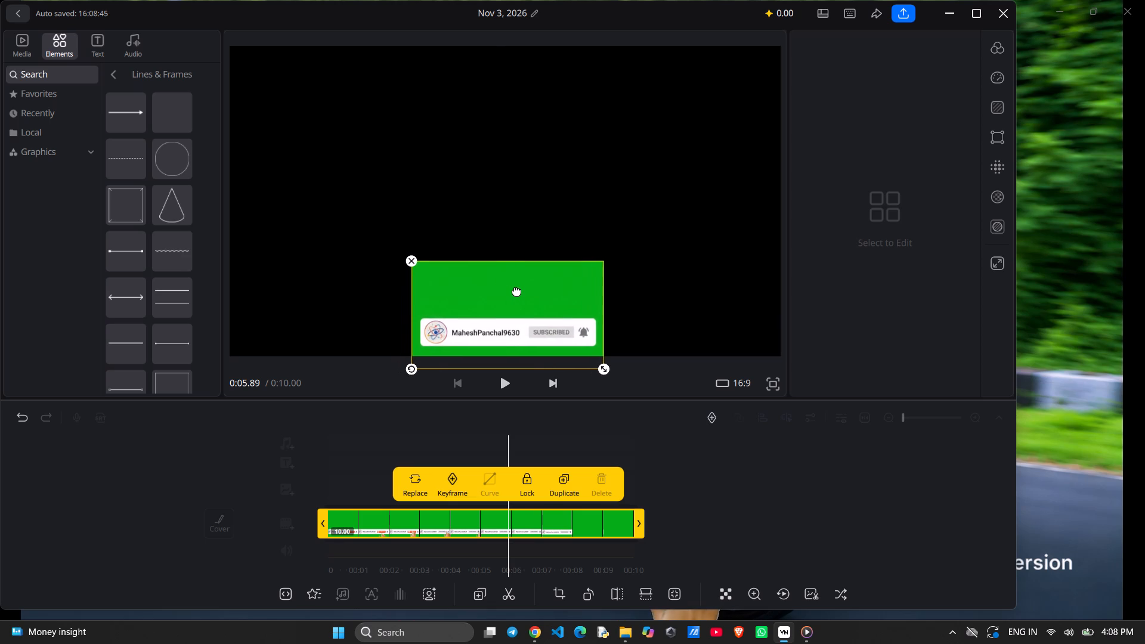
pyautogui.moveTo(516, 290); pyautogui.dragTo(514, 292)
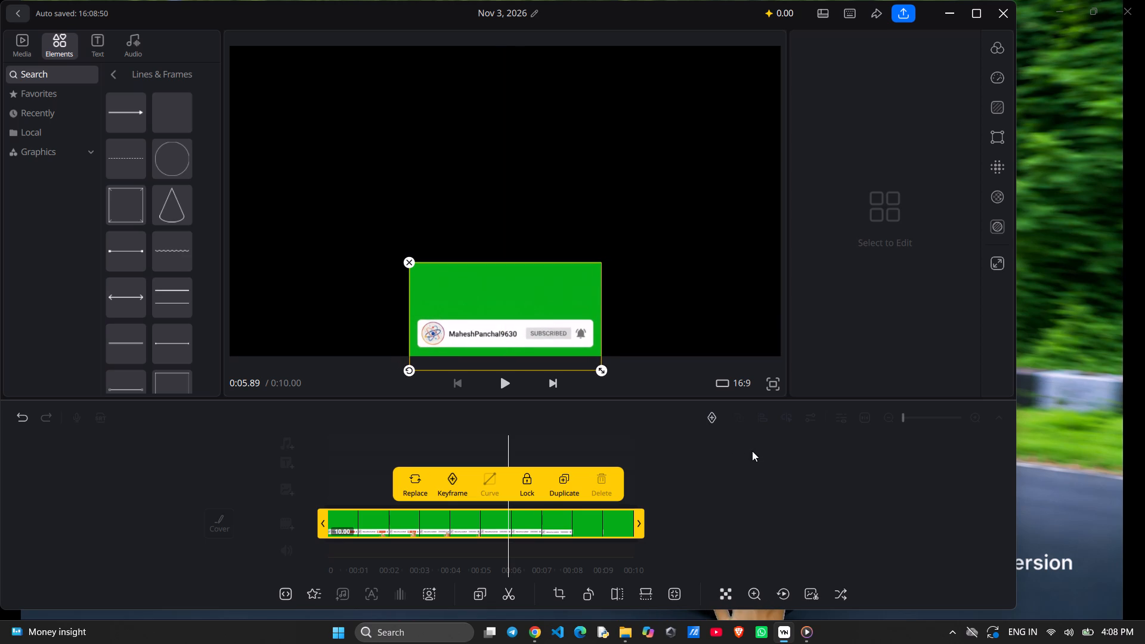
pyautogui.click(717, 442)
# Return the playhead to the timeline start and look through the New Library media for a background clip.
pyautogui.moveTo(669, 448); pyautogui.dragTo(910, 459)
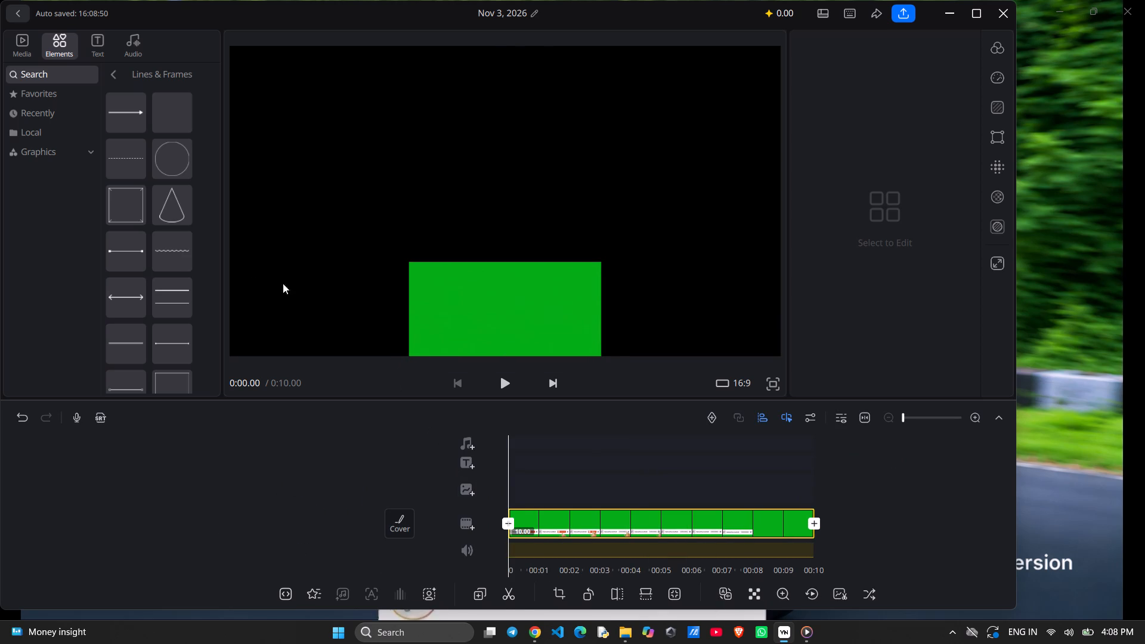
pyautogui.click(14, 43)
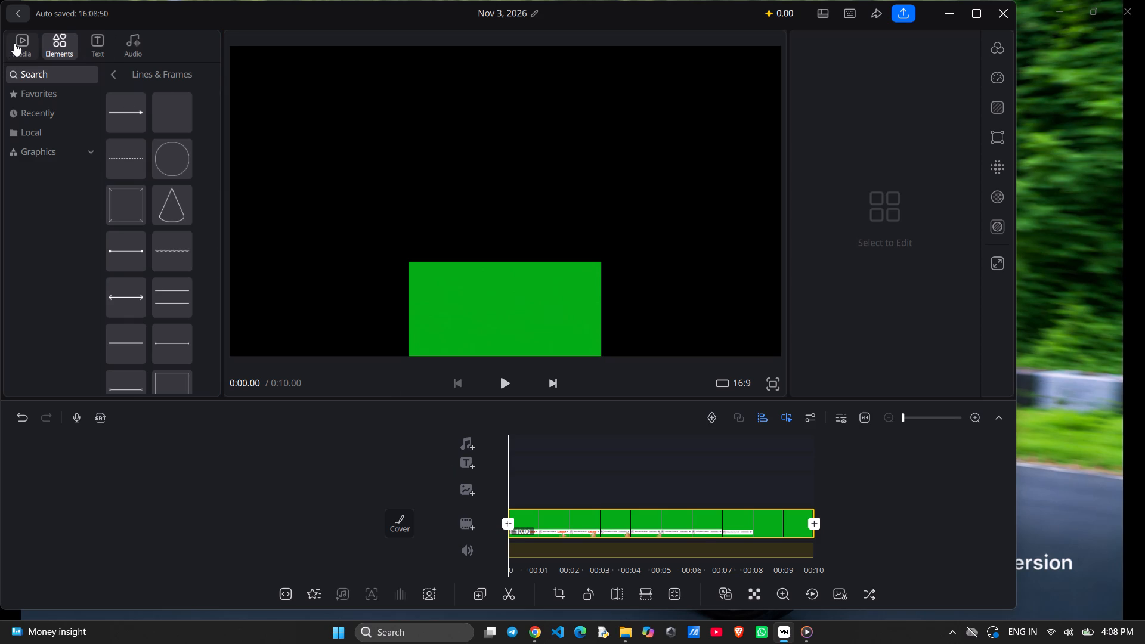
pyautogui.scroll(-9, 178, 298)
pyautogui.scroll(-5, 134, 338)
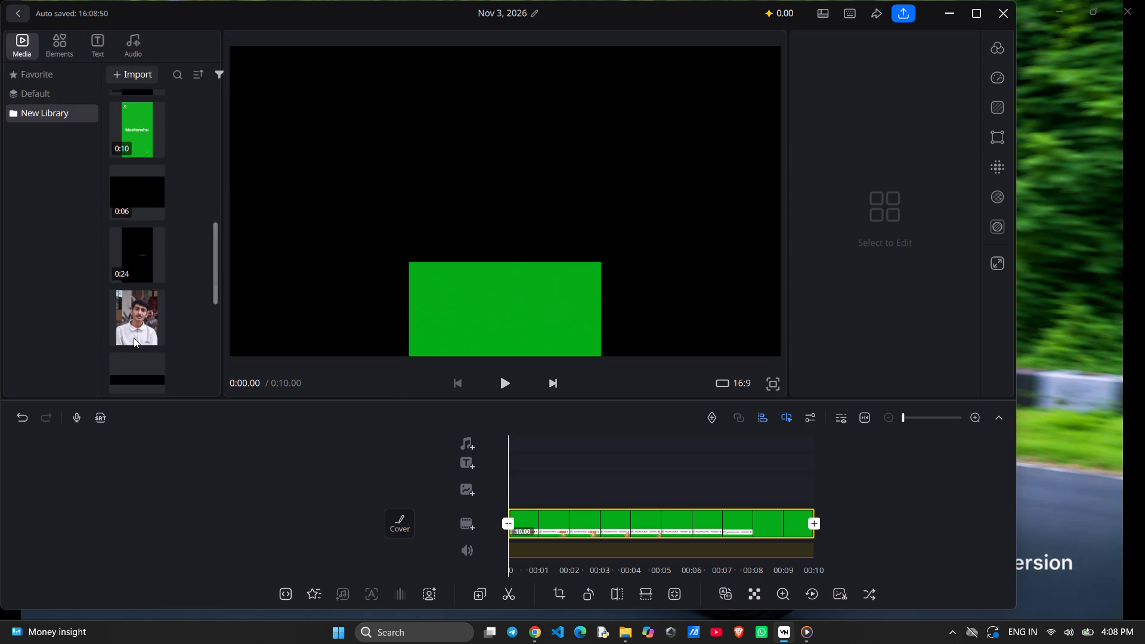
pyautogui.scroll(20, 134, 337)
pyautogui.scroll(4, 134, 337)
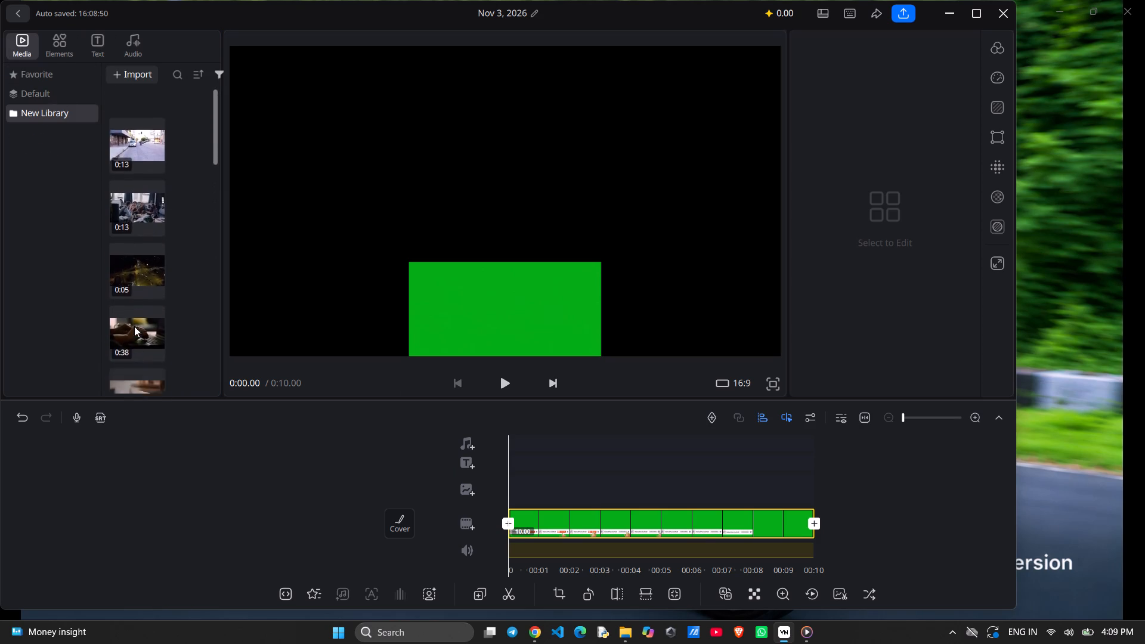
pyautogui.scroll(-20, 134, 326)
pyautogui.scroll(-9, 134, 326)
pyautogui.scroll(16, 139, 322)
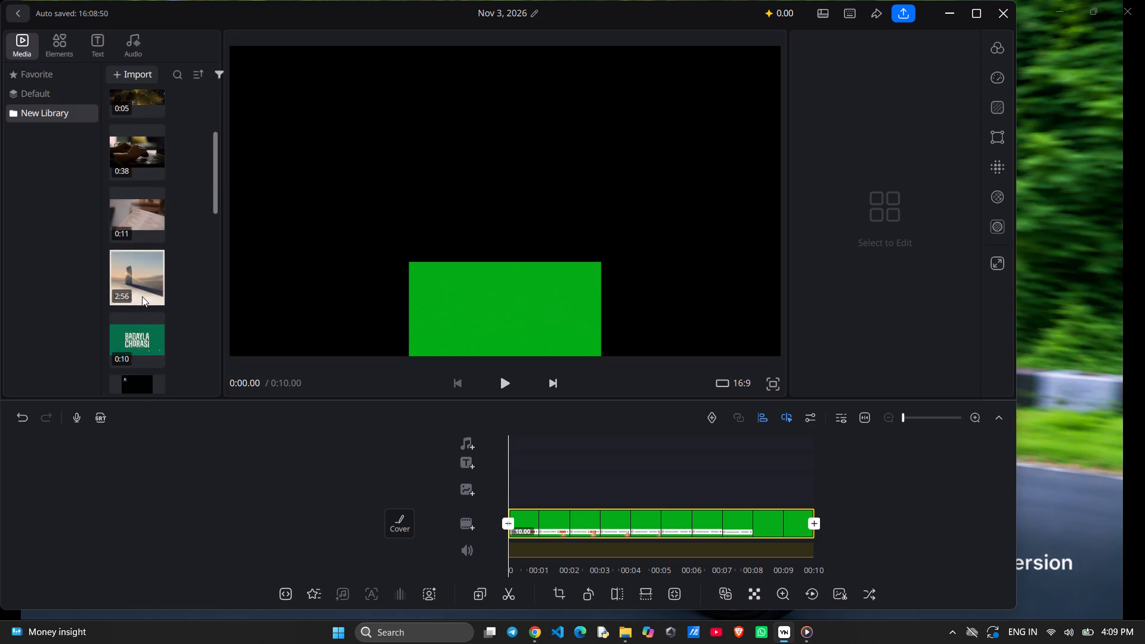
pyautogui.scroll(10, 142, 296)
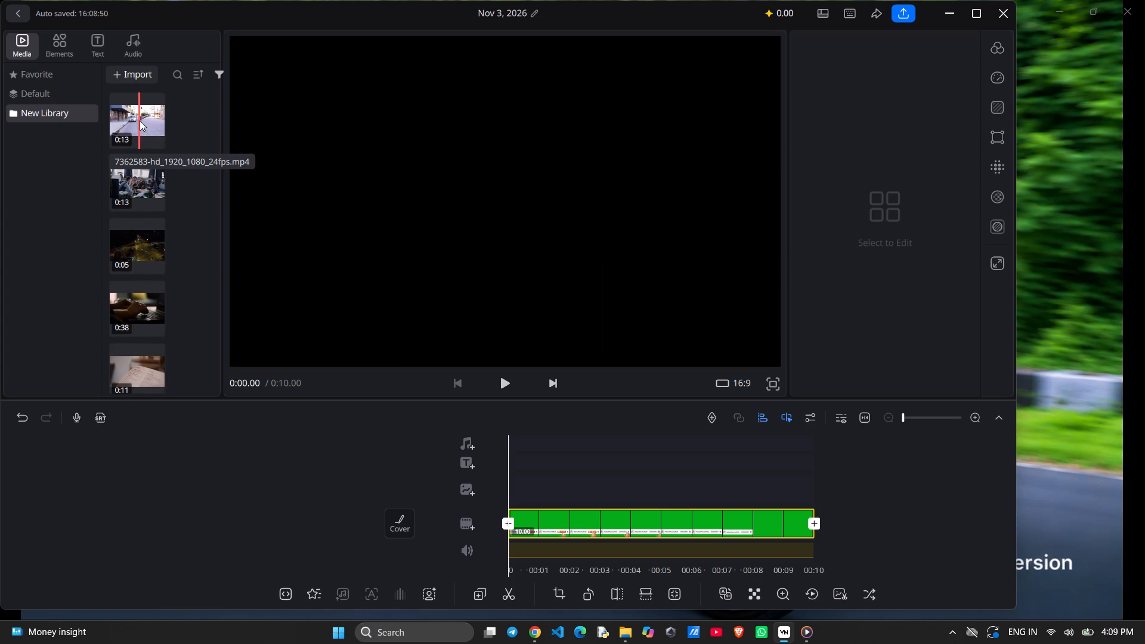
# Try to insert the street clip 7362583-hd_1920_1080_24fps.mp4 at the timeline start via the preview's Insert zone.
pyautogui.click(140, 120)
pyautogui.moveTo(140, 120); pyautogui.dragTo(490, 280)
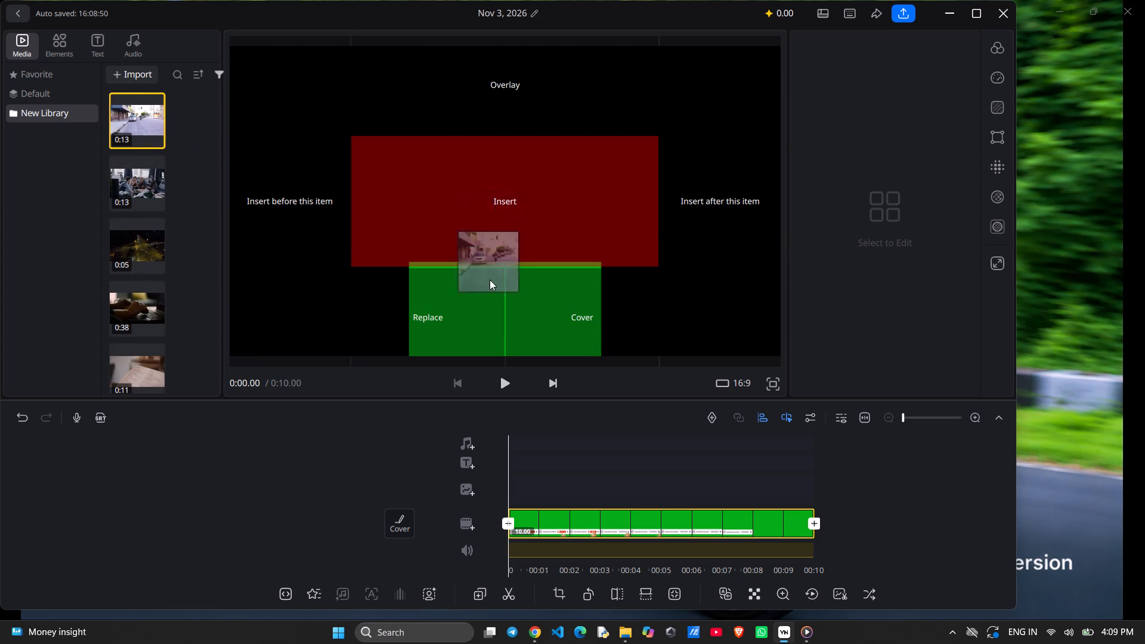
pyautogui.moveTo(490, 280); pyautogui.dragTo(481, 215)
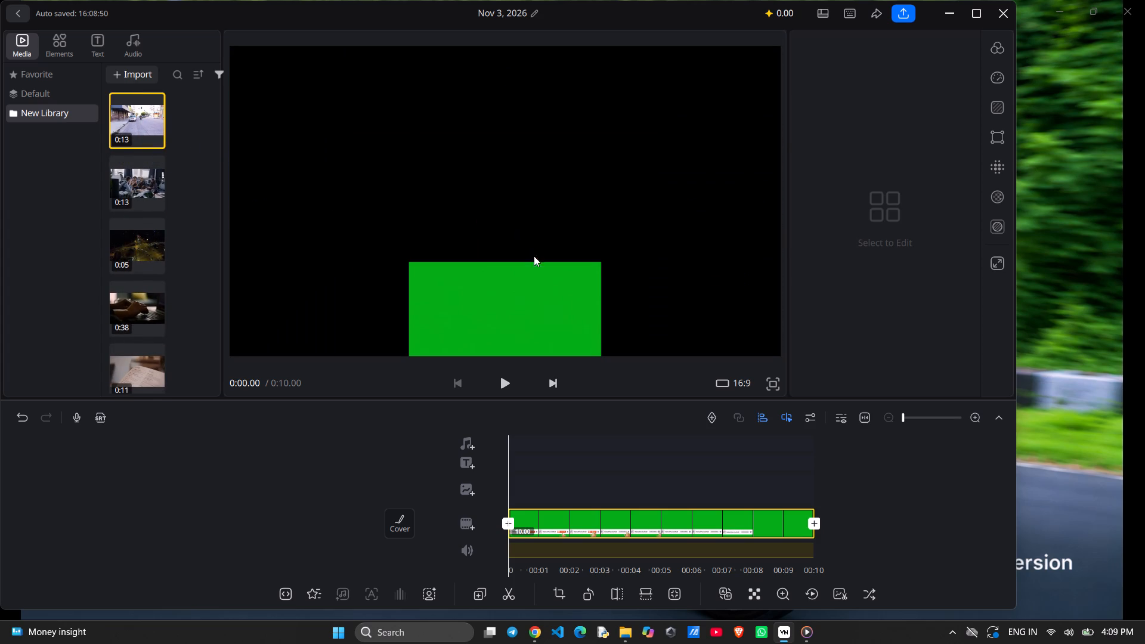
# Preview the repositioned banner from the start to about 1.9 seconds.
pyautogui.scroll(-4, 575, 445)
pyautogui.press('space')
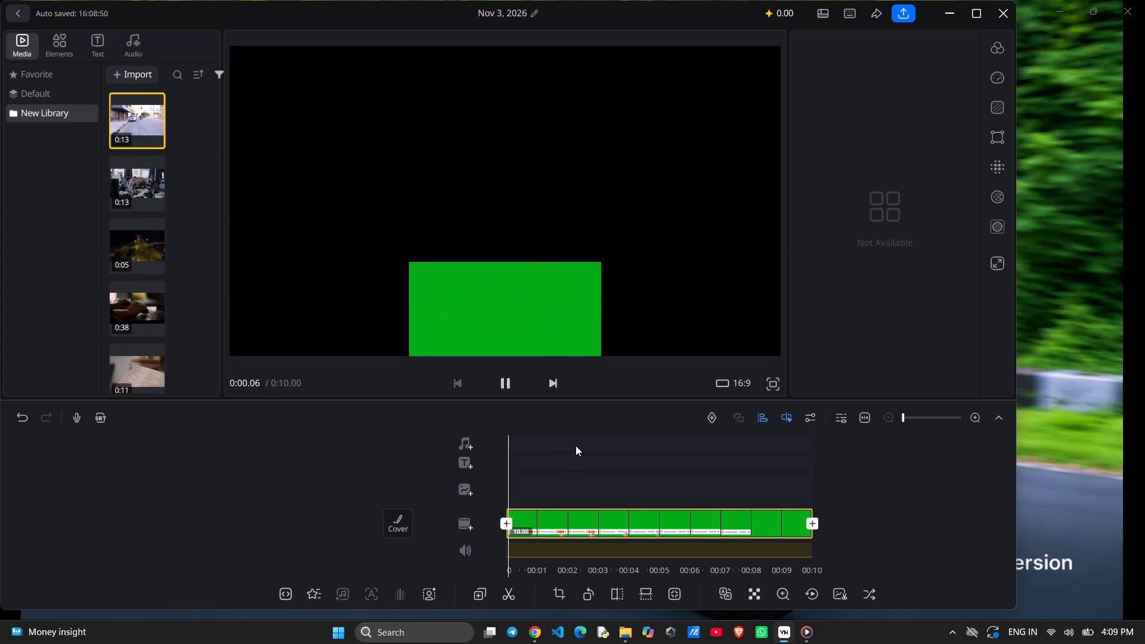
pyautogui.press('space')
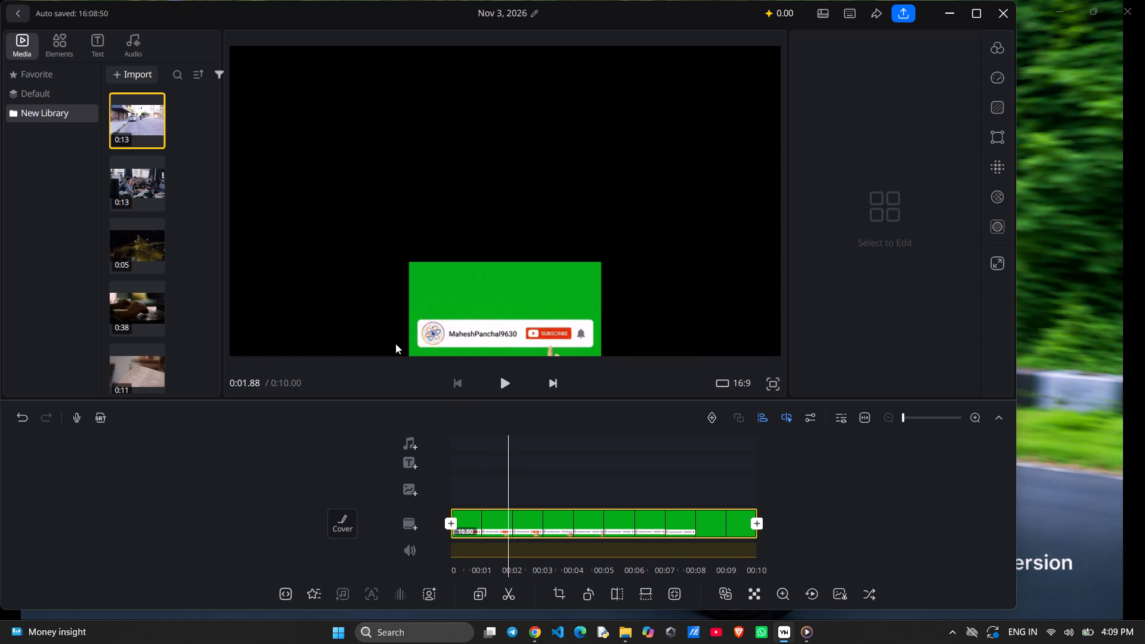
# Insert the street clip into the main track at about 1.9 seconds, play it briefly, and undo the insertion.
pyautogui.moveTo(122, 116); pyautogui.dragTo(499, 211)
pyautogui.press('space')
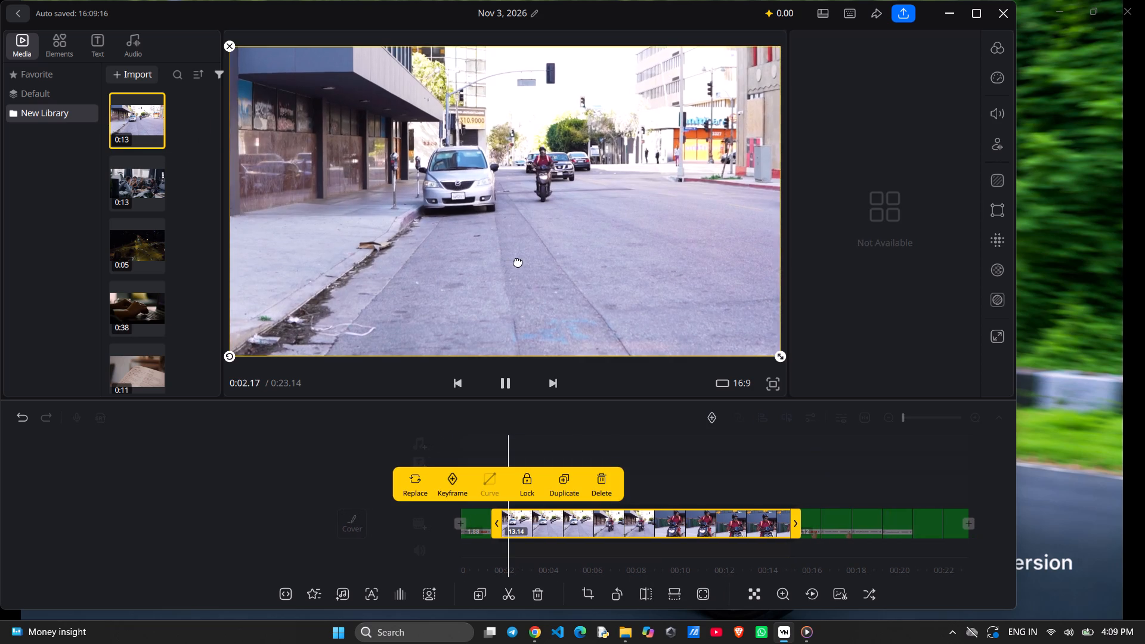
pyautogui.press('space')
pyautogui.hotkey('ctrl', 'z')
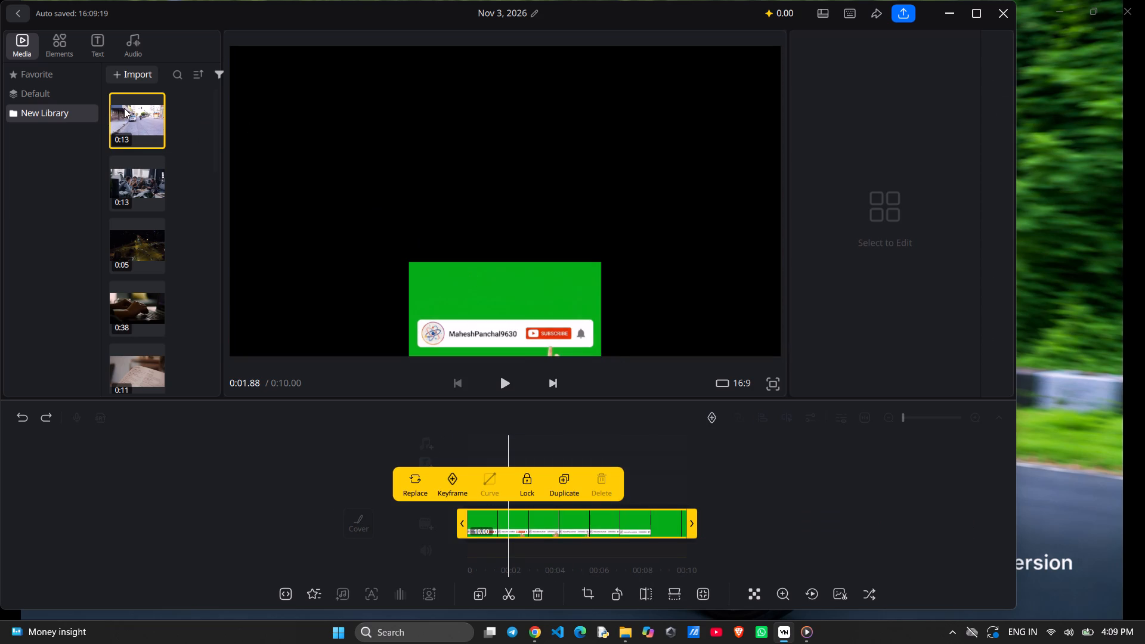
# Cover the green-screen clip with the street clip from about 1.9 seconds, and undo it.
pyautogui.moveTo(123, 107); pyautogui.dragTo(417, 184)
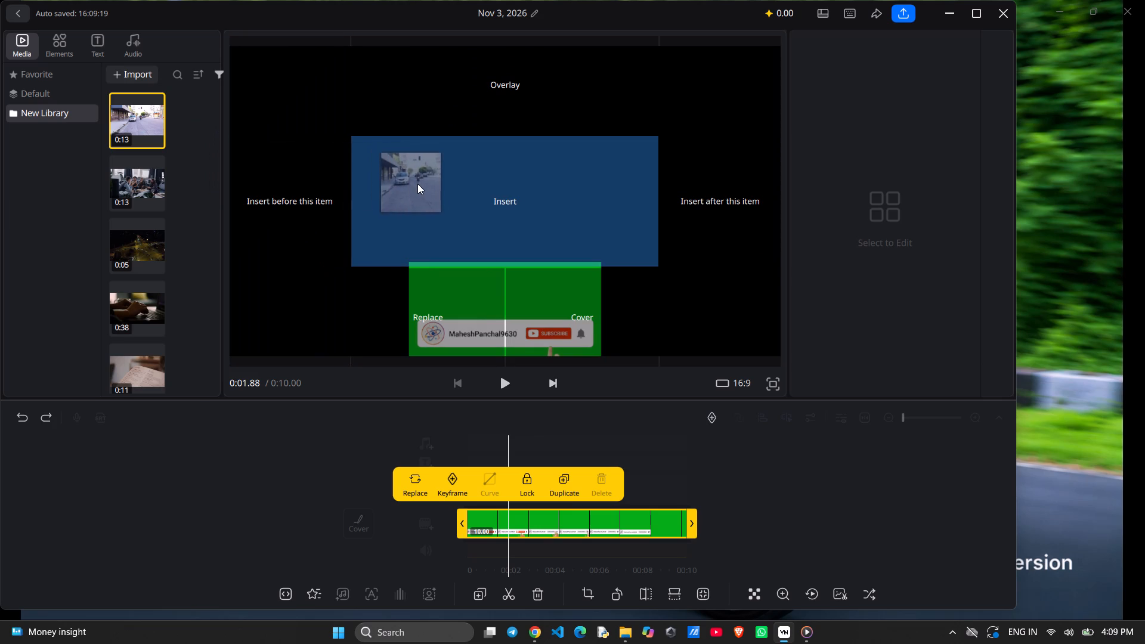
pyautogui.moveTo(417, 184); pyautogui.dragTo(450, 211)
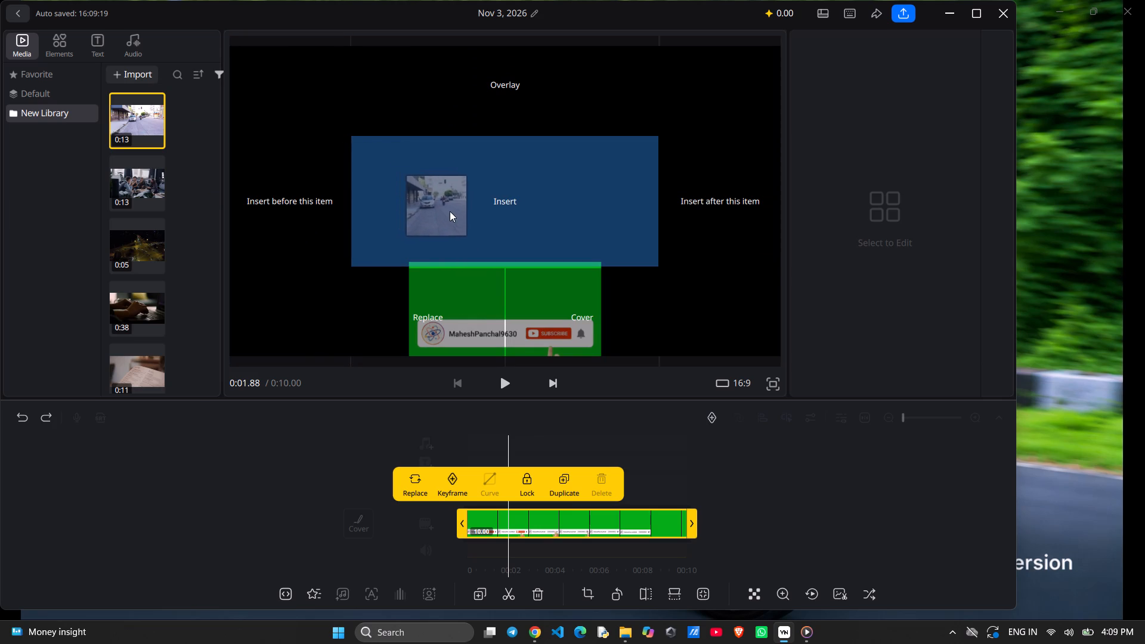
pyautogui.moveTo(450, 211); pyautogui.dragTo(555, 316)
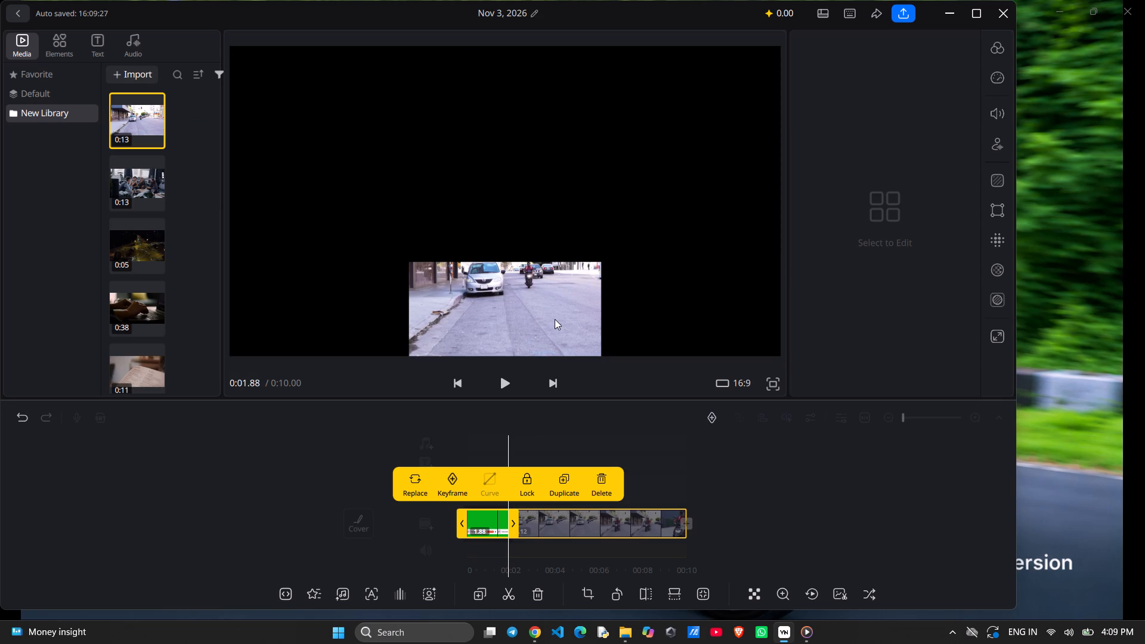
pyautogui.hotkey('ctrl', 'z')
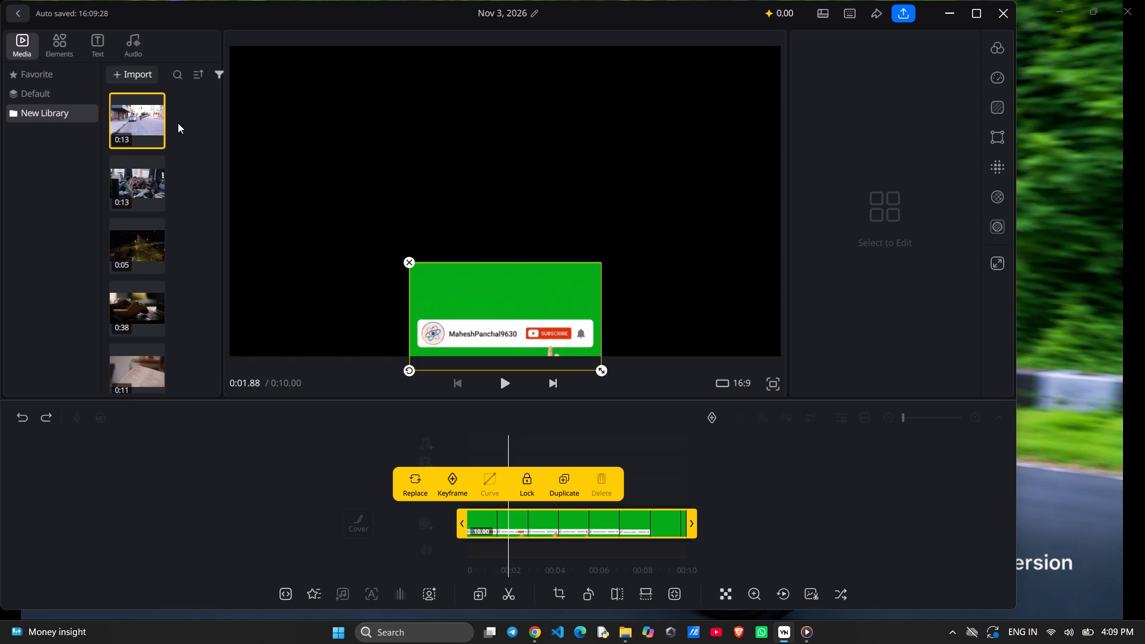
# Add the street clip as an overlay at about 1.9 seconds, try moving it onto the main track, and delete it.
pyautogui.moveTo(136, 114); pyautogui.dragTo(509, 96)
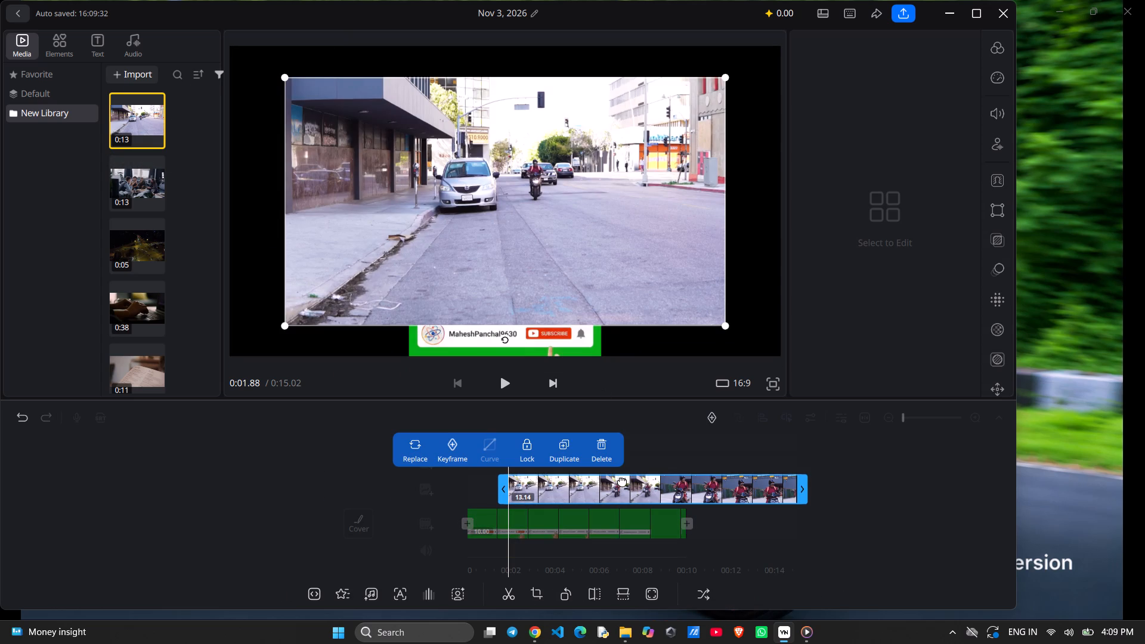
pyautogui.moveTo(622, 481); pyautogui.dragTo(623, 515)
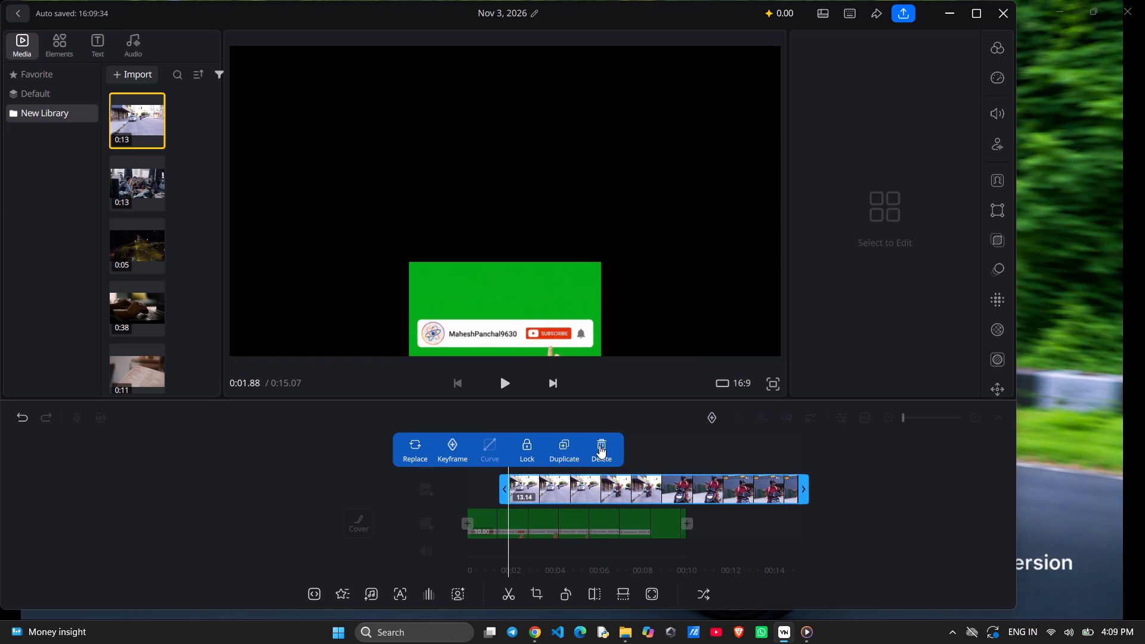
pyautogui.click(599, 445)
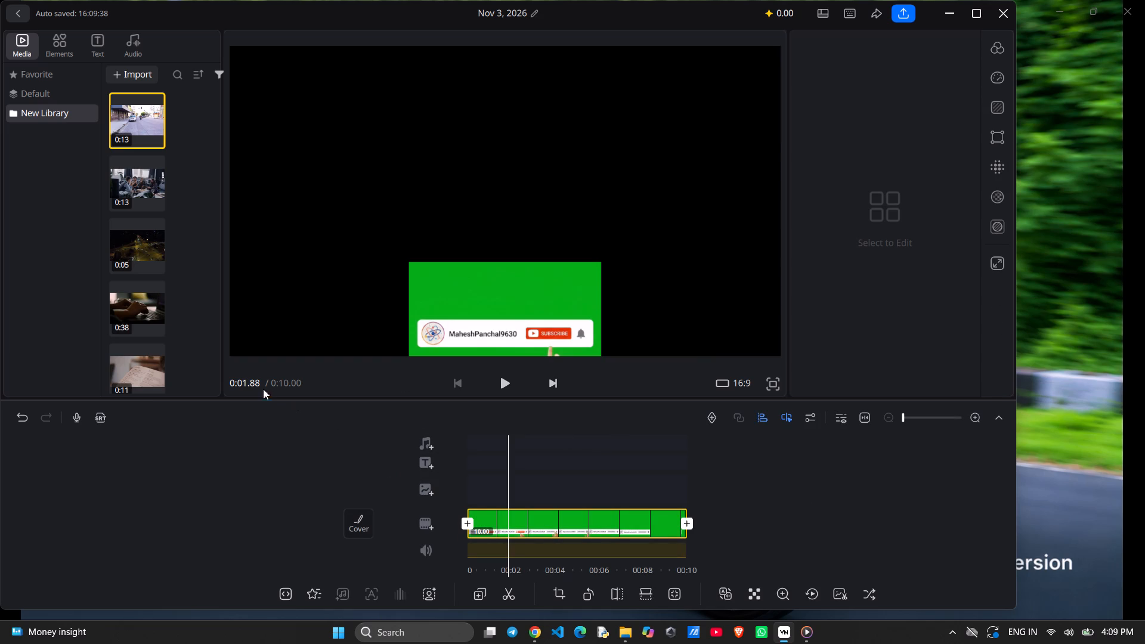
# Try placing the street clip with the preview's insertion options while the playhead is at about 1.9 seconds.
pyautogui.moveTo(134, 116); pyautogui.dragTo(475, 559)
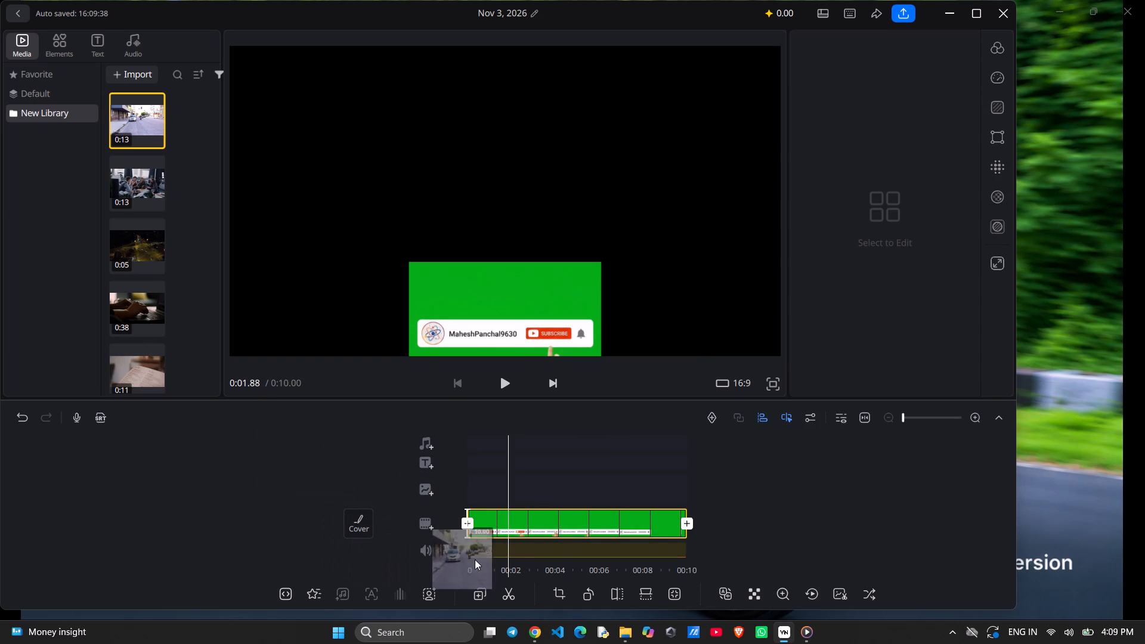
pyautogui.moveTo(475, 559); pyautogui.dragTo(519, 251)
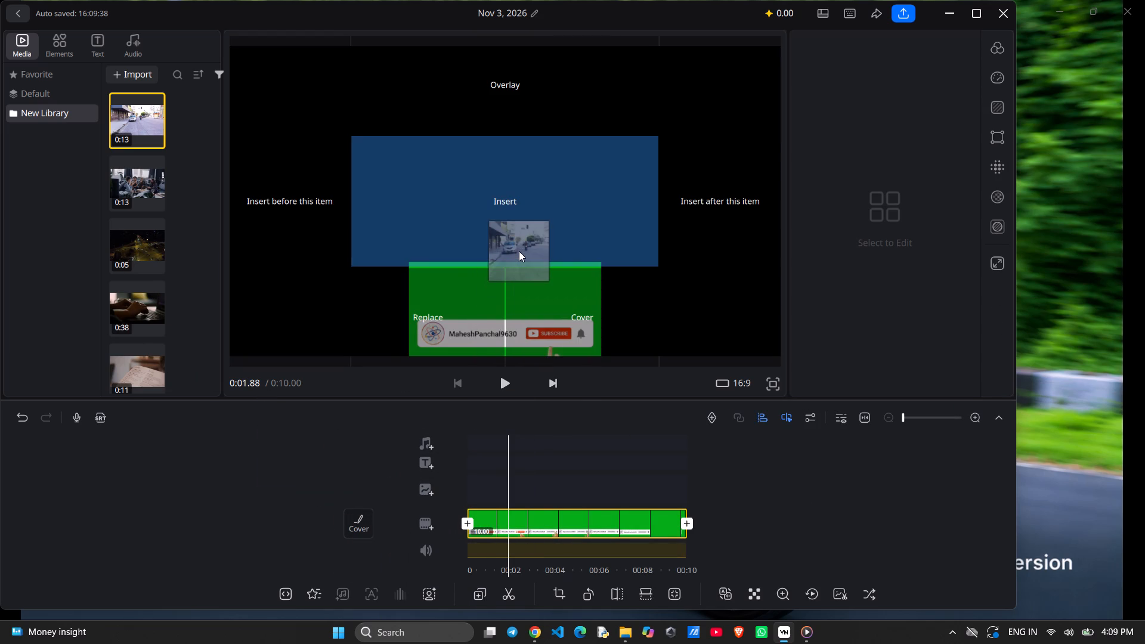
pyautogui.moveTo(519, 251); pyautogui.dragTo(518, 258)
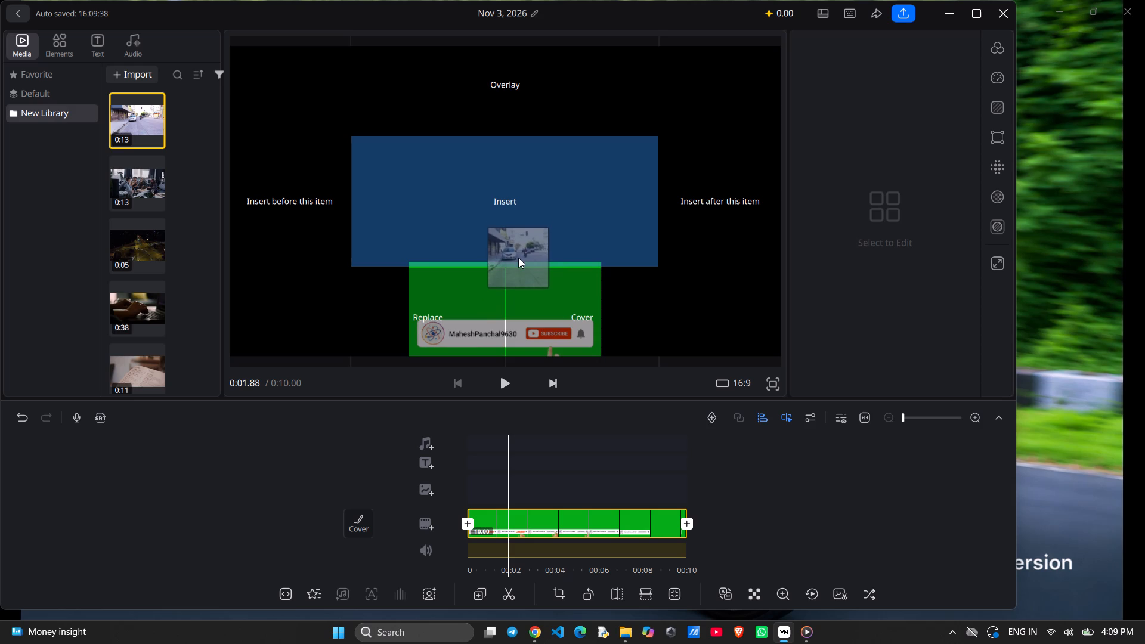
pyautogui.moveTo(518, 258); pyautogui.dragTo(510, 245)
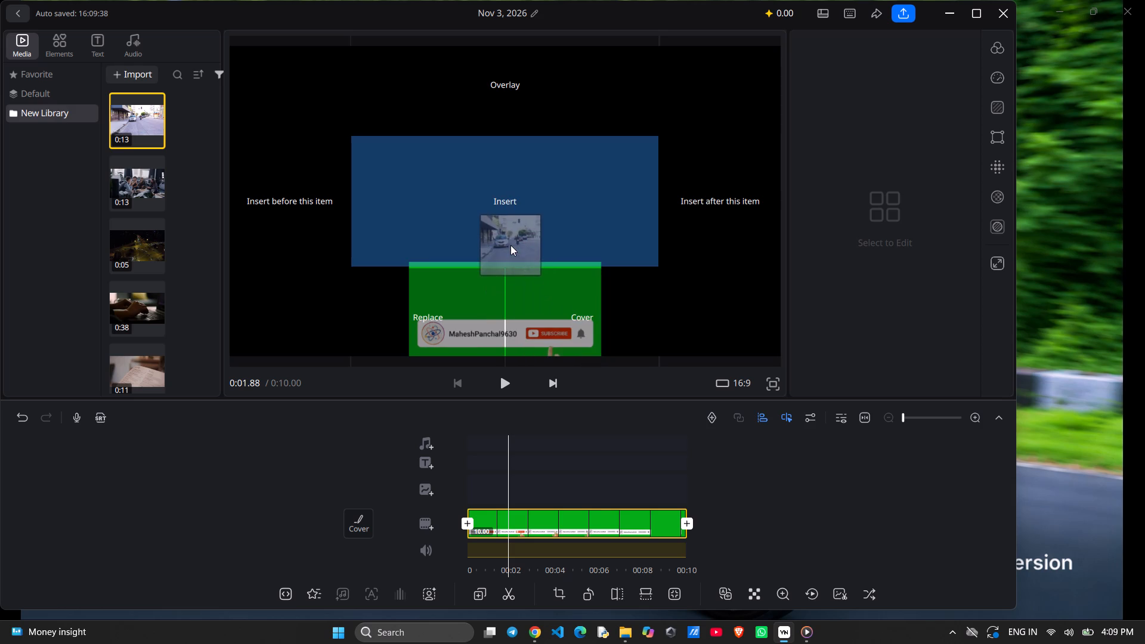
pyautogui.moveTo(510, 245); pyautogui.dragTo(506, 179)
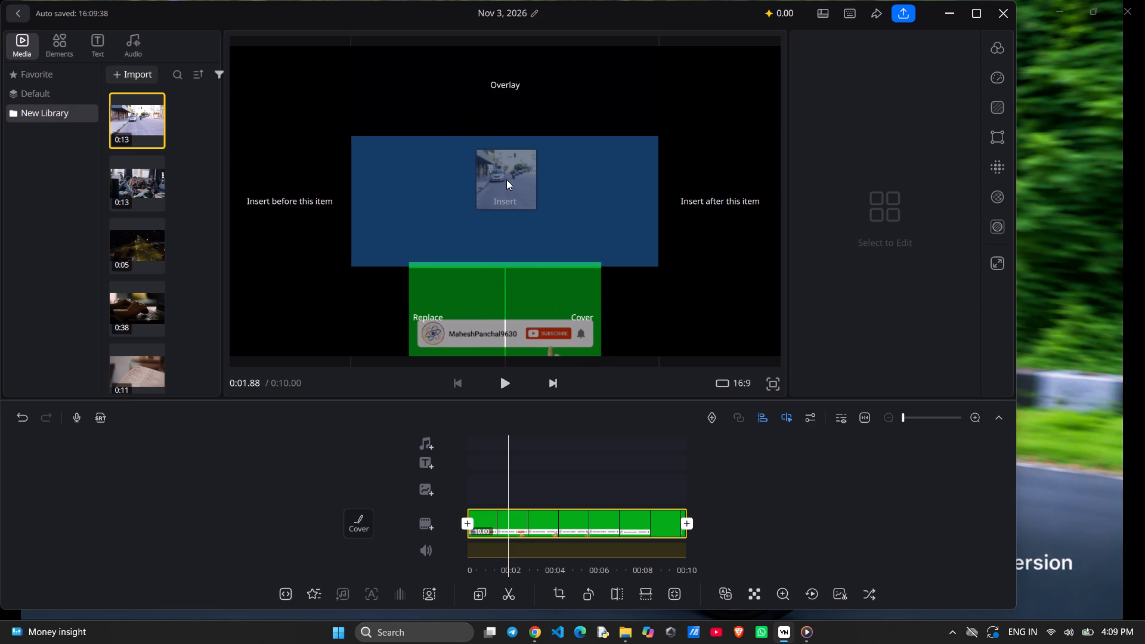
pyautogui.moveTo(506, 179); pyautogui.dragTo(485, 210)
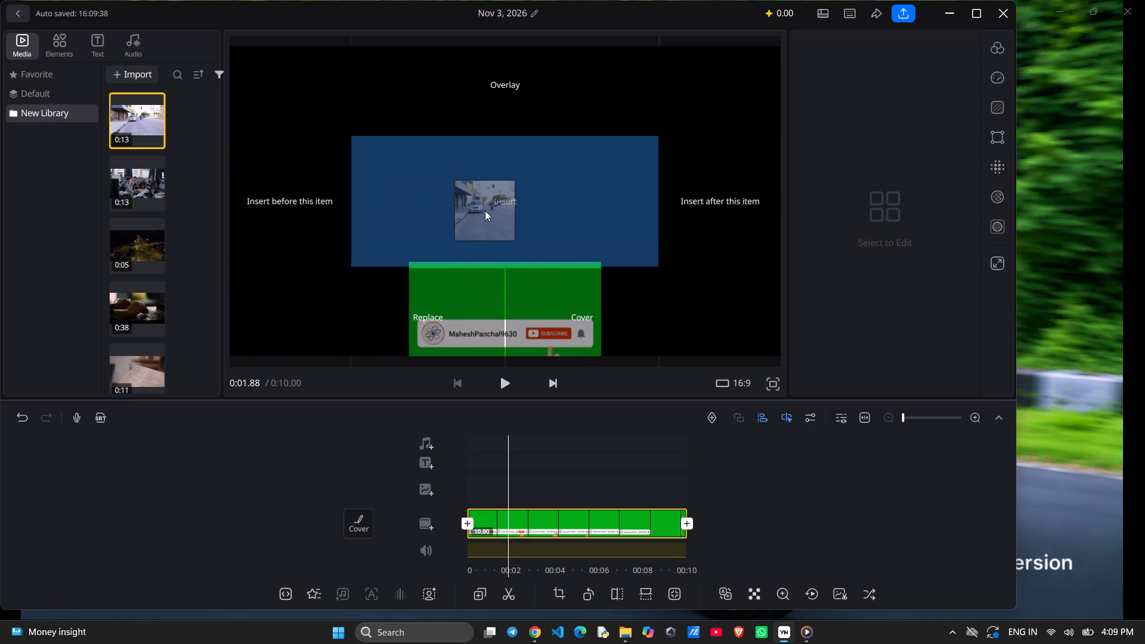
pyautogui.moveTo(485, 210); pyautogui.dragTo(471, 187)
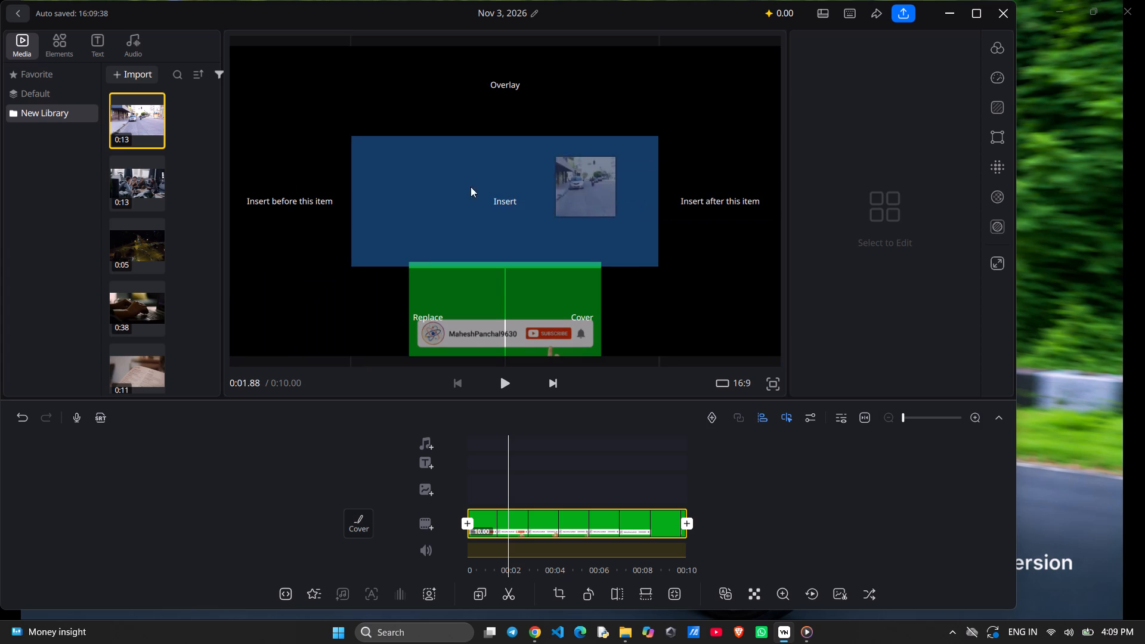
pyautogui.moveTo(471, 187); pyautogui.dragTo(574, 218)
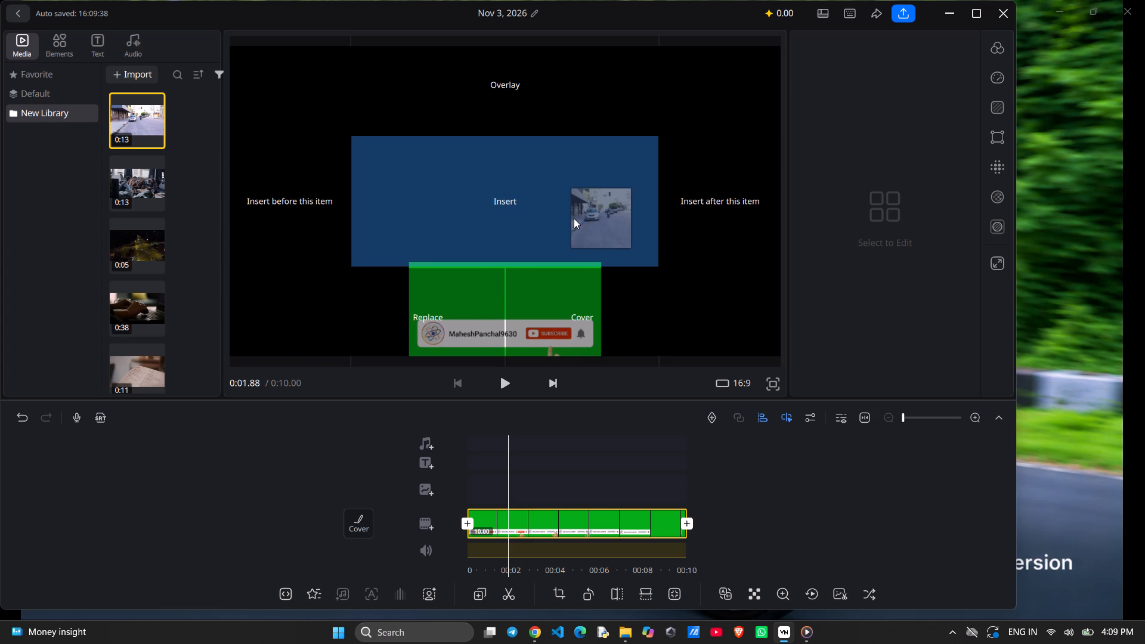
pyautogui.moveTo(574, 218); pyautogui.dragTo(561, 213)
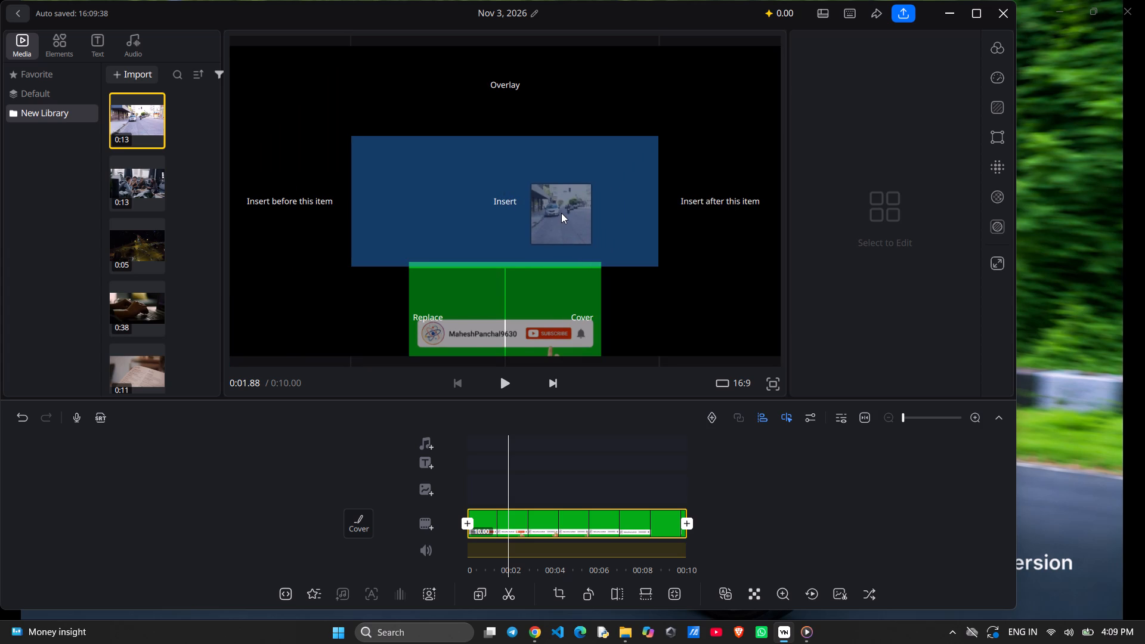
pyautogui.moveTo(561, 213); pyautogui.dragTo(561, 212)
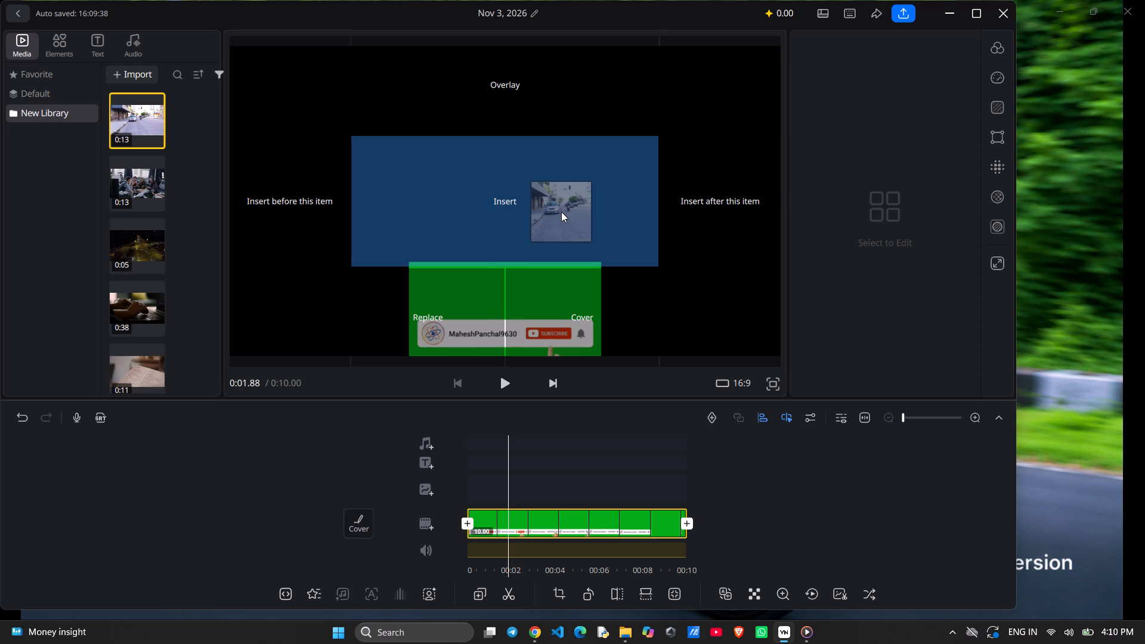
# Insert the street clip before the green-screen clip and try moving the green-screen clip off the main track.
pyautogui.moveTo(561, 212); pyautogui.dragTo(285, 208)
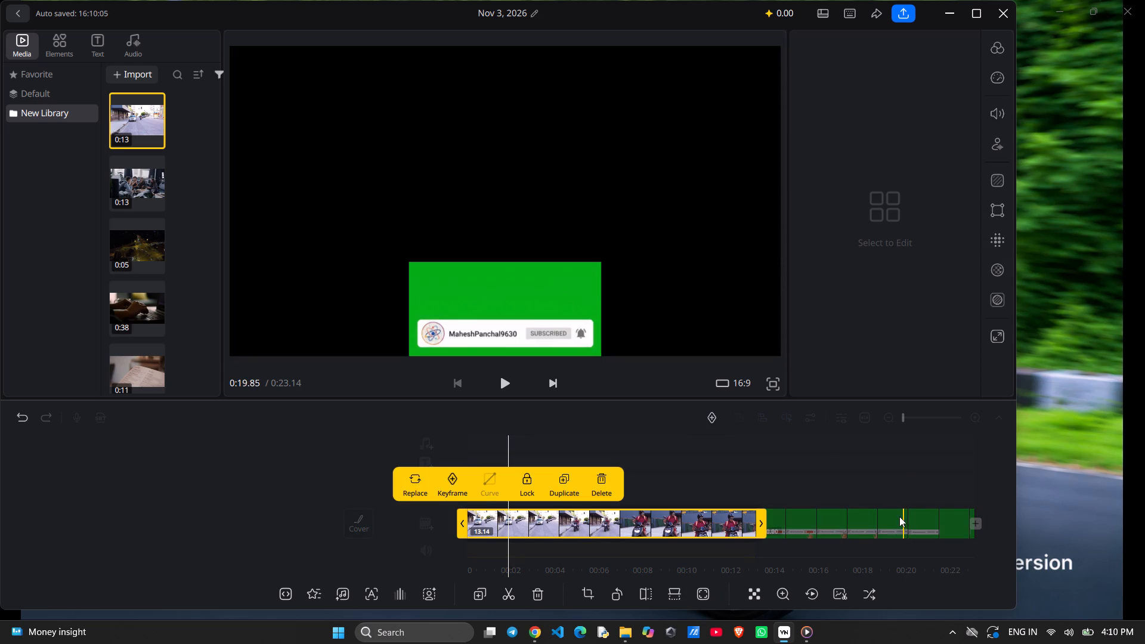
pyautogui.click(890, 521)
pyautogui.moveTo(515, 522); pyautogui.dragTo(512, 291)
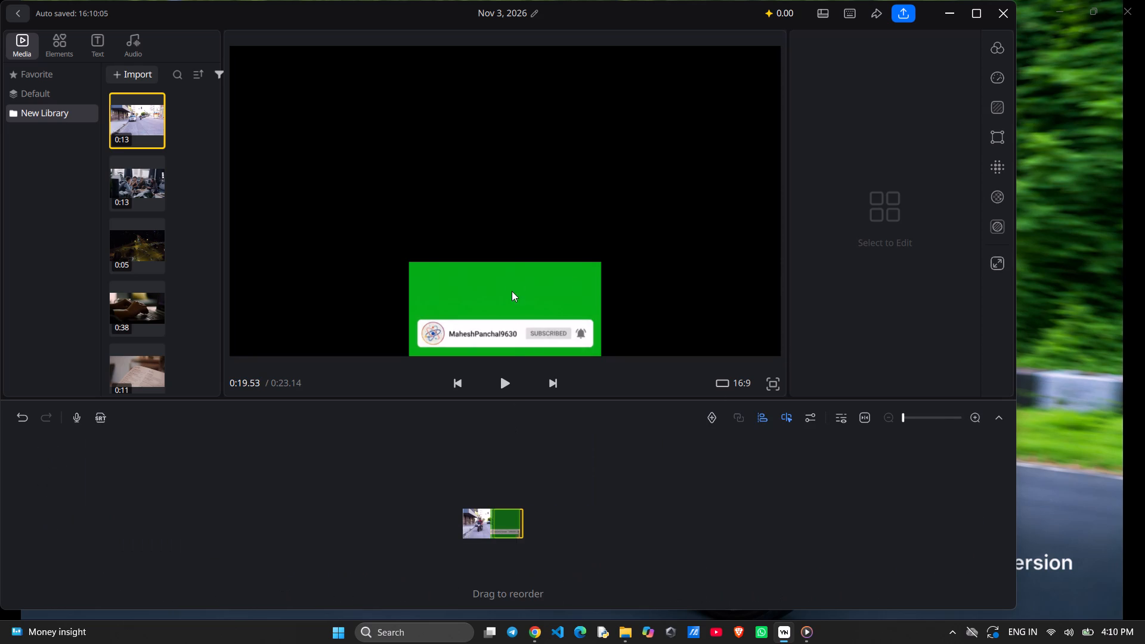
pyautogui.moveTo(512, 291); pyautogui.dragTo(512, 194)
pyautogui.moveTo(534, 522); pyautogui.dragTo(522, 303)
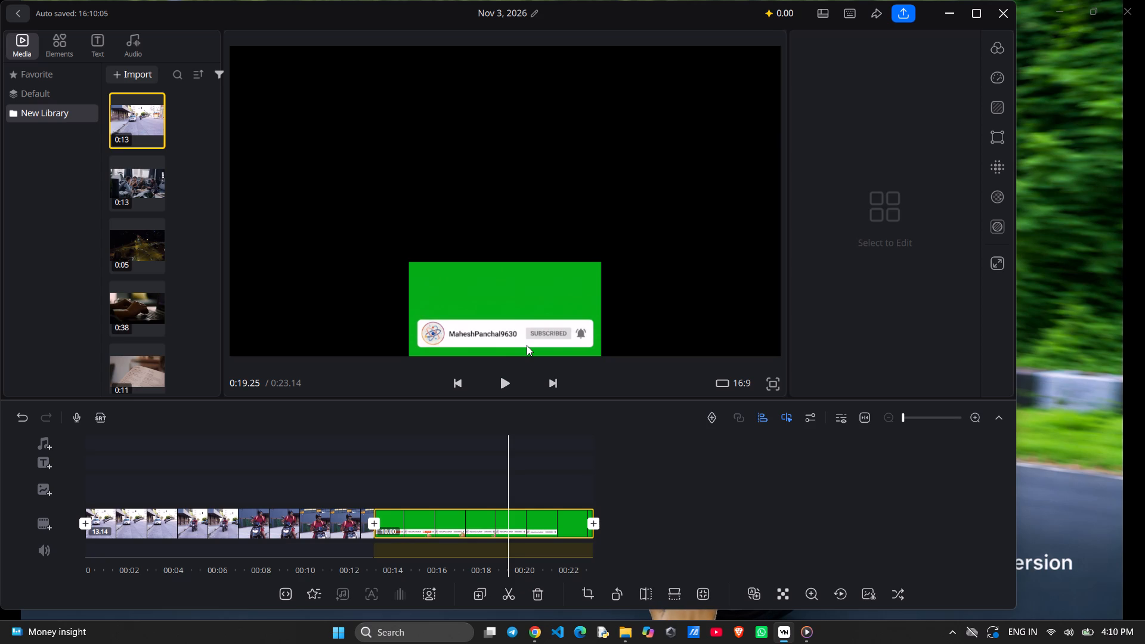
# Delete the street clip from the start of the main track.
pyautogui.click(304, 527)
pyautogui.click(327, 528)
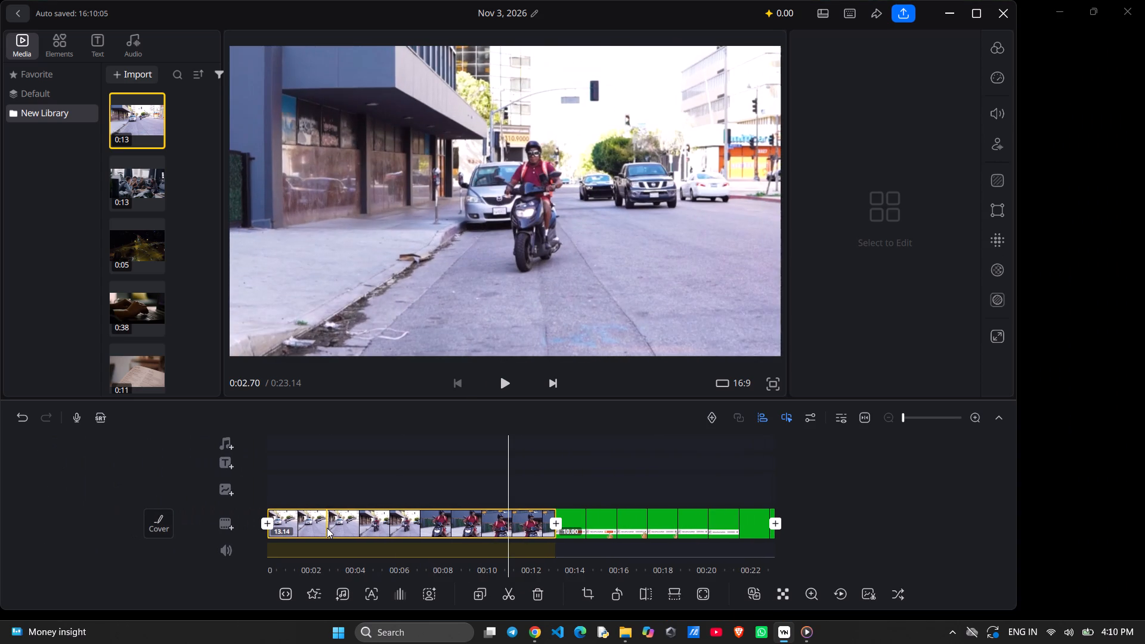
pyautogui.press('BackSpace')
# Add the picture WhatsApp Image 2026-10-29 at 10.42.27 PM from Downloads as an overlay at the end of the green-screen clip.
pyautogui.click(249, 491)
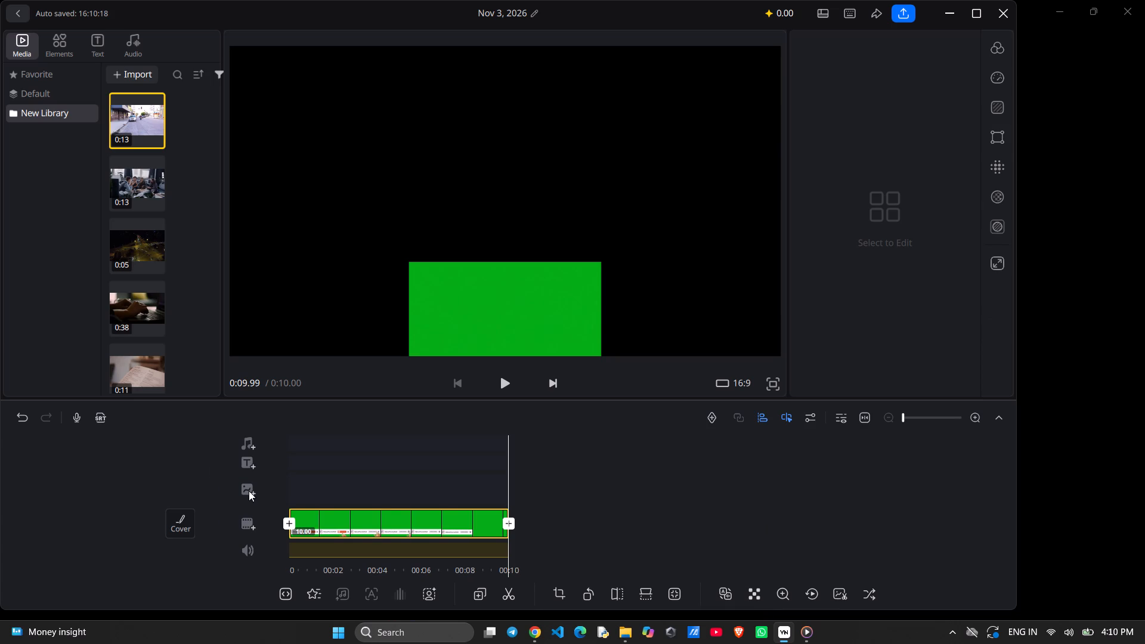
pyautogui.click(345, 459)
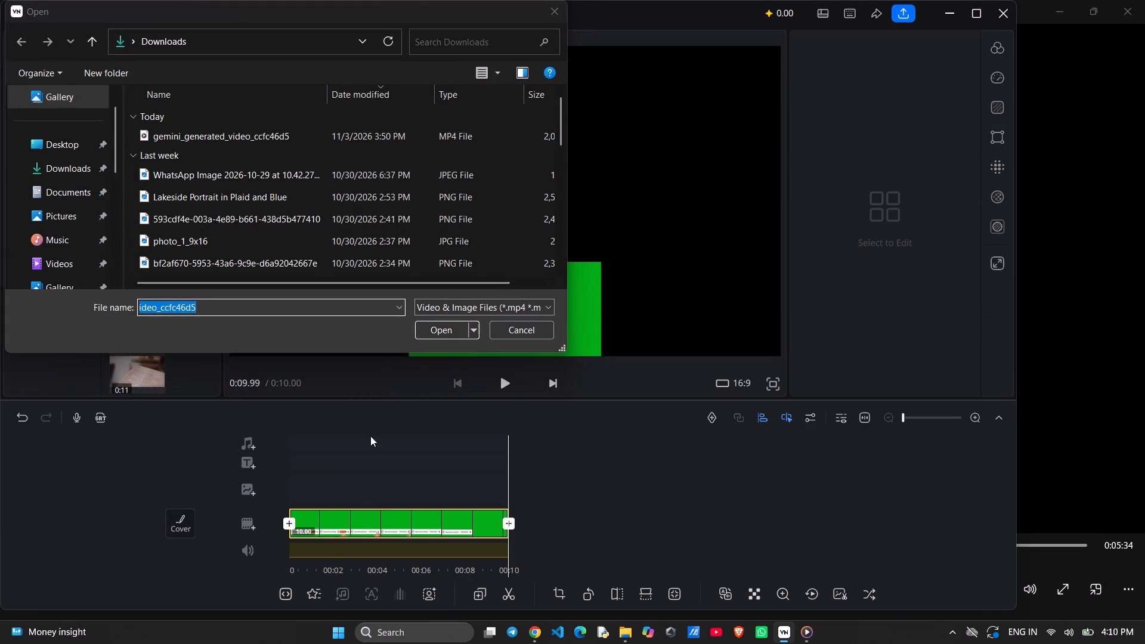
pyautogui.scroll(-2, 268, 249)
pyautogui.scroll(5, 268, 249)
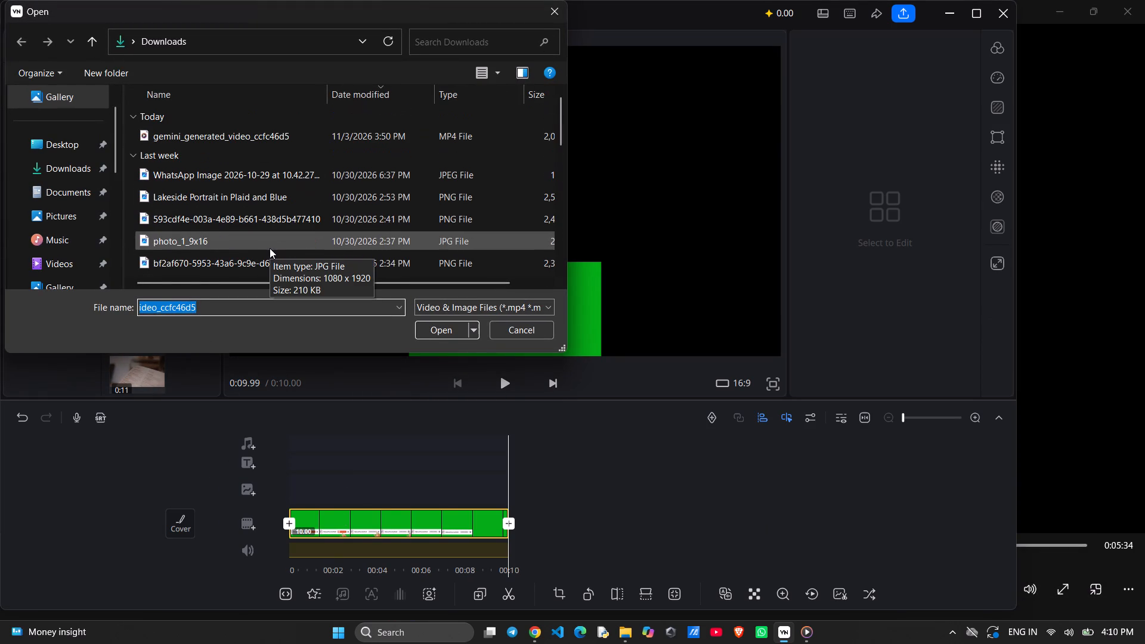
pyautogui.scroll(3, 270, 248)
pyautogui.click(225, 179)
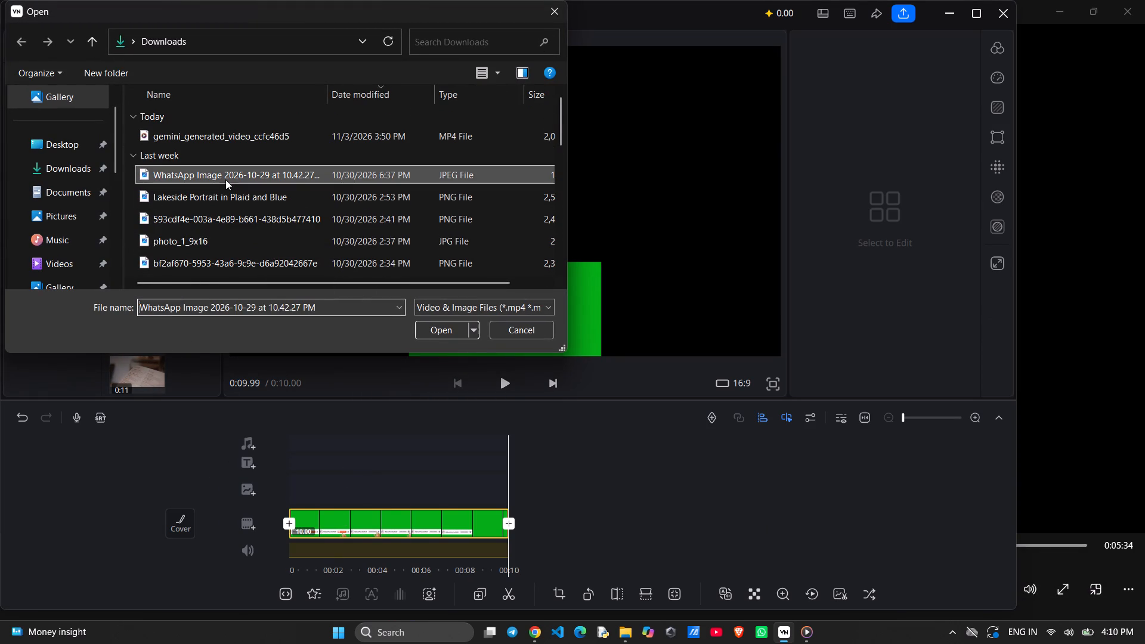
pyautogui.press('Return')
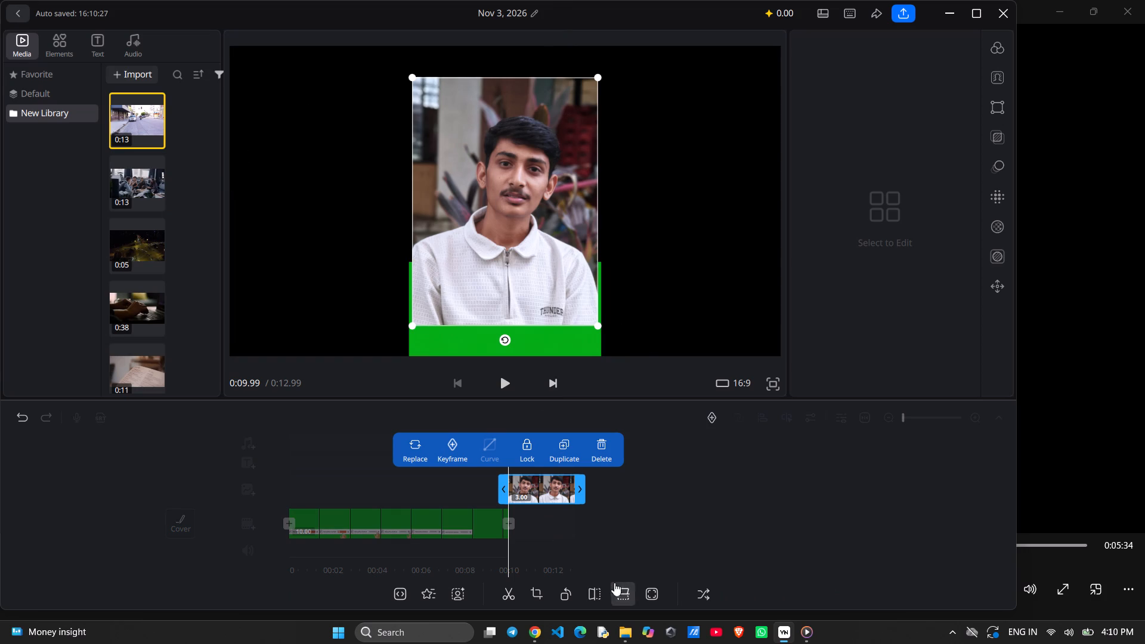
# Scale the portrait overlay to fill the whole frame.
pyautogui.click(651, 593)
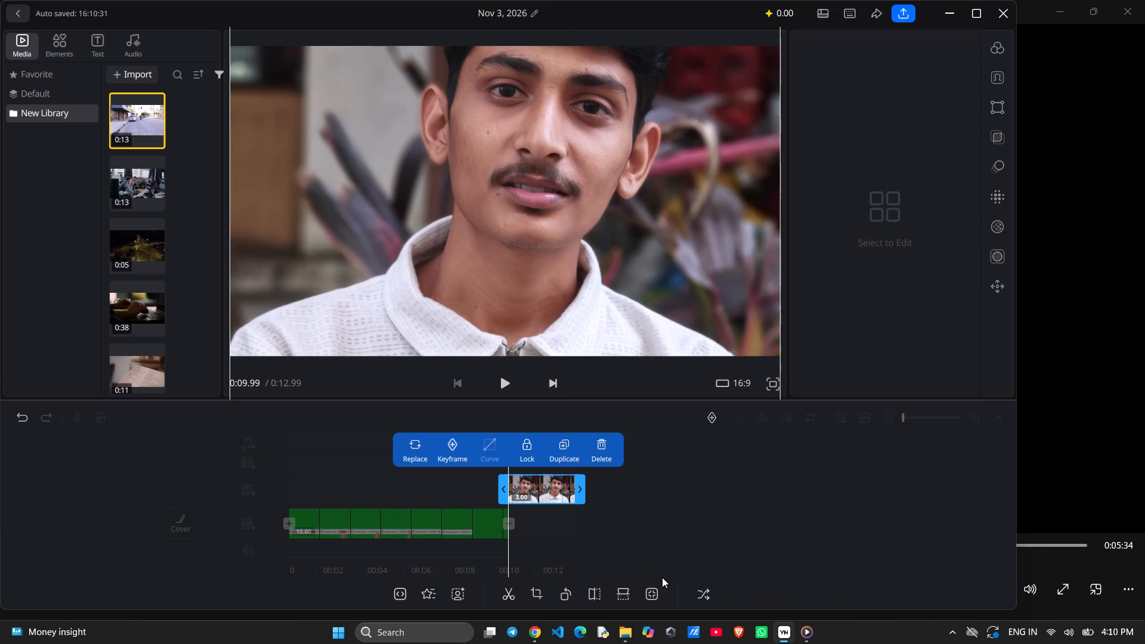
# Move the portrait overlay to the start of the timeline, above the green-screen clip.
pyautogui.click(679, 535)
pyautogui.click(534, 479)
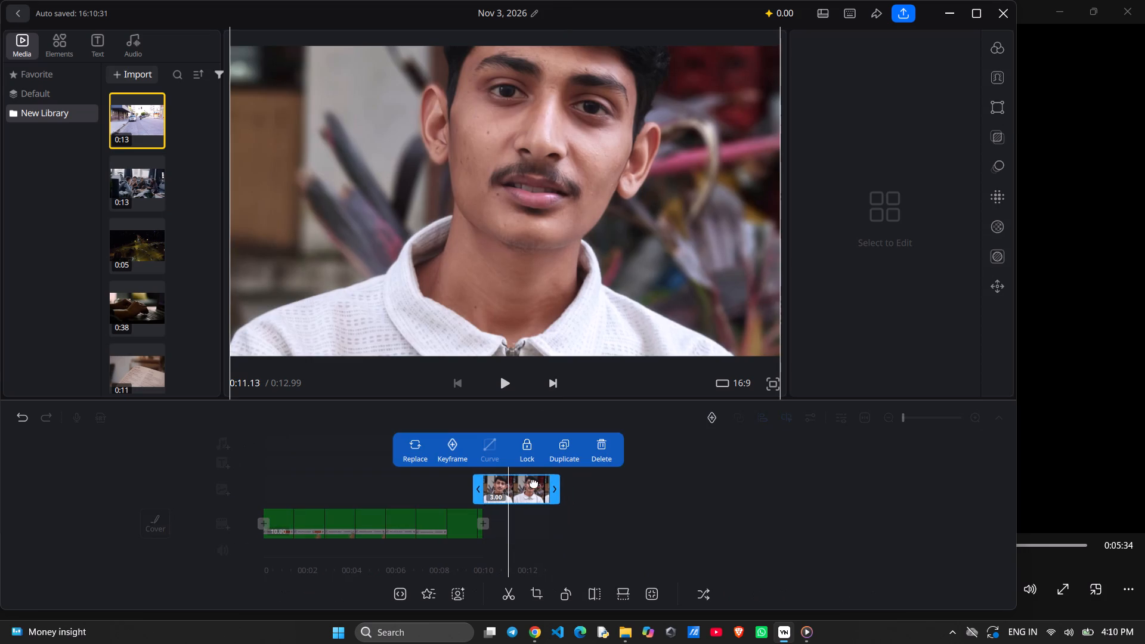
pyautogui.moveTo(533, 483); pyautogui.dragTo(195, 479)
pyautogui.moveTo(728, 527); pyautogui.dragTo(739, 527)
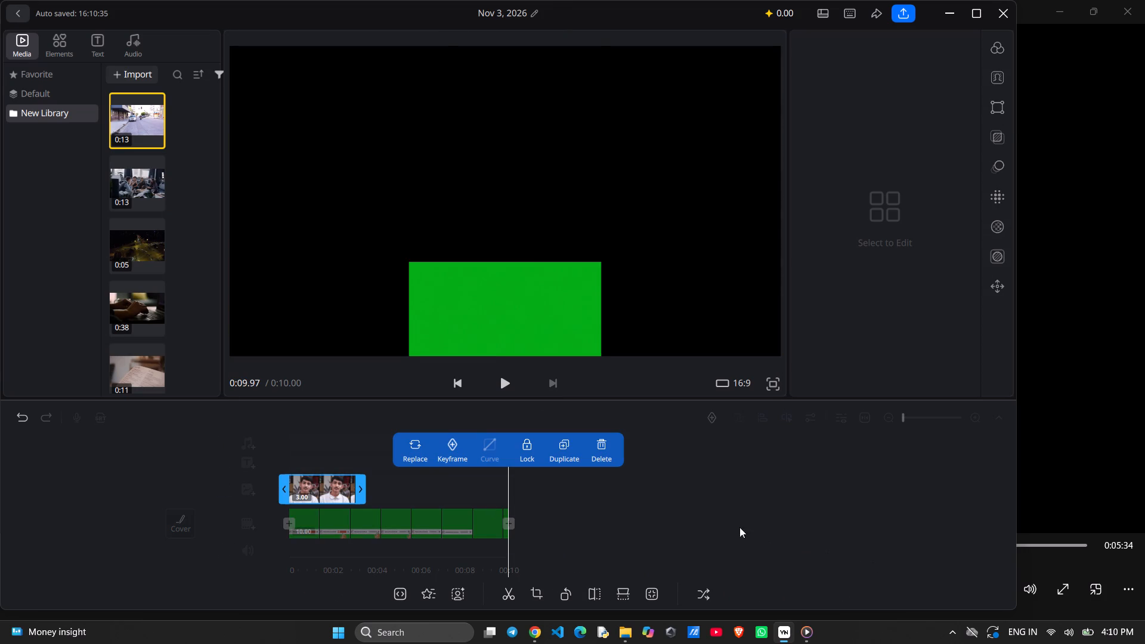
pyautogui.moveTo(739, 527); pyautogui.dragTo(869, 531)
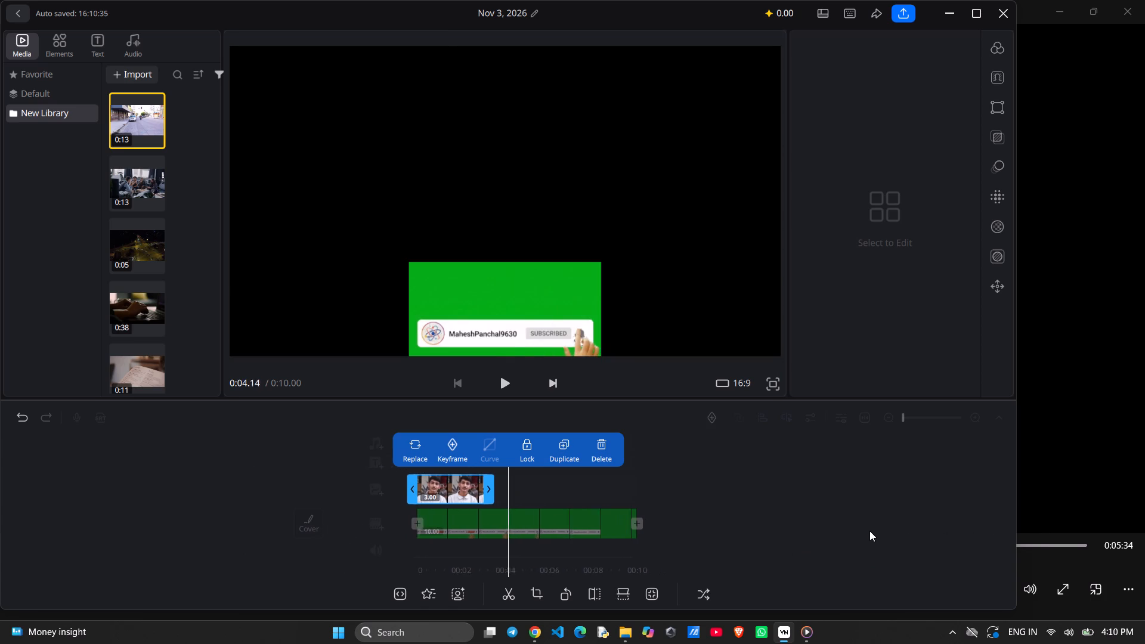
# Delete the three-second portrait overlay above the green-screen clip.
pyautogui.moveTo(869, 531); pyautogui.dragTo(858, 530)
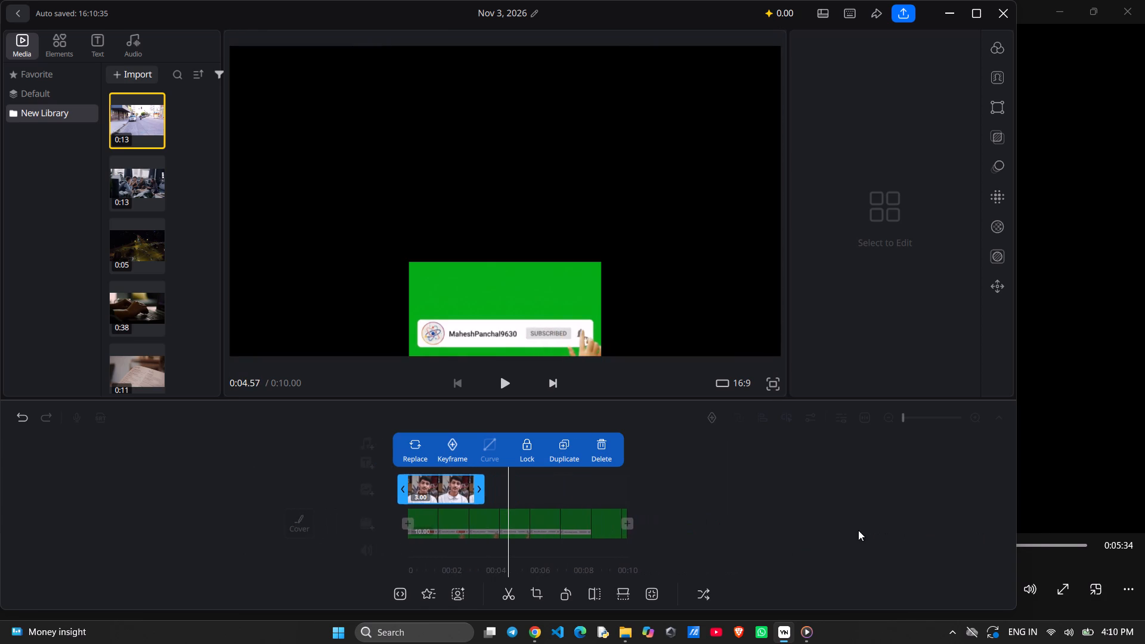
pyautogui.moveTo(858, 530); pyautogui.dragTo(929, 530)
pyautogui.click(598, 440)
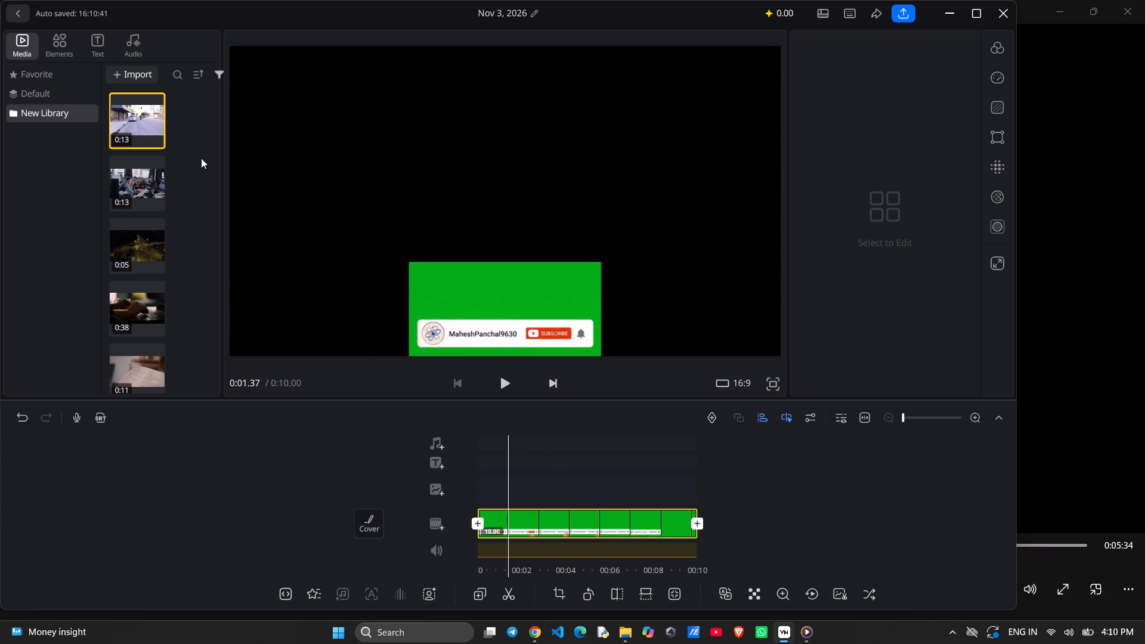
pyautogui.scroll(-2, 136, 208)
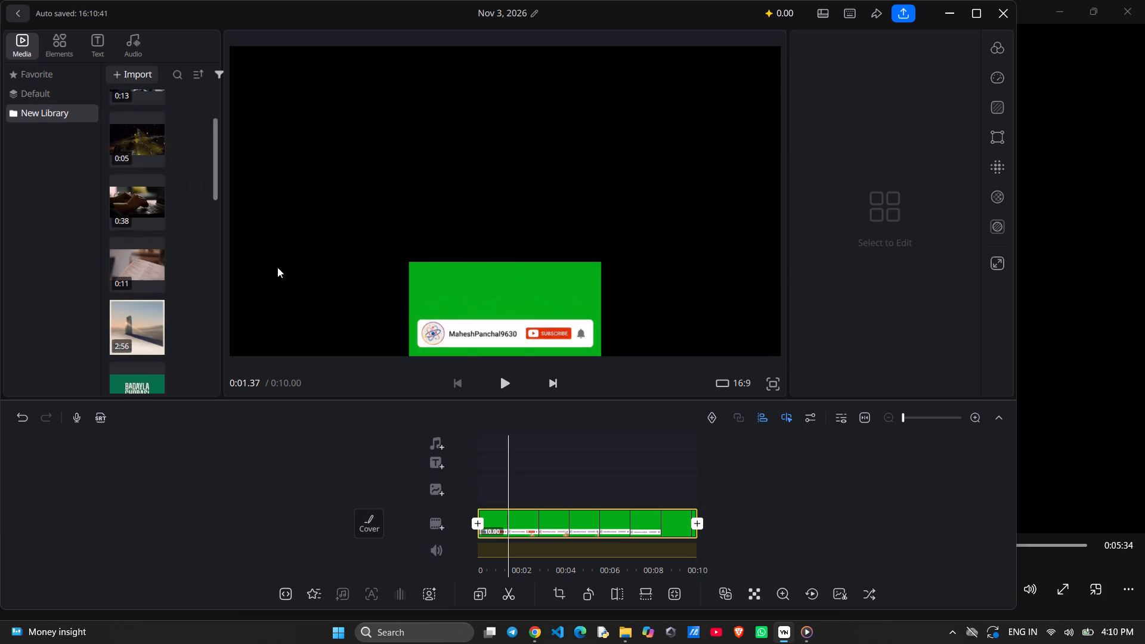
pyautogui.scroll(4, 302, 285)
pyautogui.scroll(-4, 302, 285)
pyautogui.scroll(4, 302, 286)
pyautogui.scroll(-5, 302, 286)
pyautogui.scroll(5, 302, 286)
# Play the green-screen banner project from the start through to its end at 10 seconds.
pyautogui.moveTo(607, 458); pyautogui.dragTo(733, 465)
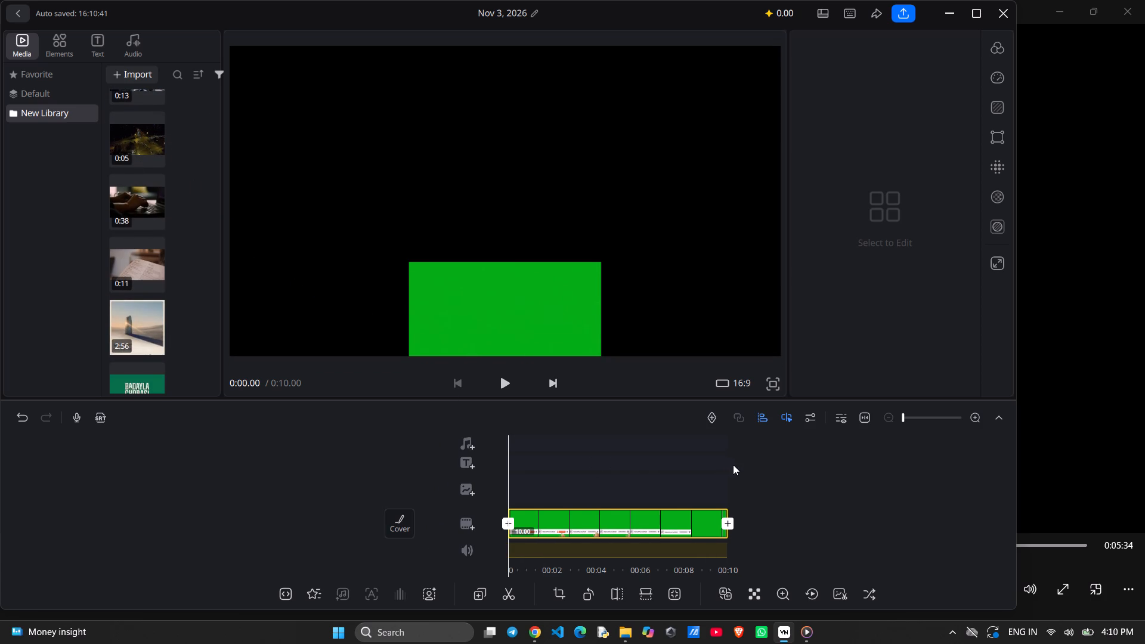
pyautogui.moveTo(733, 465); pyautogui.dragTo(734, 463)
pyautogui.press('space')
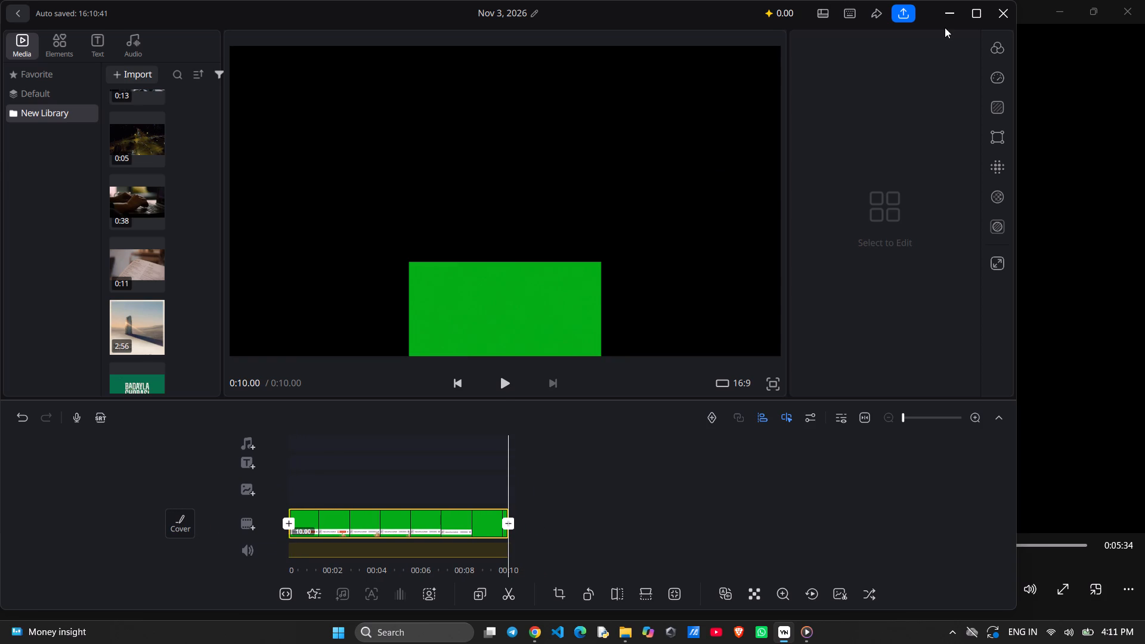
# Export the banner project to the Videos\VN folder with Auto quality at 720p and 24 fps.
pyautogui.click(904, 13)
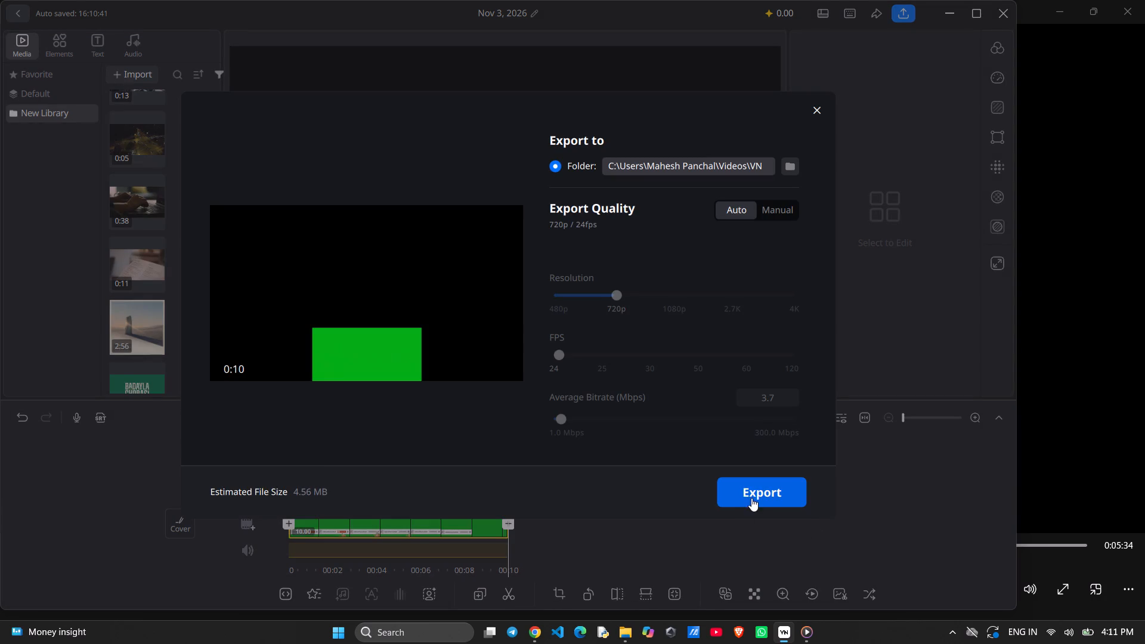
pyautogui.click(754, 490)
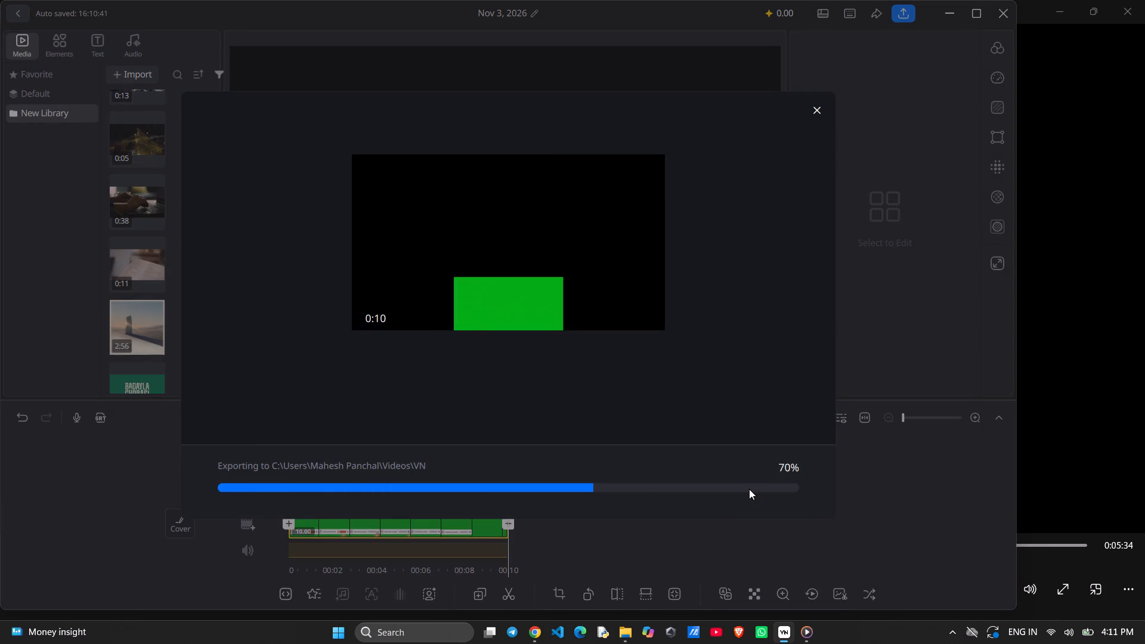
pyautogui.click(766, 470)
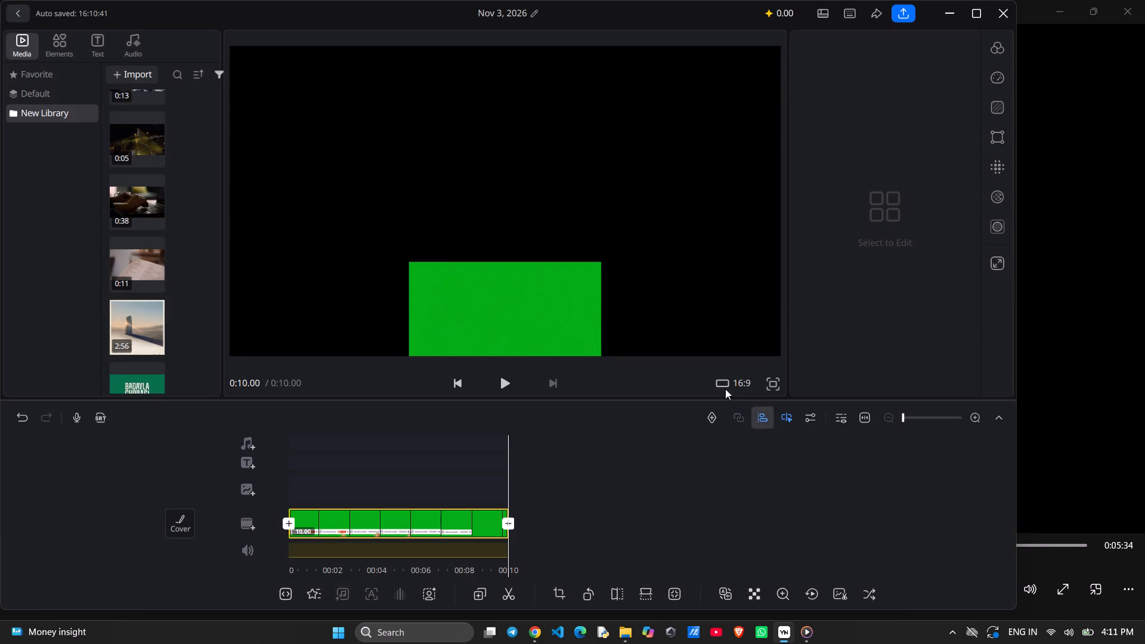
# Return to the project list and start a new project.
pyautogui.click(10, 10)
pyautogui.click(324, 113)
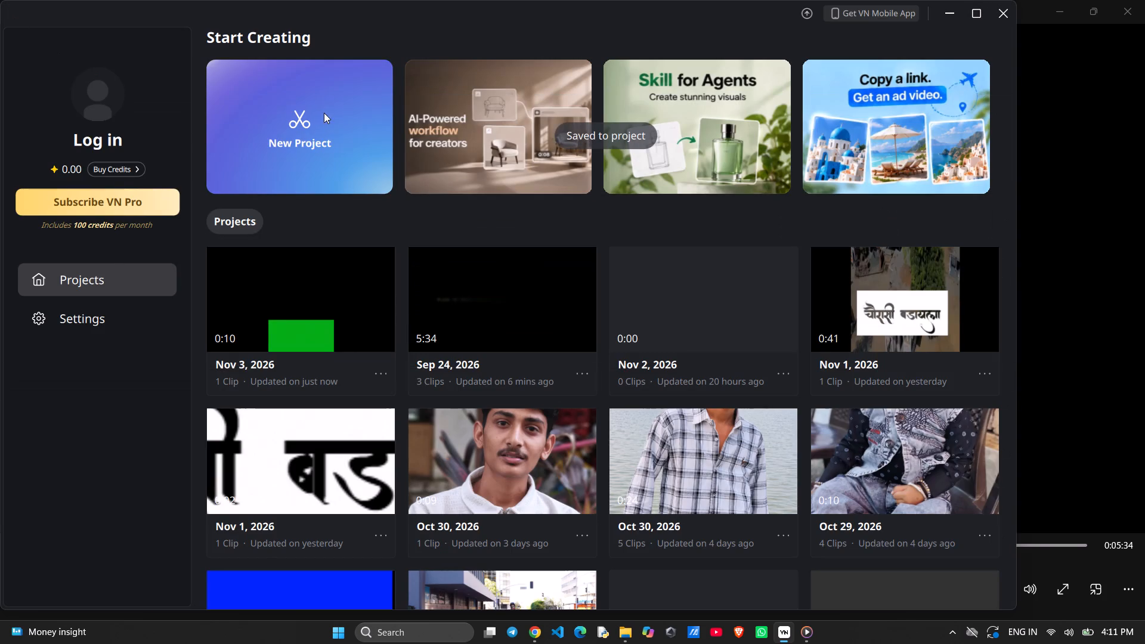
# Add the madhur video from the Videos\VN folder to the new project's main track.
pyautogui.scroll(-10, 114, 182)
pyautogui.click(468, 524)
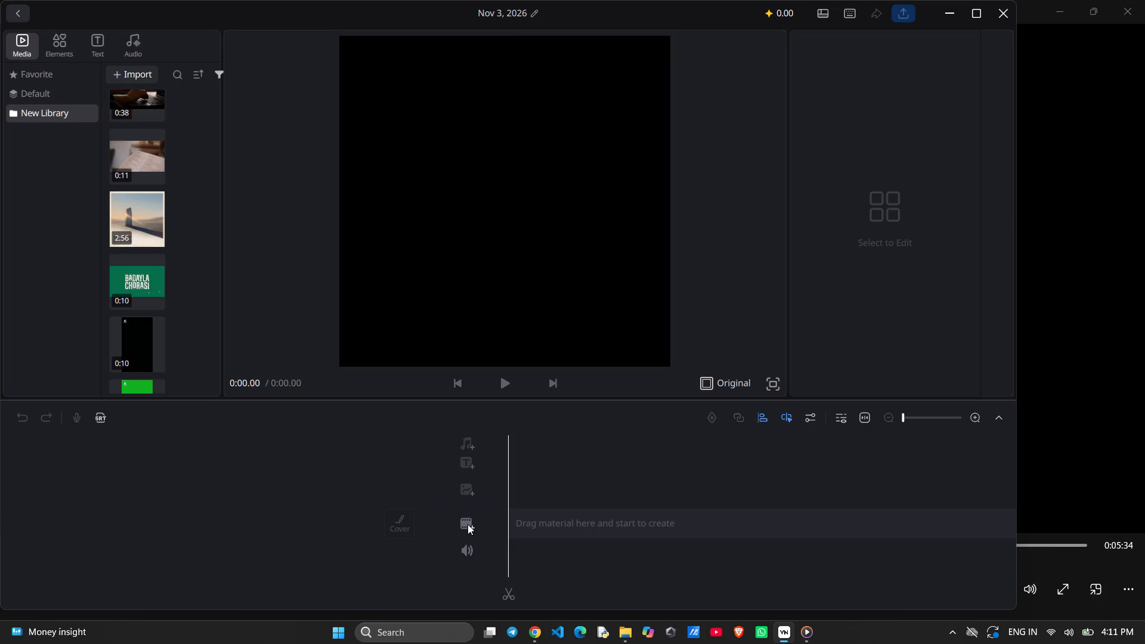
pyautogui.click(56, 252)
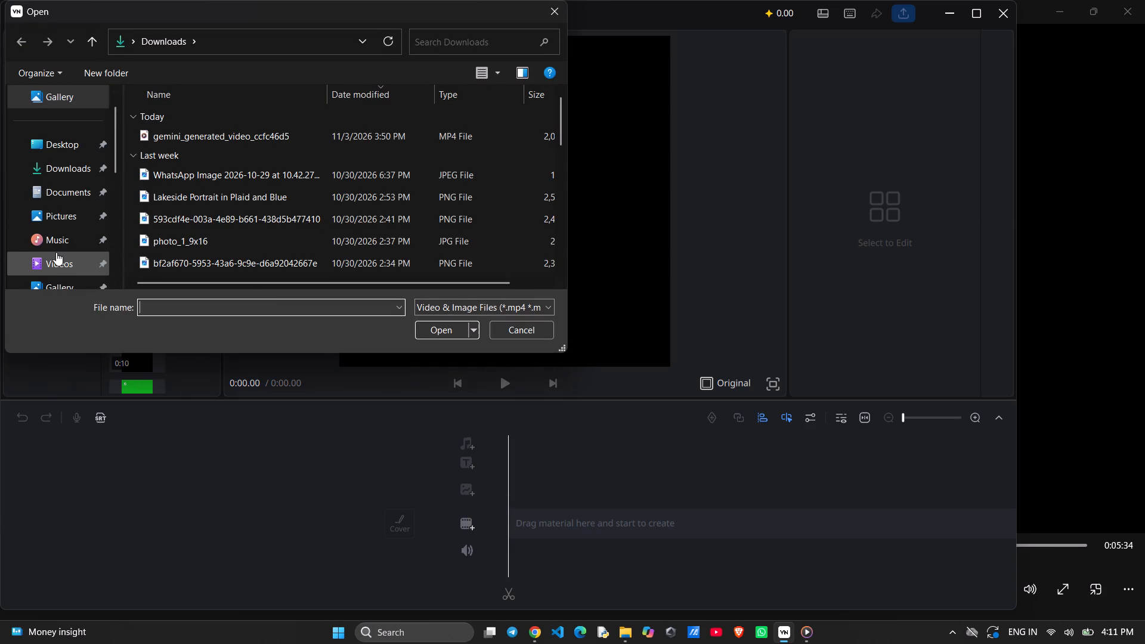
pyautogui.doubleClick(244, 126)
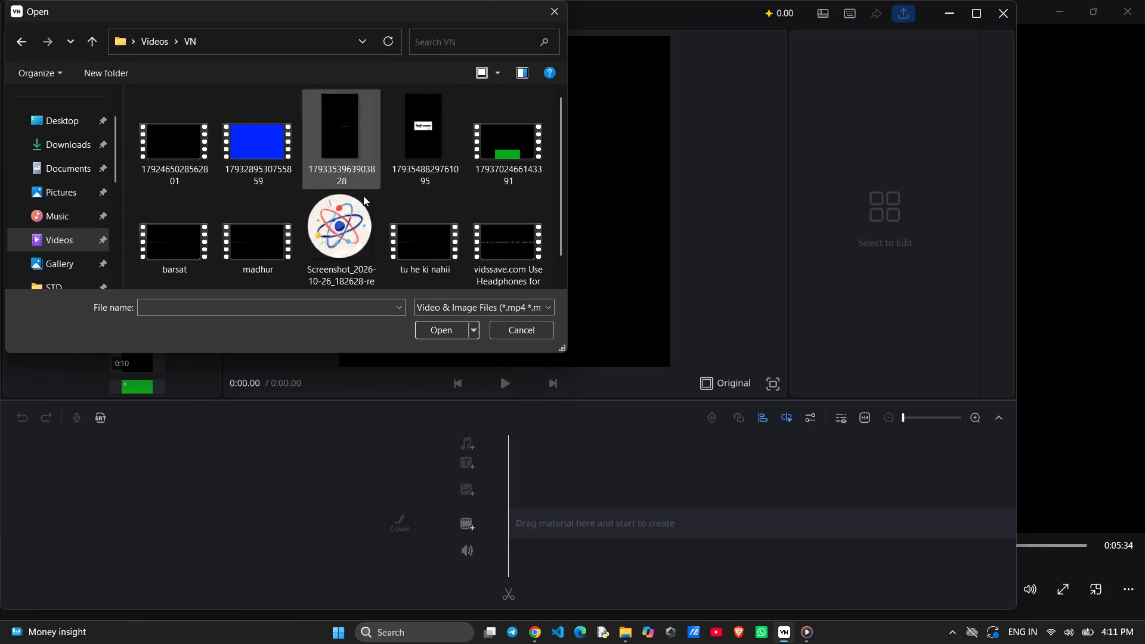
pyautogui.scroll(-1, 494, 151)
pyautogui.click(242, 232)
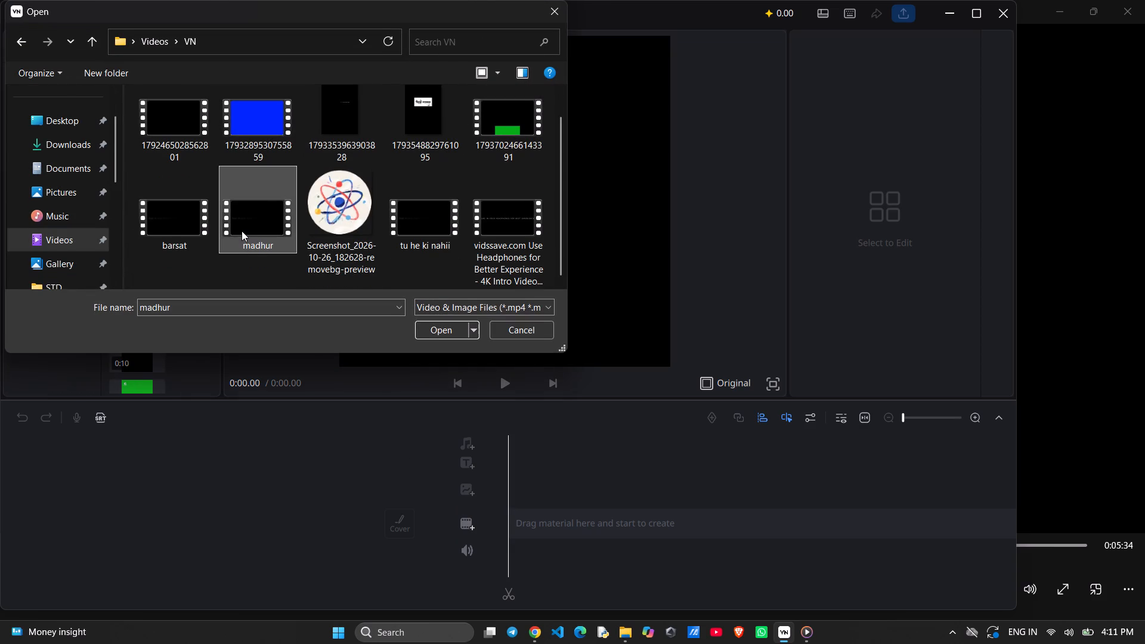
pyautogui.press('Return')
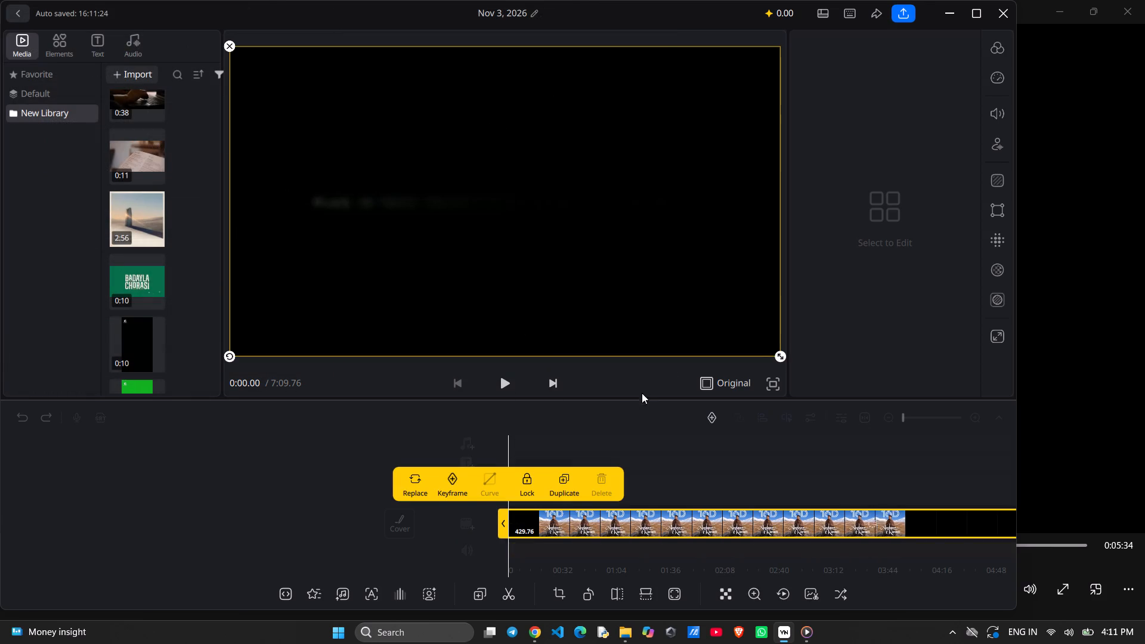
# Preview the madhur clip from the start to about 2 seconds and deselect it.
pyautogui.click(500, 377)
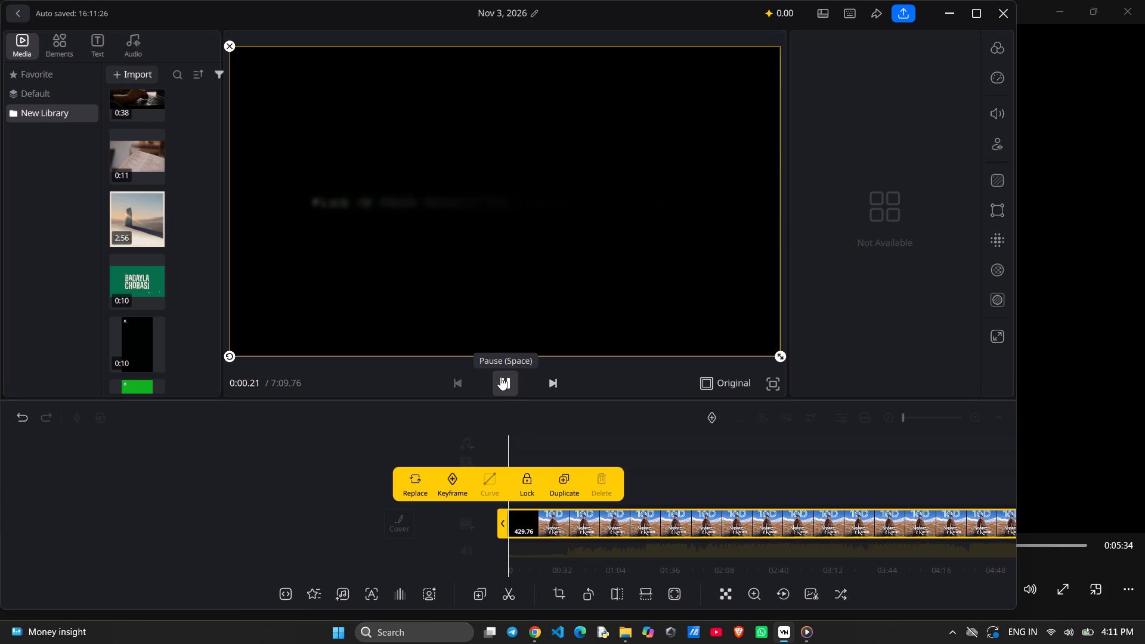
pyautogui.click(504, 387)
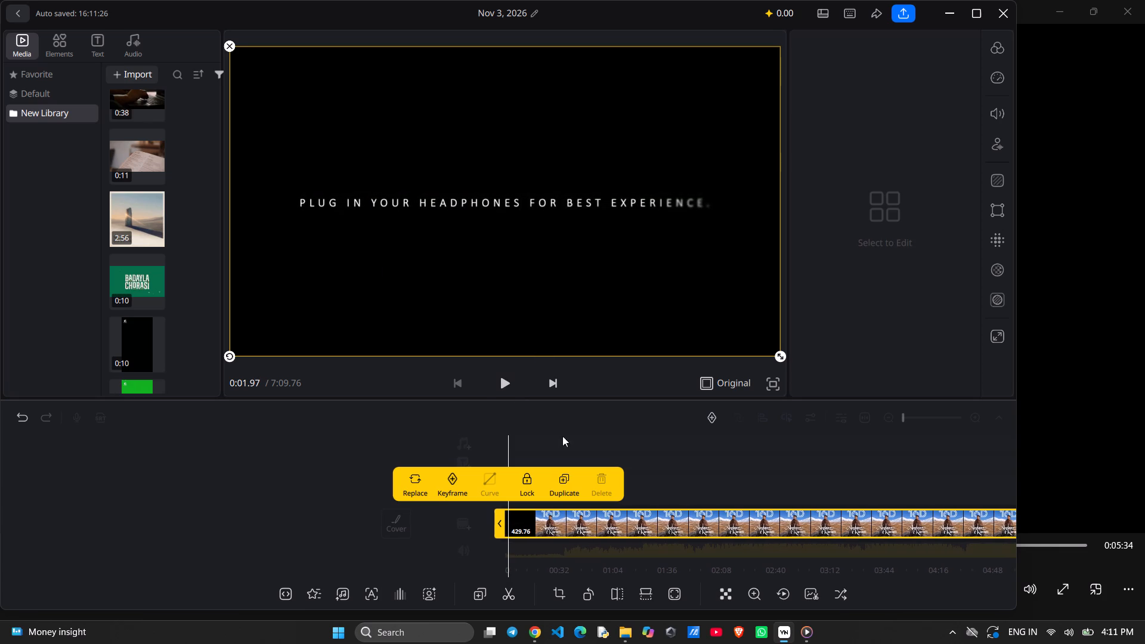
pyautogui.click(571, 449)
pyautogui.scroll(-4, 161, 383)
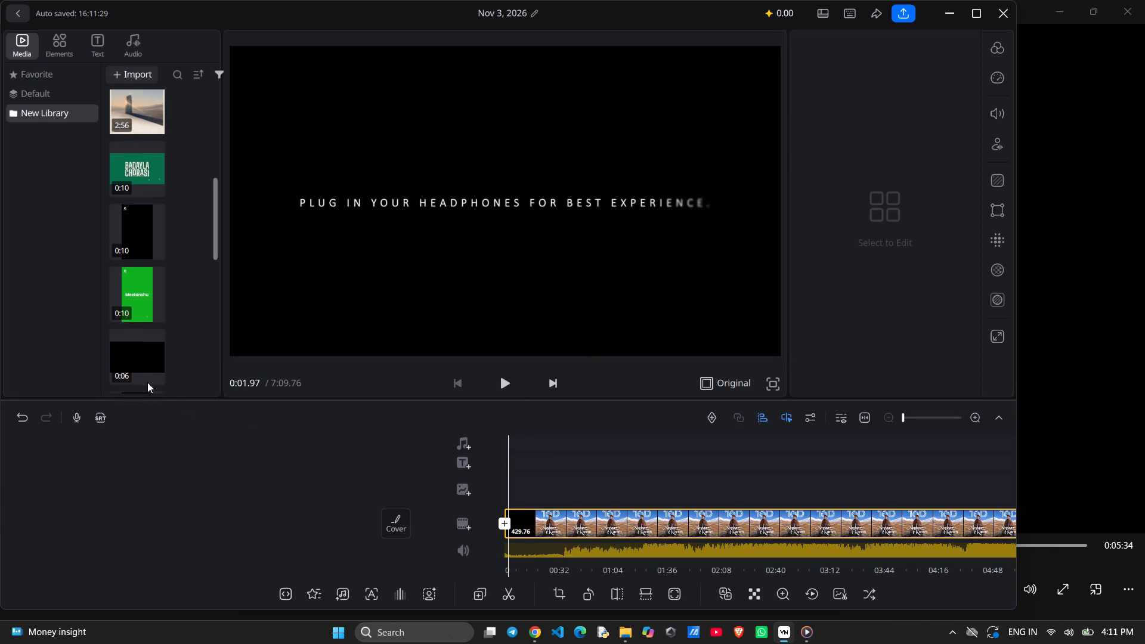
pyautogui.scroll(-3, 262, 299)
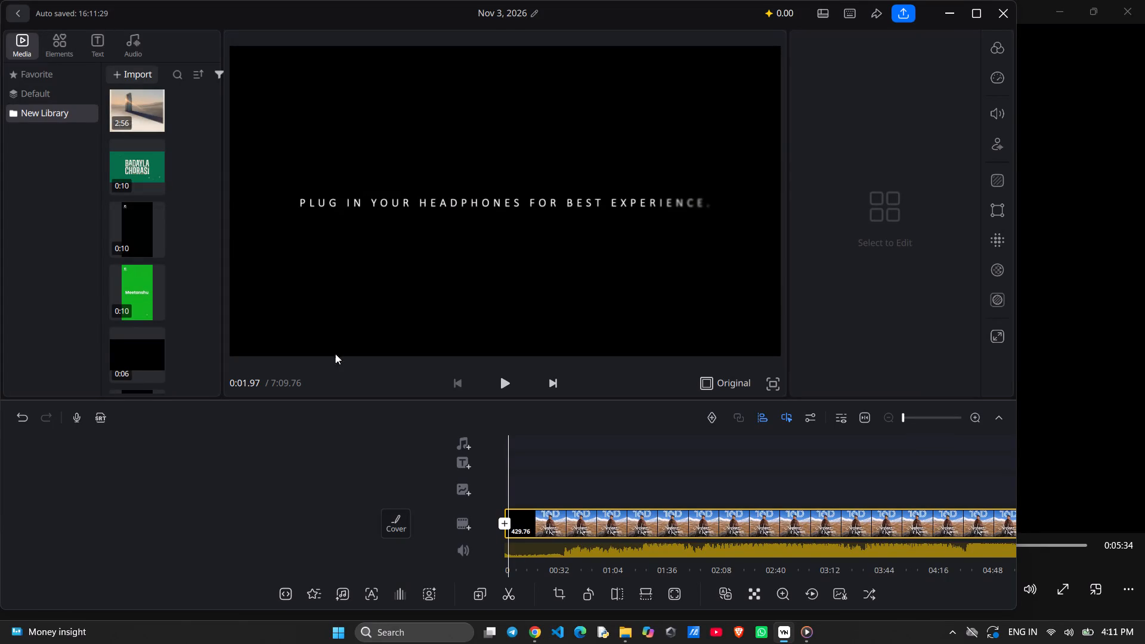
pyautogui.scroll(6, 463, 471)
pyautogui.scroll(3, 125, 295)
pyautogui.scroll(-9, 129, 292)
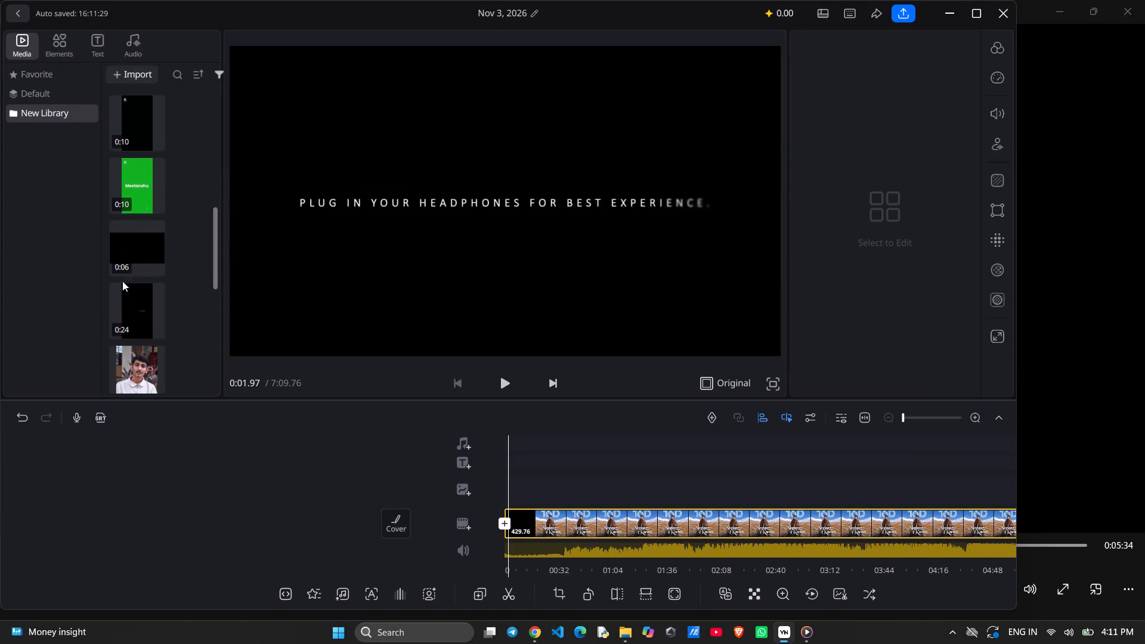
pyautogui.click(124, 76)
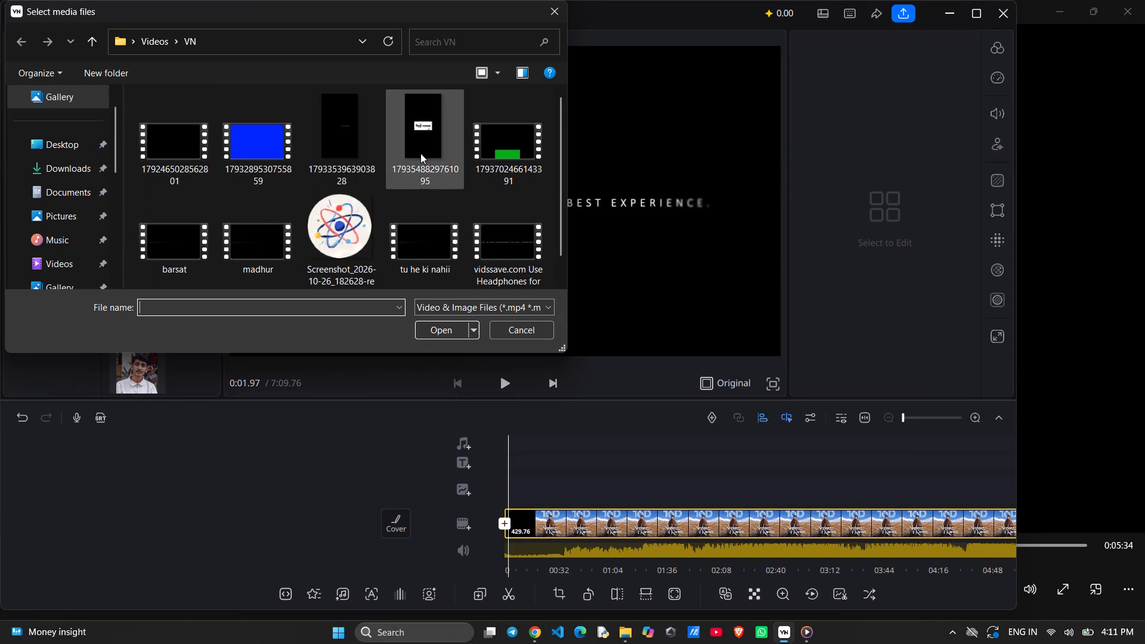
pyautogui.scroll(-3, 414, 156)
pyautogui.click(502, 128)
pyautogui.press('Return')
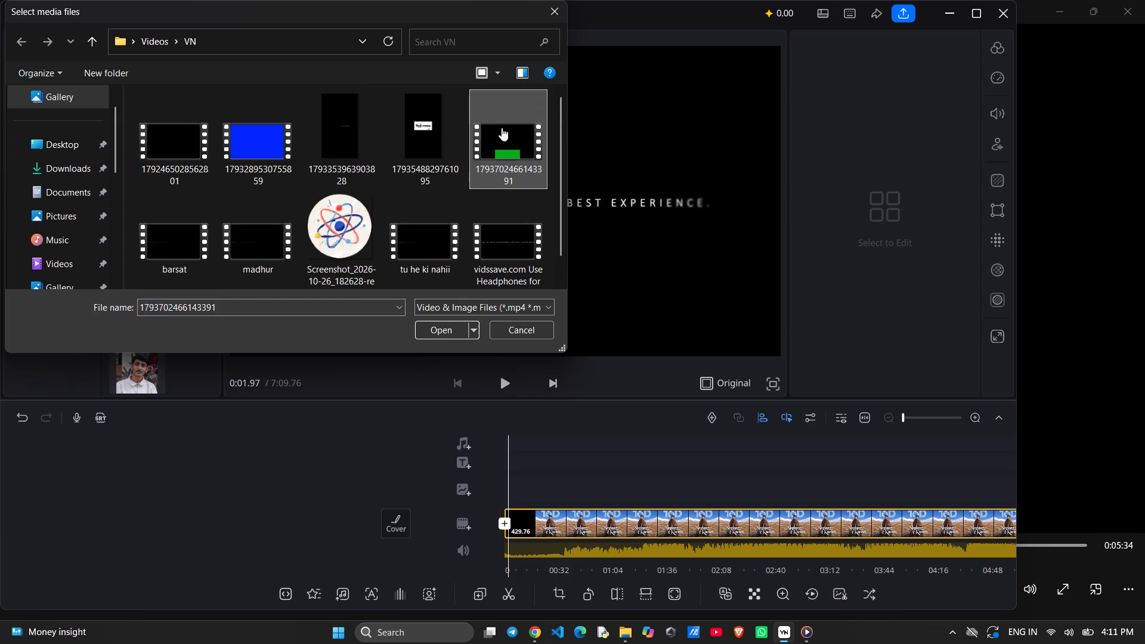
# Add the exported green banner video from the media library as an overlay on the madhur clip.
pyautogui.scroll(-20, 176, 255)
pyautogui.scroll(-3, 176, 255)
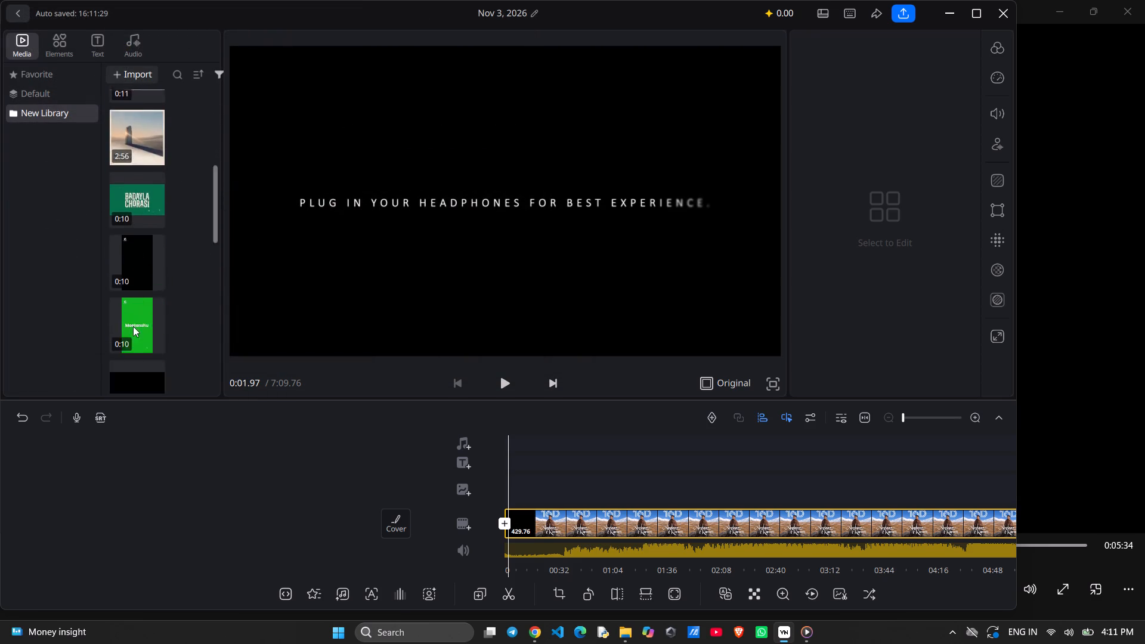
pyautogui.scroll(-17, 129, 347)
pyautogui.scroll(-18, 130, 347)
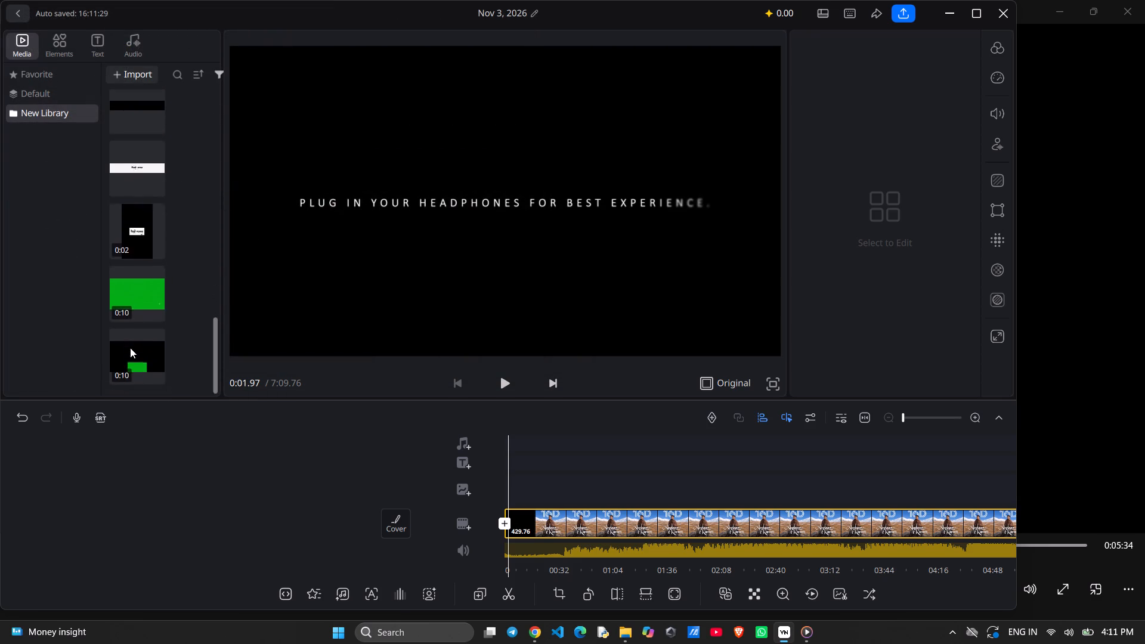
pyautogui.click(134, 360)
pyautogui.moveTo(134, 360); pyautogui.dragTo(389, 228)
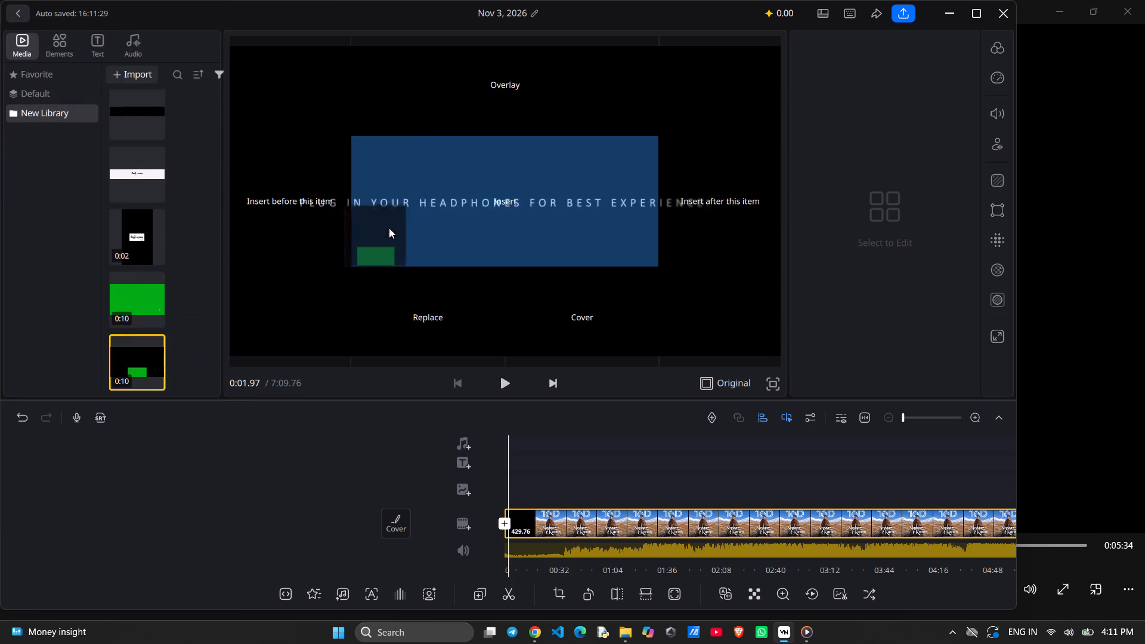
pyautogui.moveTo(389, 228); pyautogui.dragTo(515, 124)
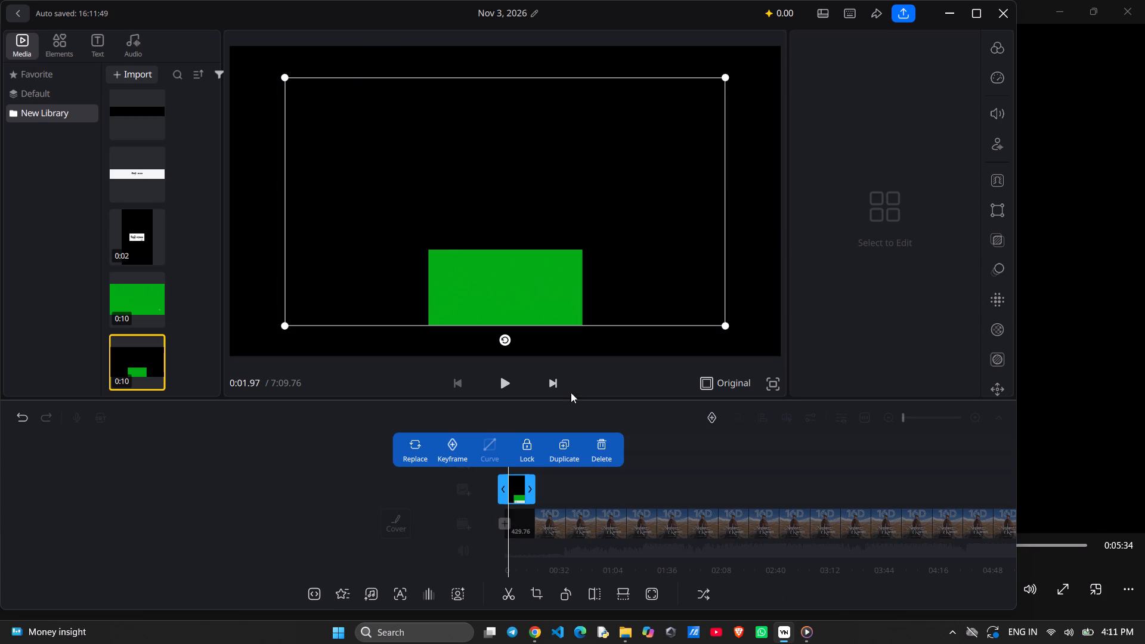
# Move the banner overlay clip along the timeline so it starts at about 0:30.
pyautogui.moveTo(516, 490); pyautogui.dragTo(556, 487)
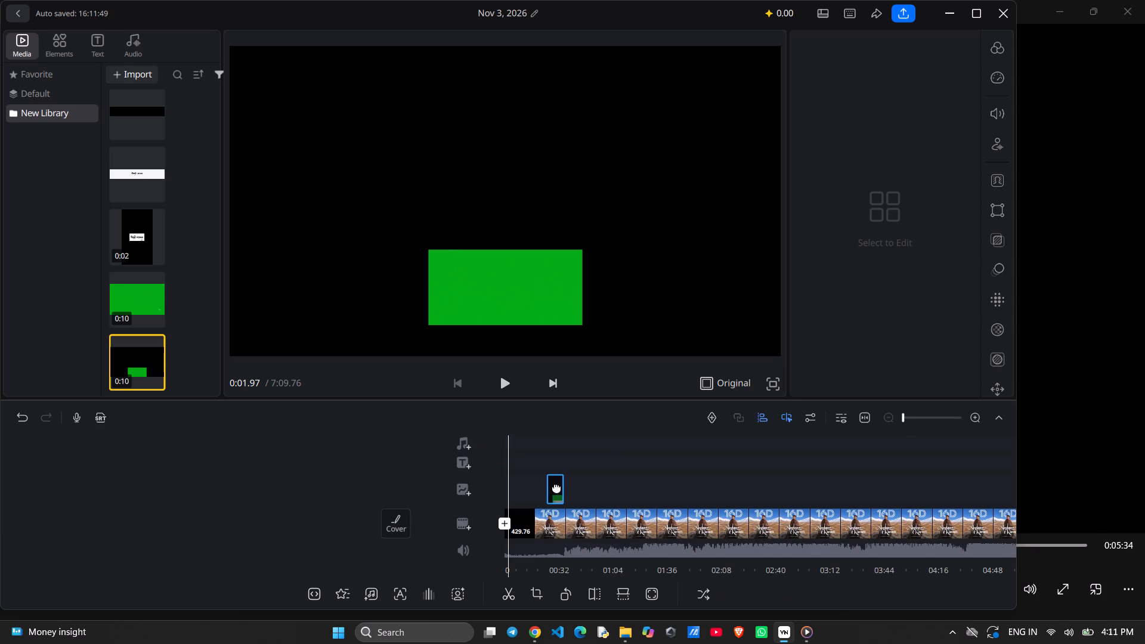
pyautogui.moveTo(556, 487); pyautogui.dragTo(563, 487)
pyautogui.click(563, 486)
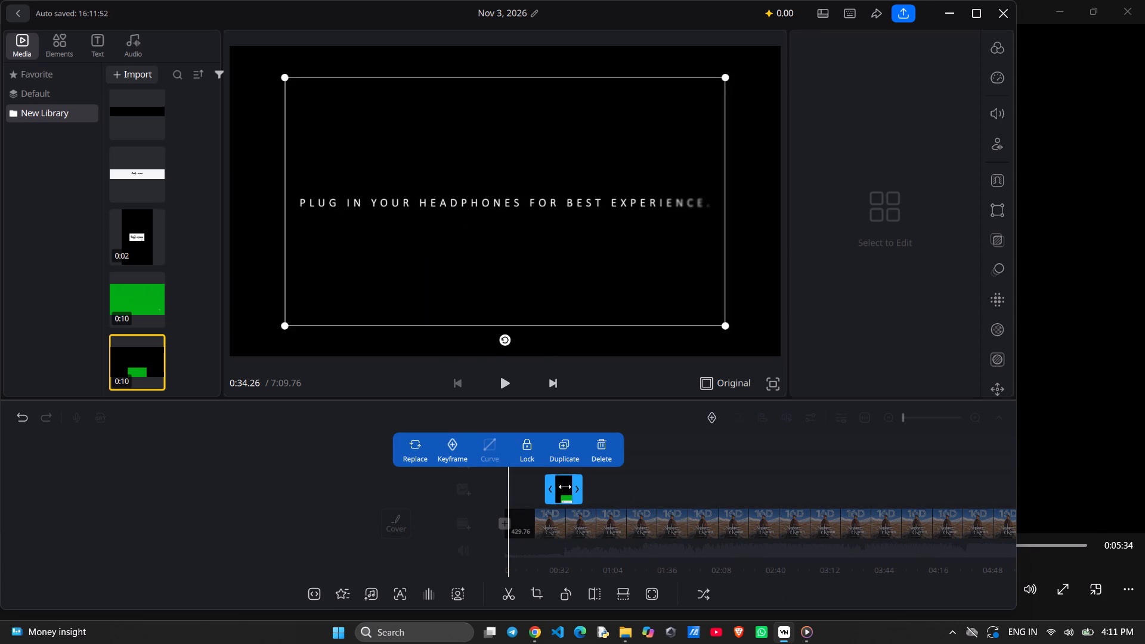
# Go to 0:32.76 and fit the banner overlay to the full frame.
pyautogui.click(506, 485)
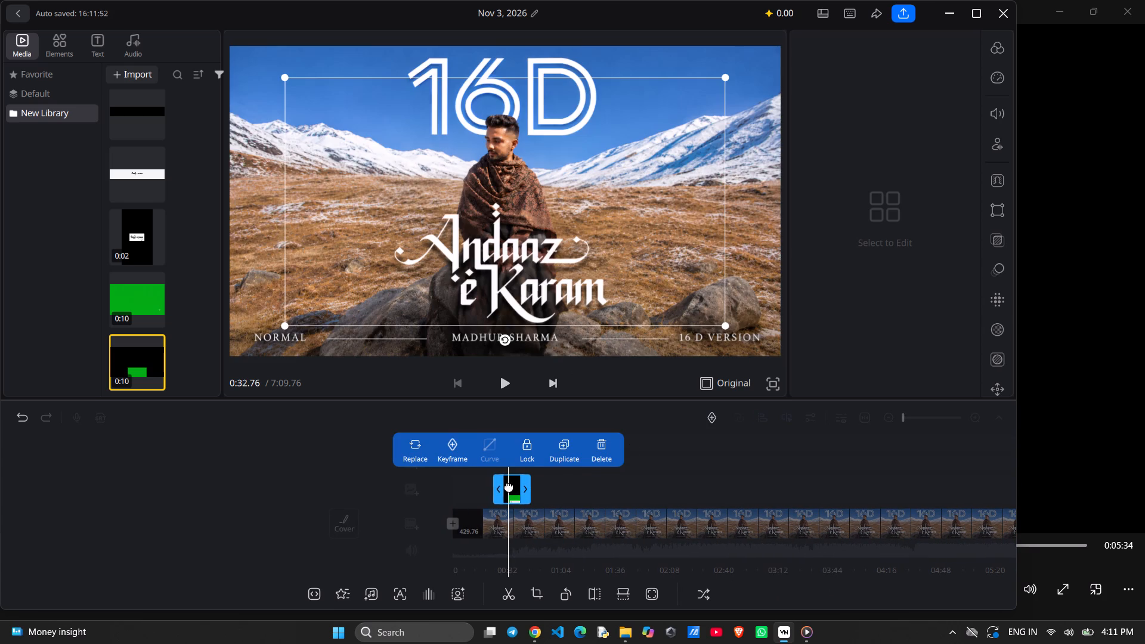
pyautogui.click(511, 488)
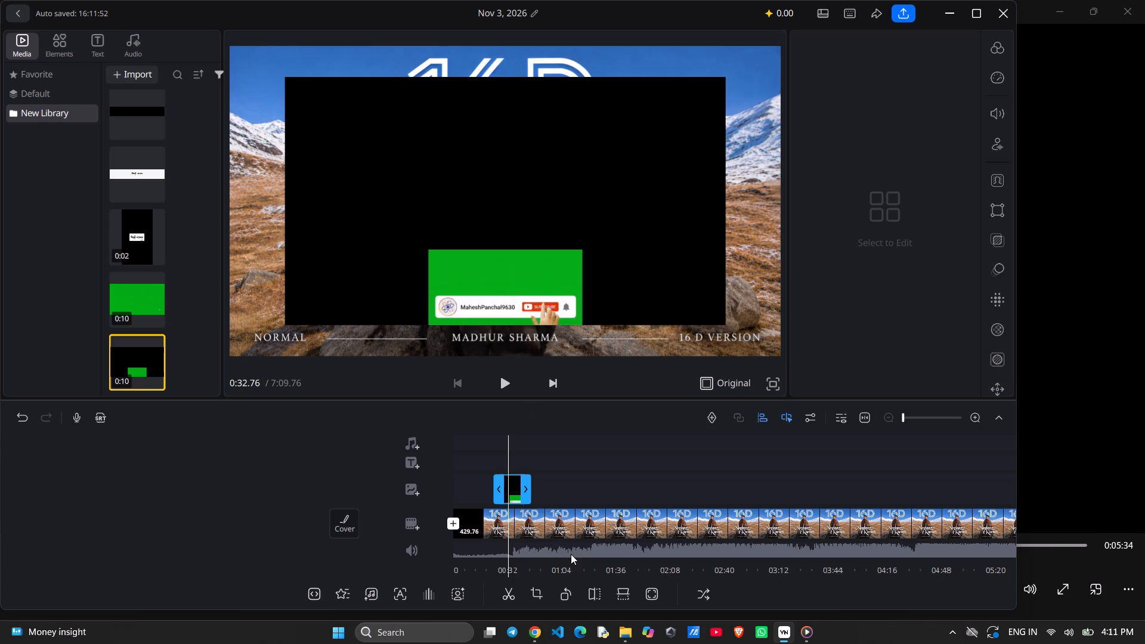
pyautogui.click(652, 591)
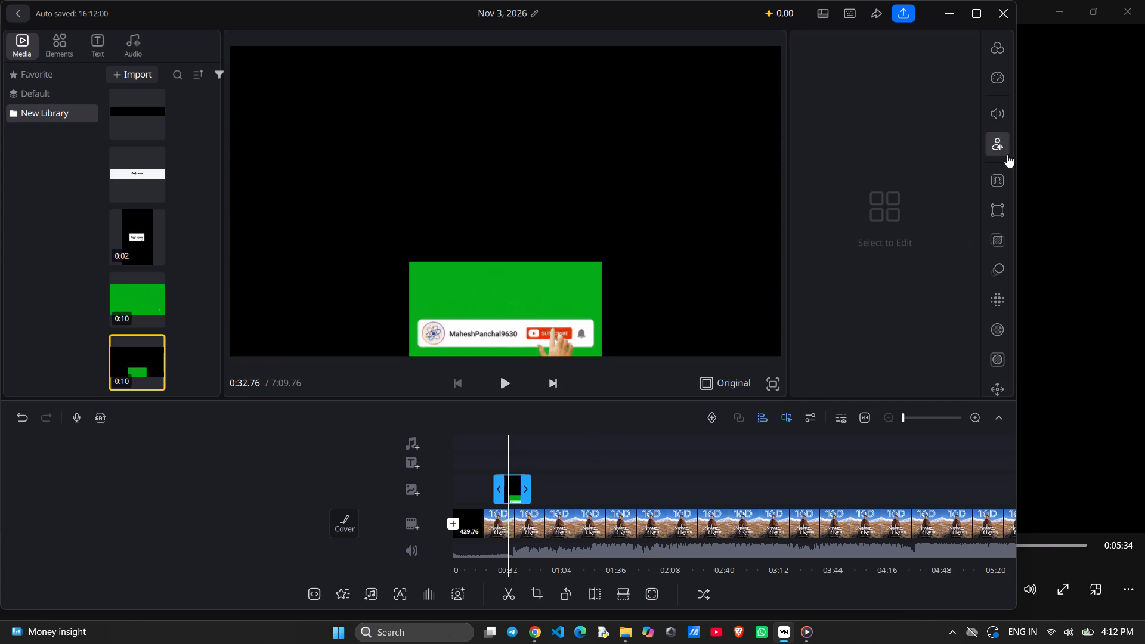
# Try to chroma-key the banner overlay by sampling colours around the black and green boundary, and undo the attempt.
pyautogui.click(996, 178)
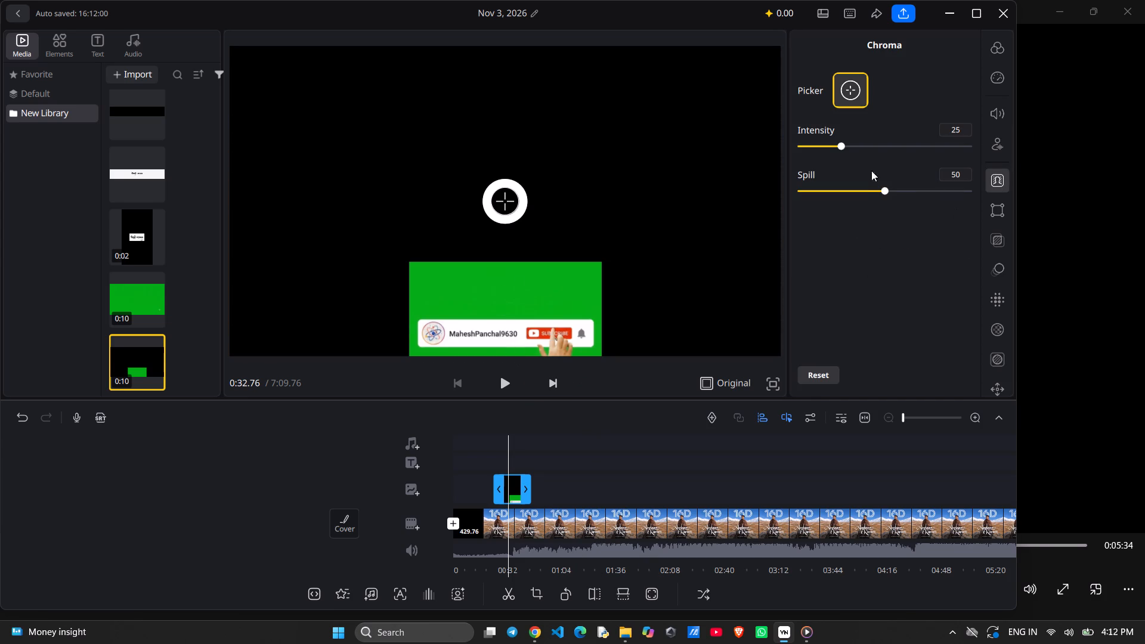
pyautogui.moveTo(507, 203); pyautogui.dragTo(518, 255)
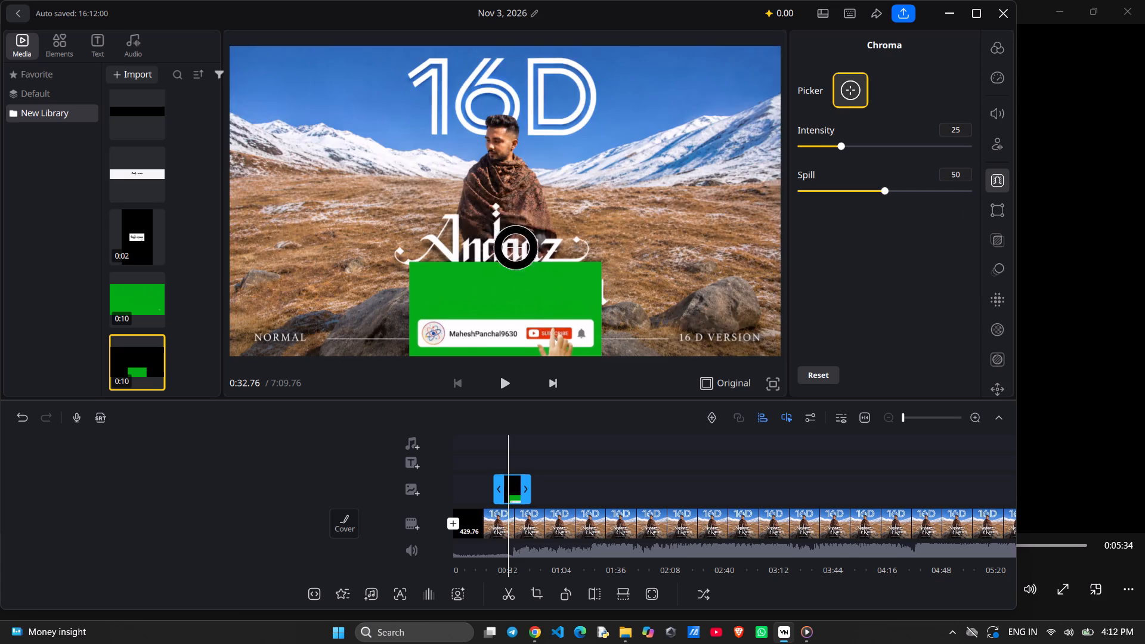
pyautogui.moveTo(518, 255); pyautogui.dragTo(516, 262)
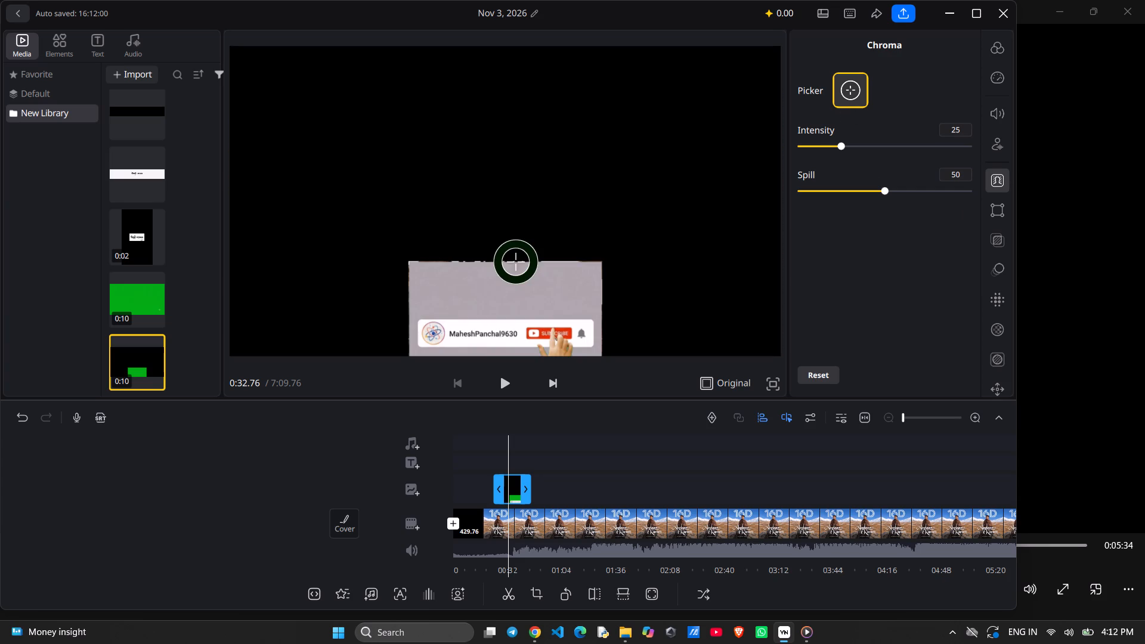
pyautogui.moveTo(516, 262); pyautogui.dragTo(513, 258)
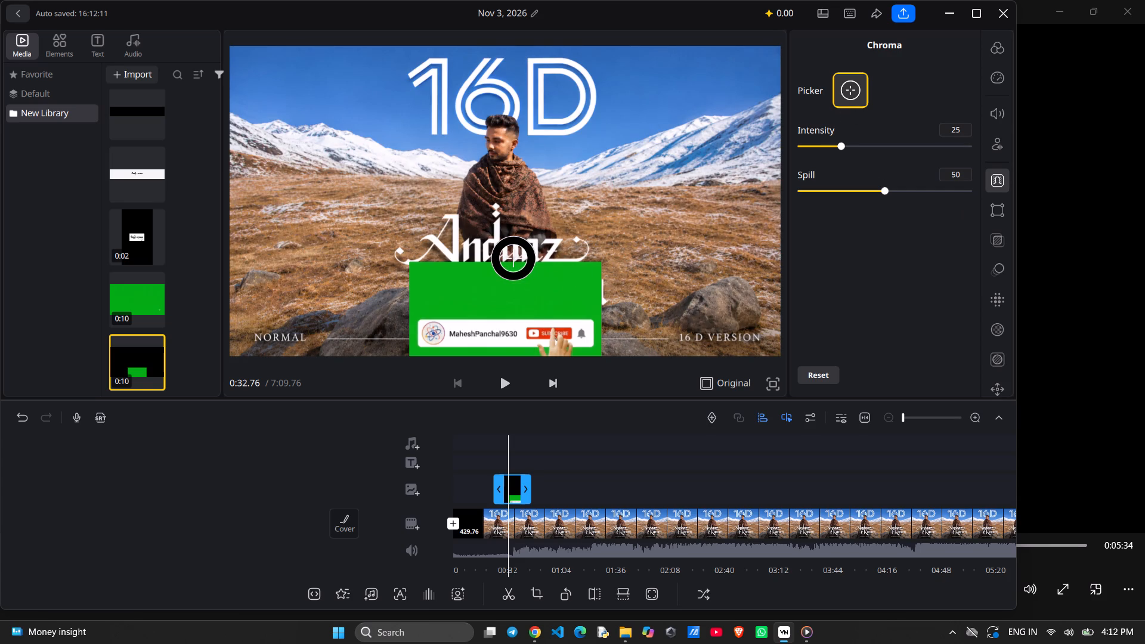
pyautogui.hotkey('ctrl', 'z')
# Return to the project list and open the 16:9 green banner project.
pyautogui.click(24, 7)
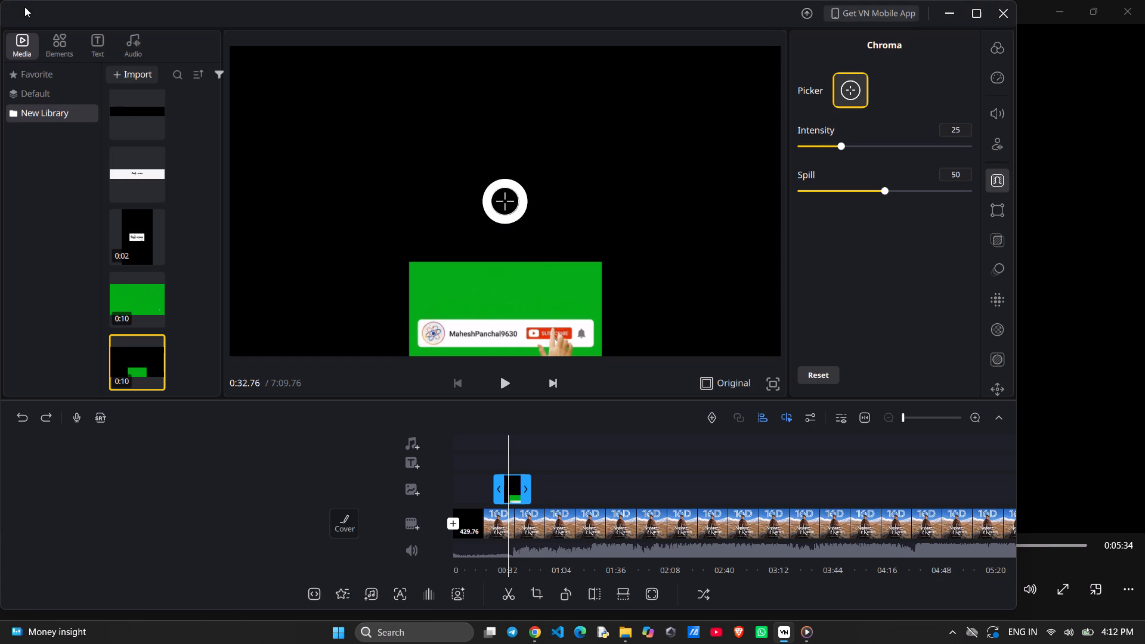
pyautogui.click(446, 306)
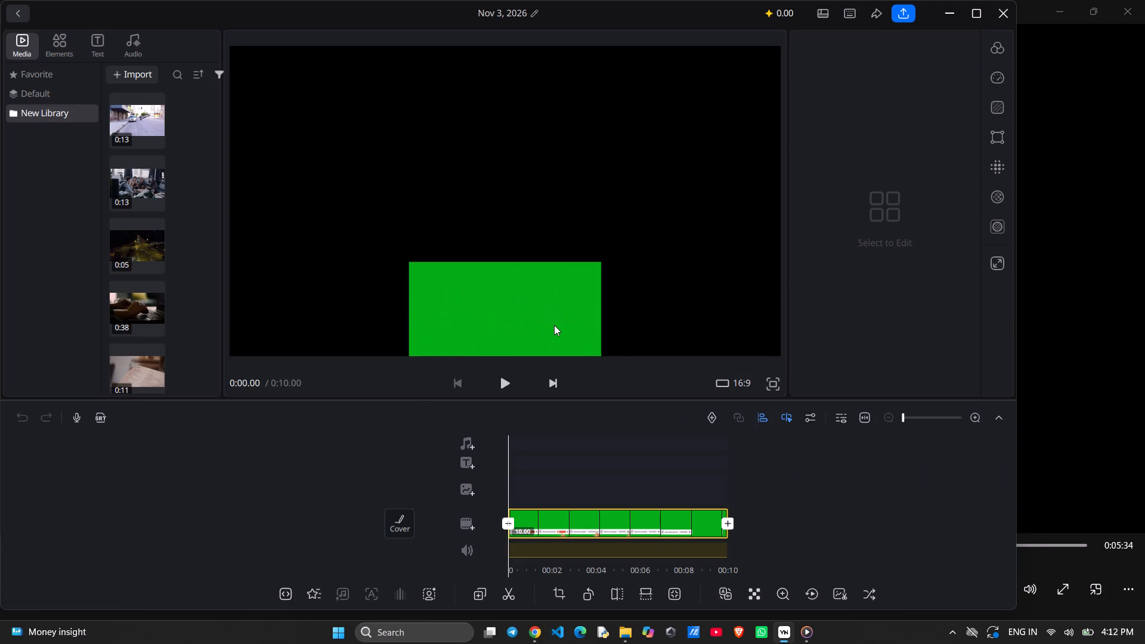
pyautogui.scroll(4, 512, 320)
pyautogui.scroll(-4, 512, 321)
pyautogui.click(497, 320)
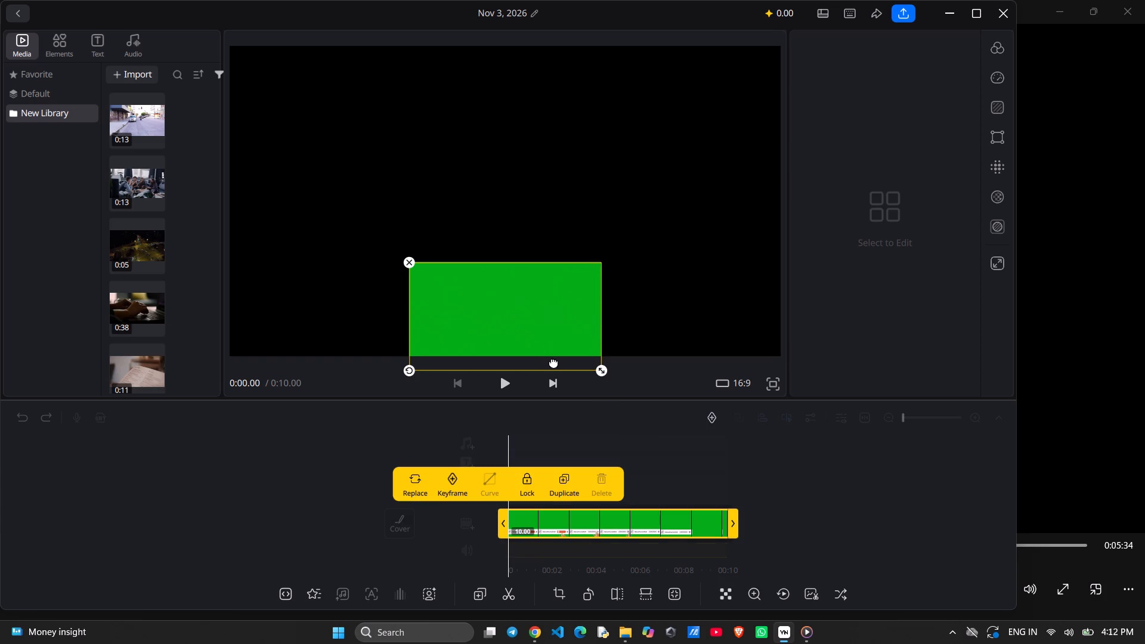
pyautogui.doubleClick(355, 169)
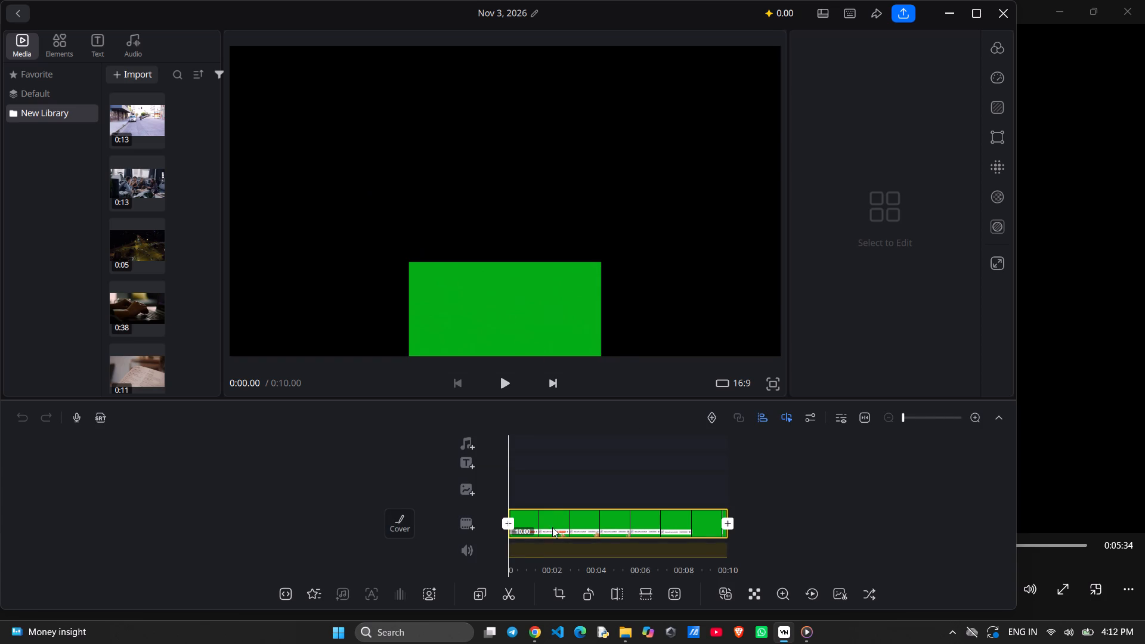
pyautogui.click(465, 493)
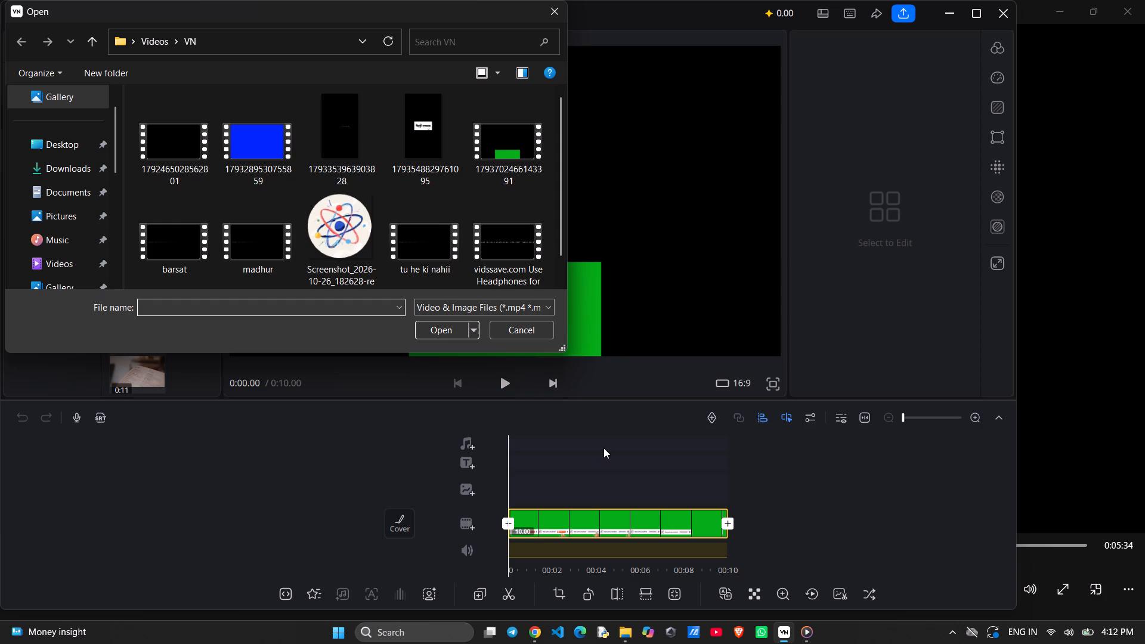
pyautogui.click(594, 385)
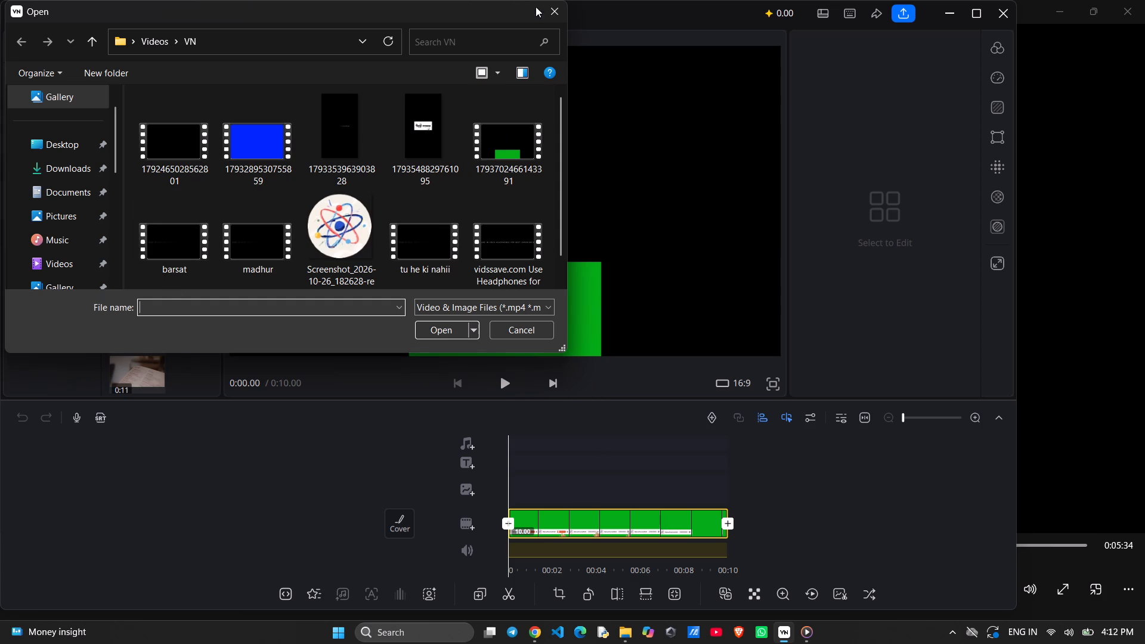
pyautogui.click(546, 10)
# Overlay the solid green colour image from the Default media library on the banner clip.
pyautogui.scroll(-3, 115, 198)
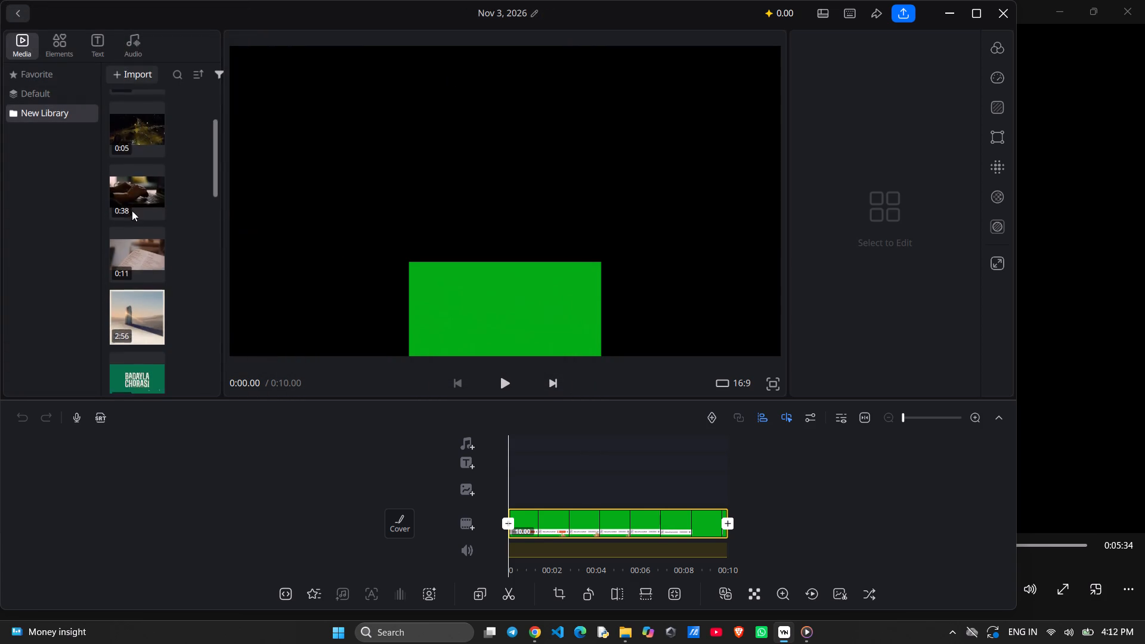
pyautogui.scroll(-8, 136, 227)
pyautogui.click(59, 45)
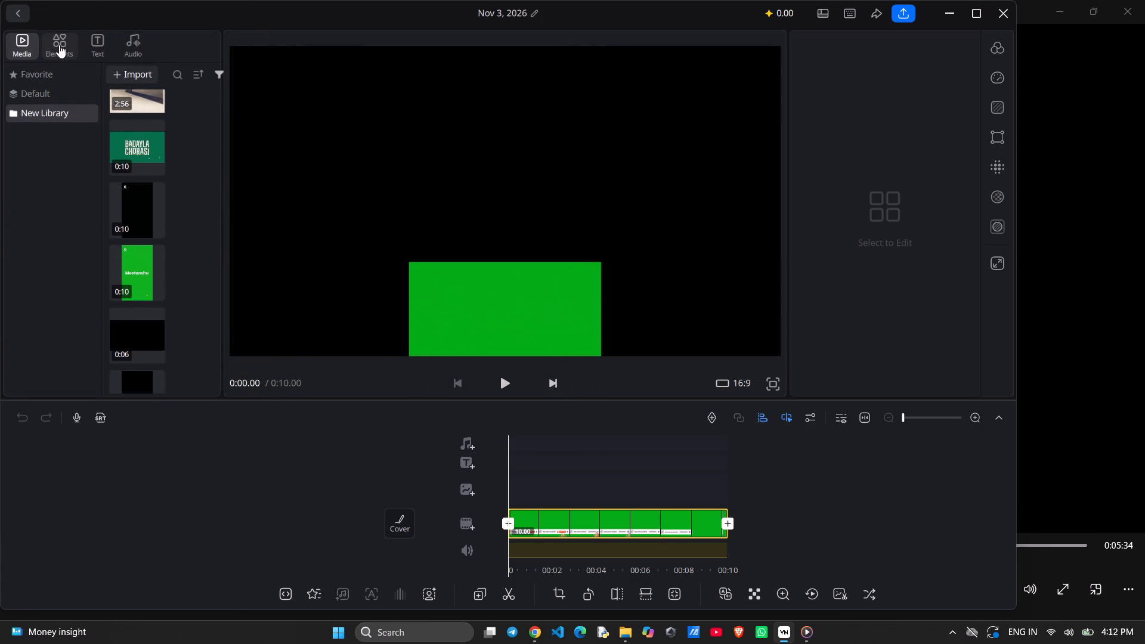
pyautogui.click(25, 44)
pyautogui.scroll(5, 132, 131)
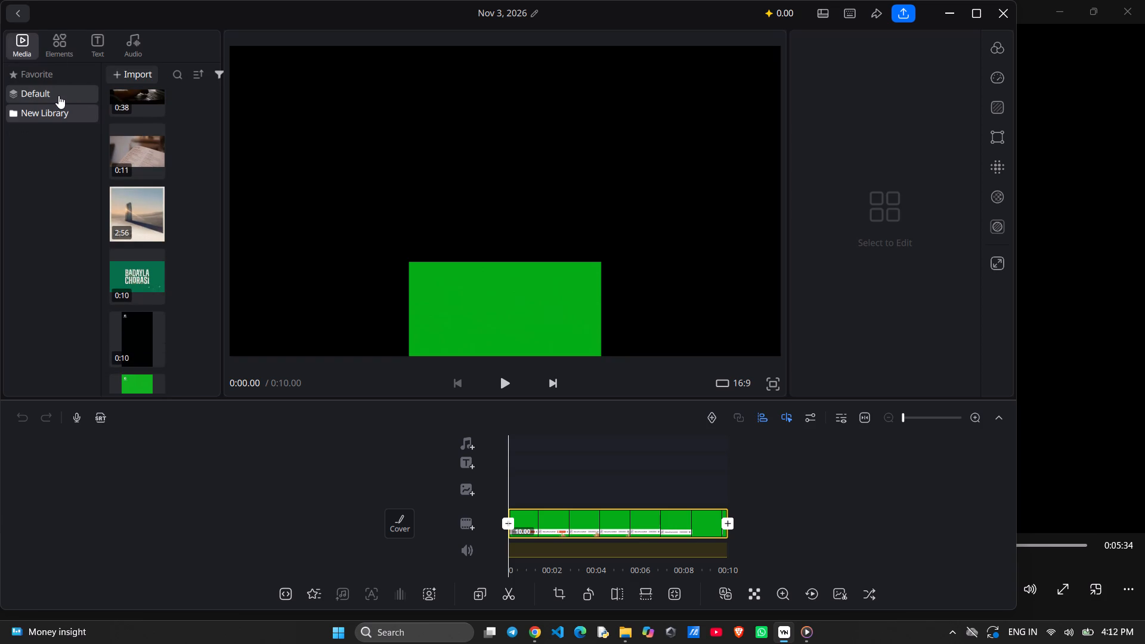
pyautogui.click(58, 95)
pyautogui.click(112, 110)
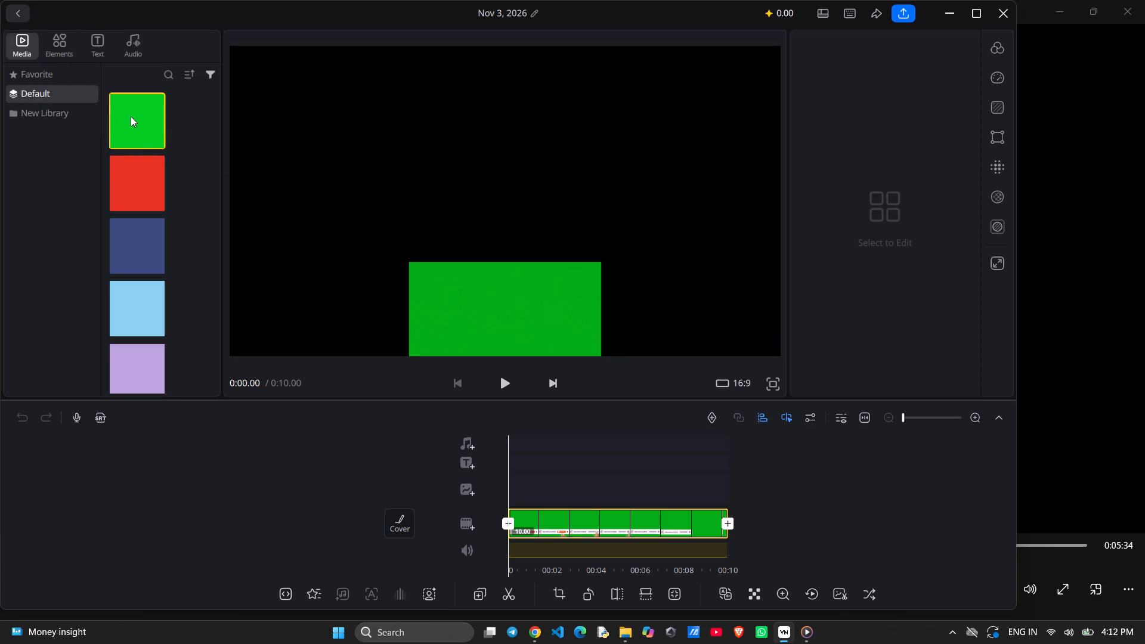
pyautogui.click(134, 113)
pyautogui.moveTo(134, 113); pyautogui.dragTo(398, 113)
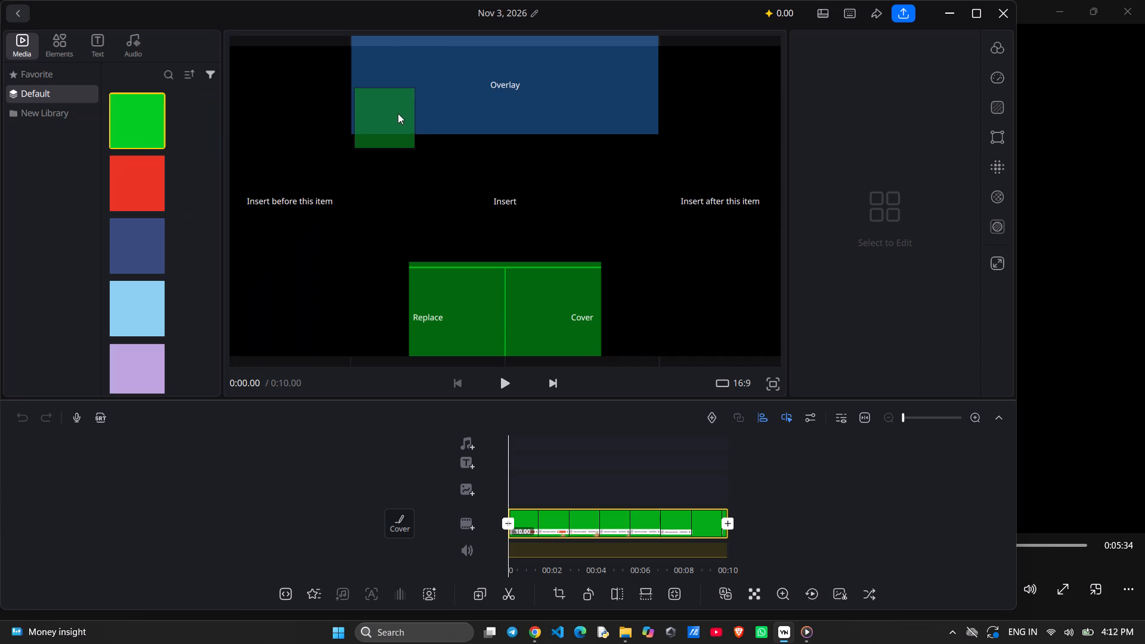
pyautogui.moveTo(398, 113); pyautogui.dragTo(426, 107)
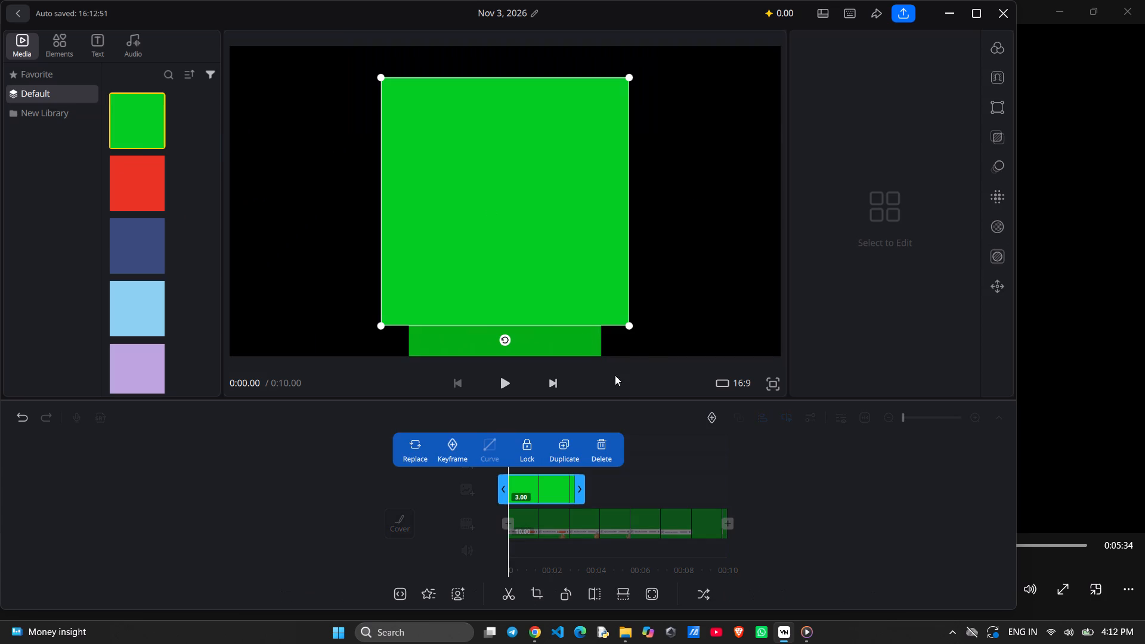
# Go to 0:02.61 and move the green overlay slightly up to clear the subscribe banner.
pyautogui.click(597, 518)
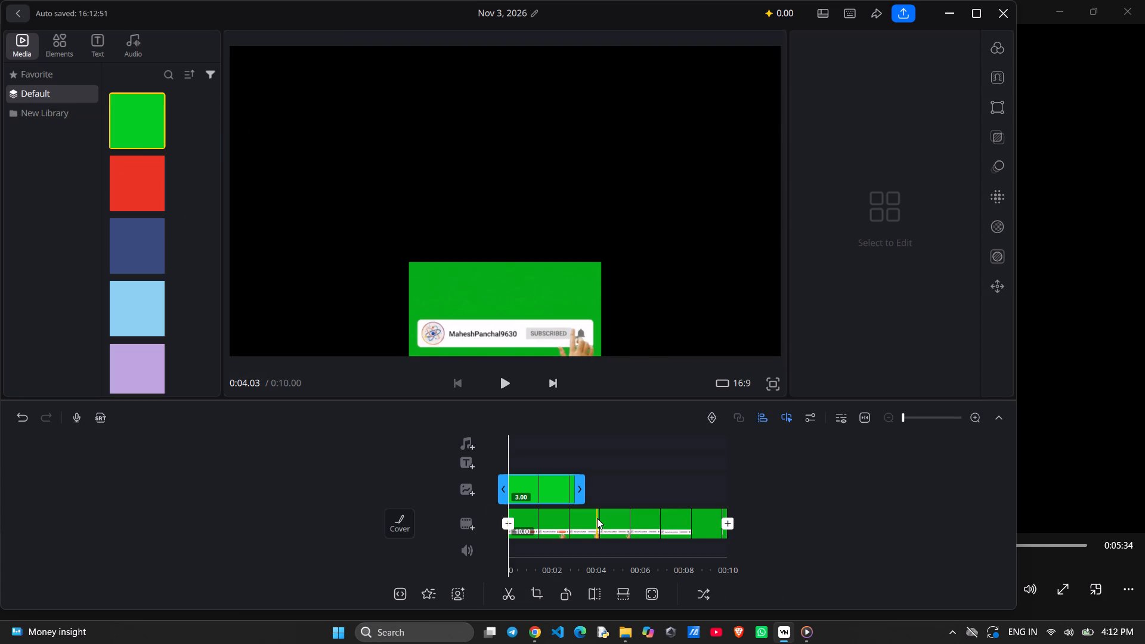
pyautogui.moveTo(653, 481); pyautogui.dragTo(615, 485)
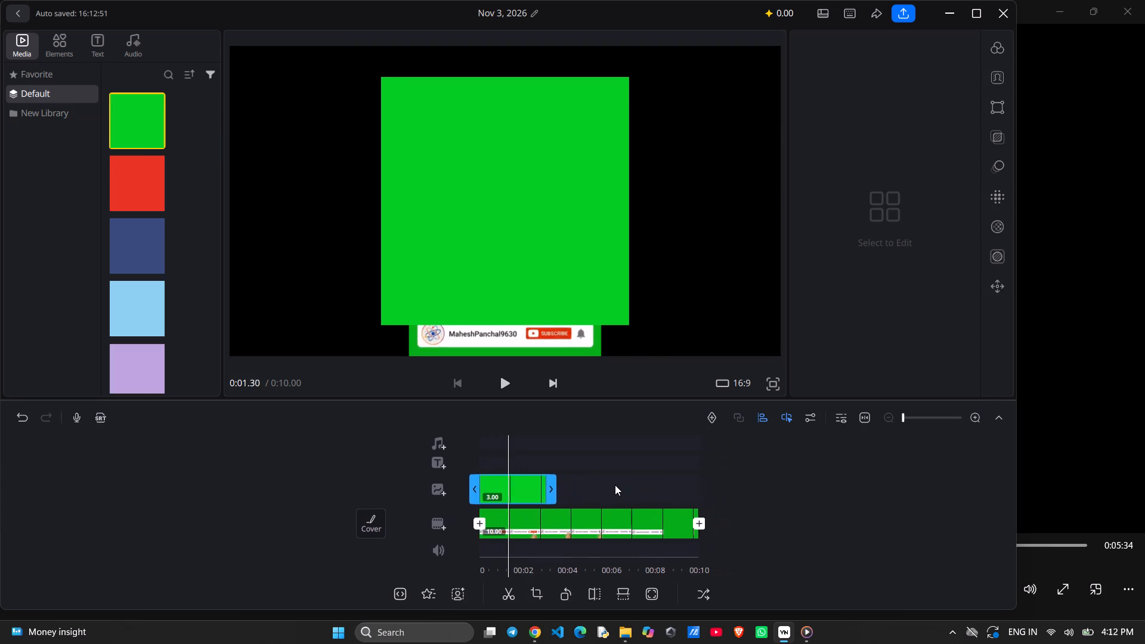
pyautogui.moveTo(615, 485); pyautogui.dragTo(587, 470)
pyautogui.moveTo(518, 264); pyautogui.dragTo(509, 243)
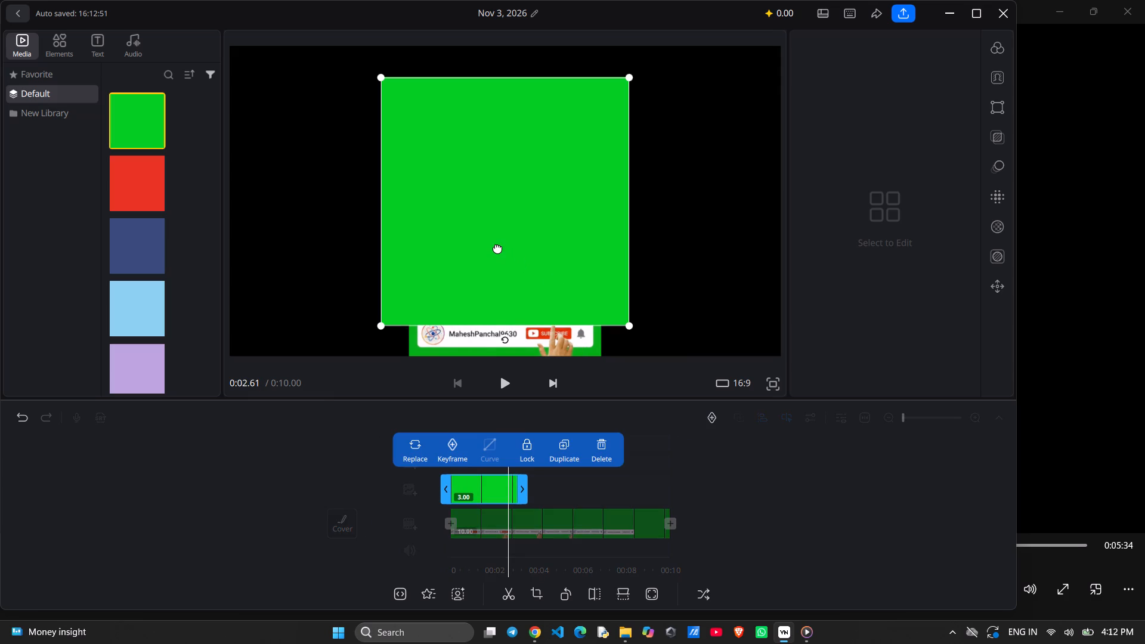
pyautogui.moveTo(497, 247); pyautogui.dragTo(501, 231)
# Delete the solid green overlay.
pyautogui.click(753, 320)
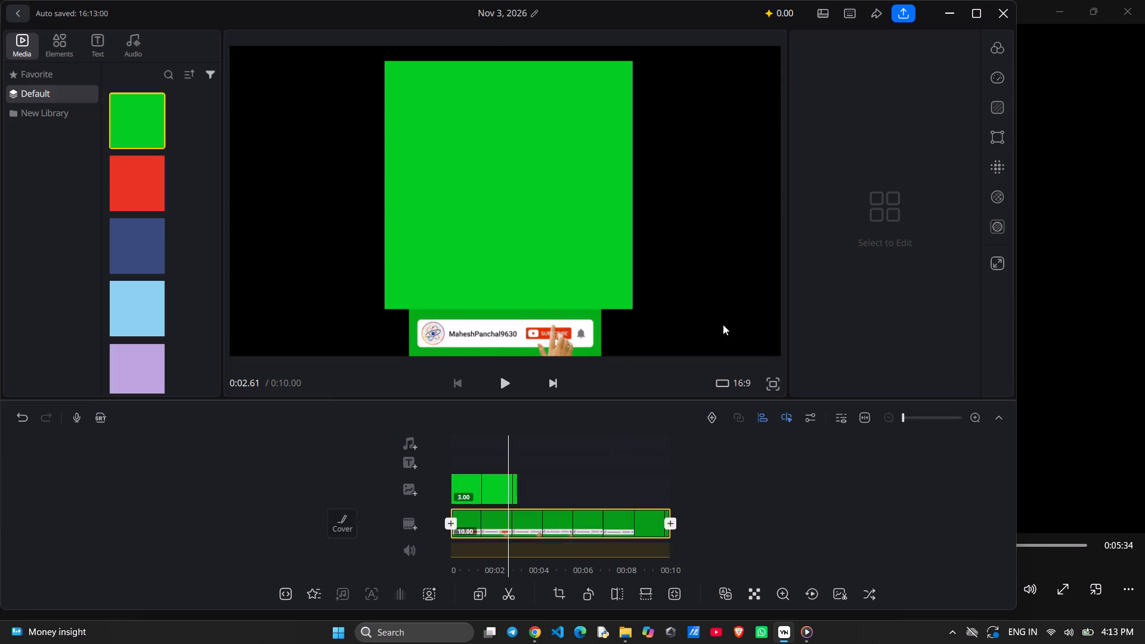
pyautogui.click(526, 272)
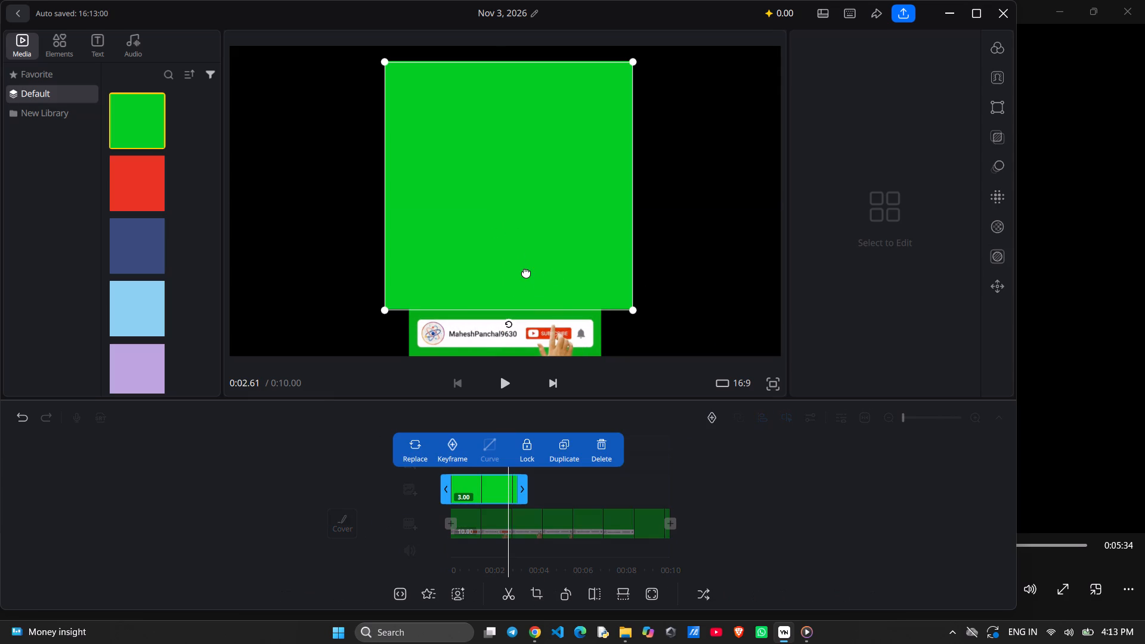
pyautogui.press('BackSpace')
# Reposition the green banner clip slightly higher in the 16:9 frame so its bottom edge meets the frame's bottom edge.
pyautogui.click(525, 290)
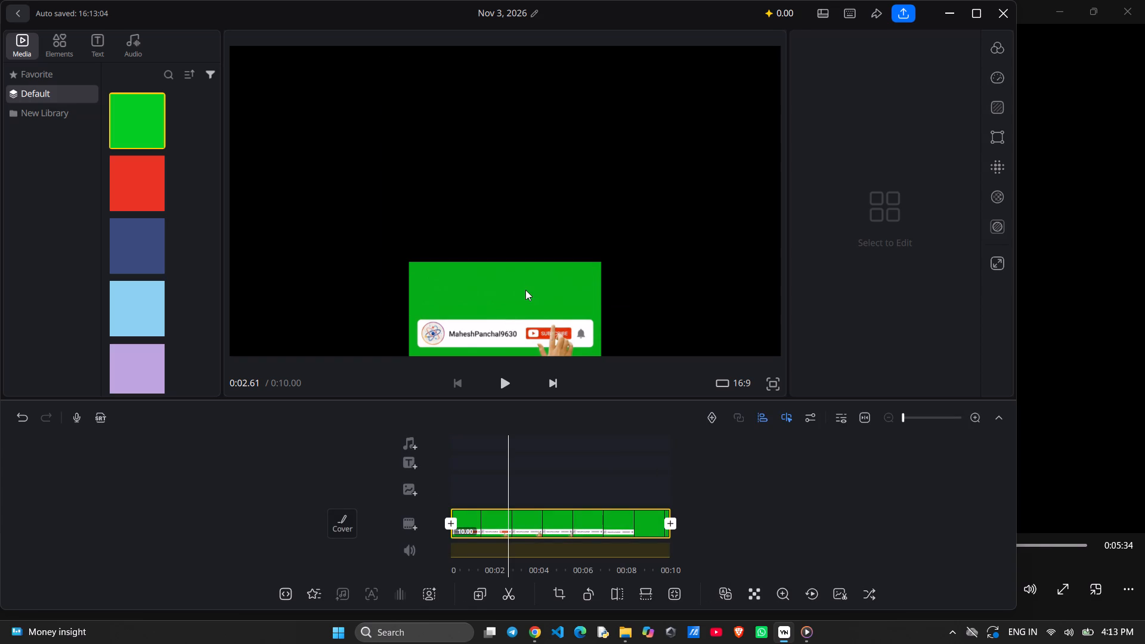
pyautogui.moveTo(525, 290); pyautogui.dragTo(521, 394)
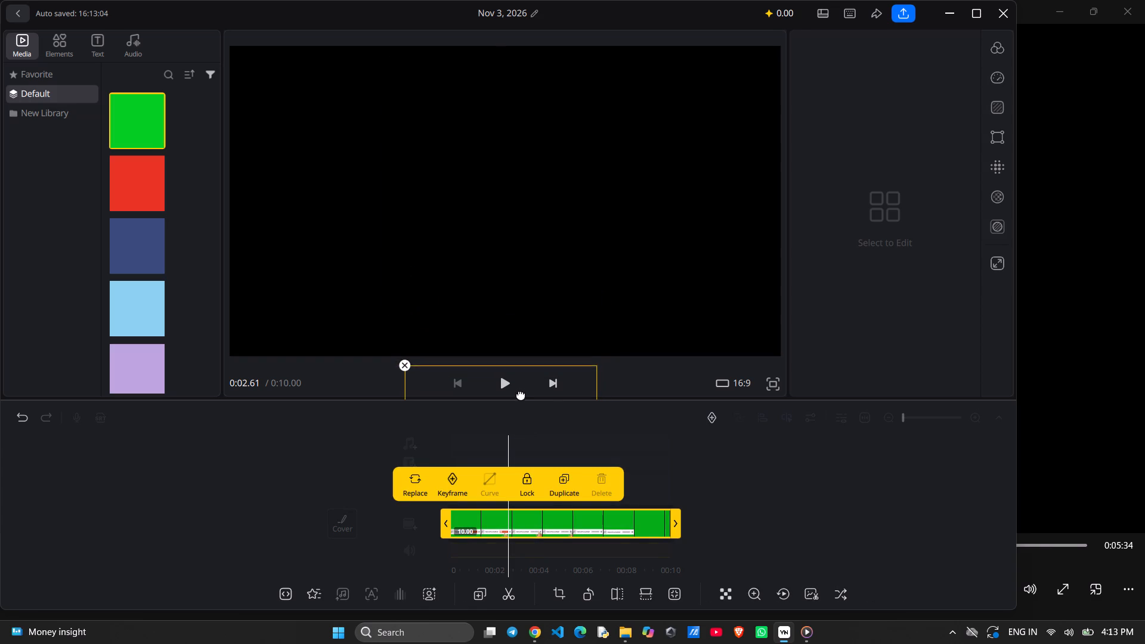
pyautogui.moveTo(521, 394); pyautogui.dragTo(522, 278)
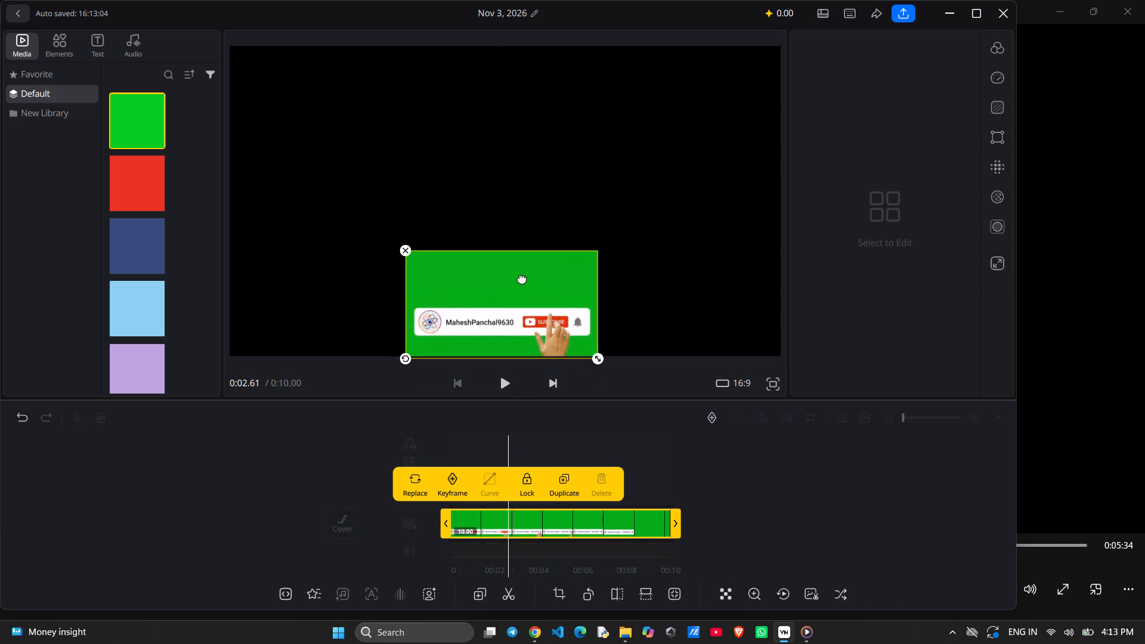
pyautogui.moveTo(522, 278); pyautogui.dragTo(520, 278)
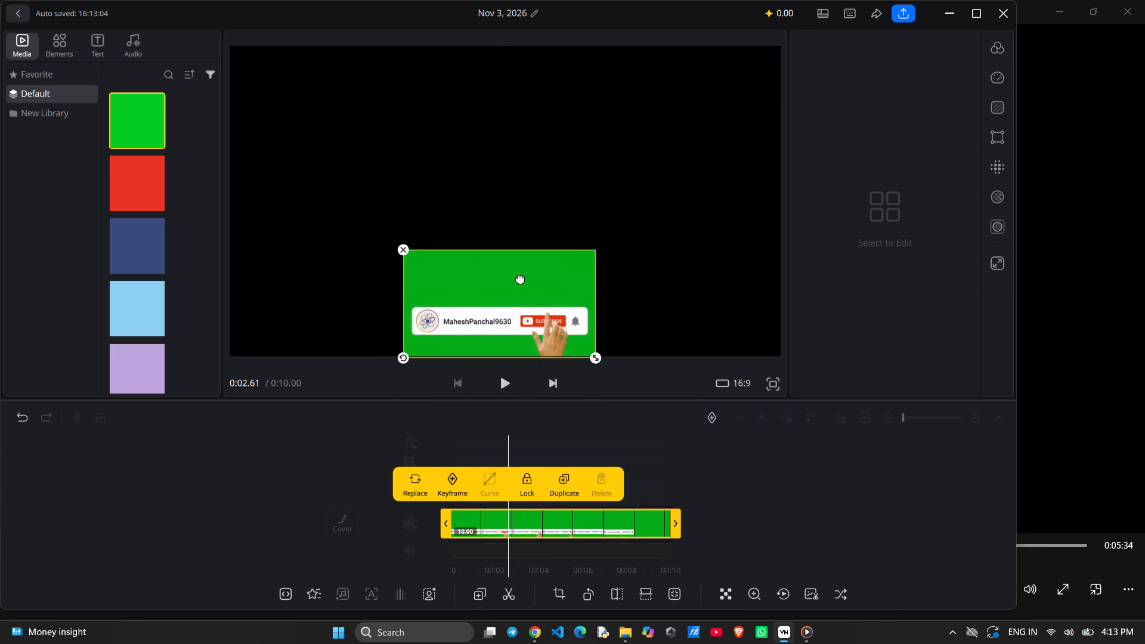
pyautogui.moveTo(520, 278); pyautogui.dragTo(521, 275)
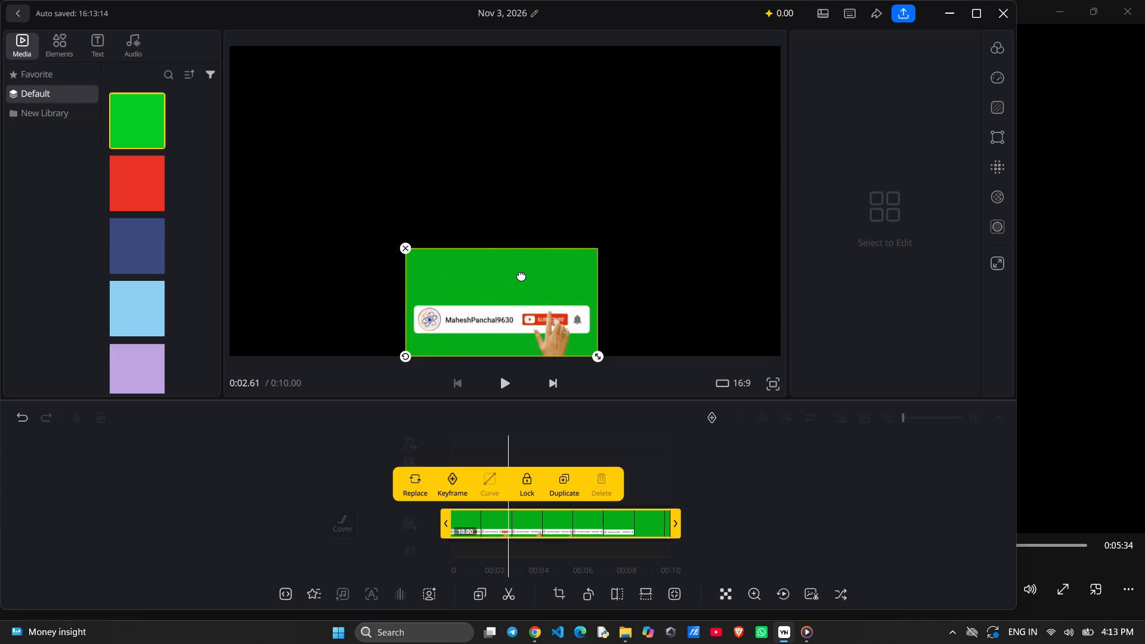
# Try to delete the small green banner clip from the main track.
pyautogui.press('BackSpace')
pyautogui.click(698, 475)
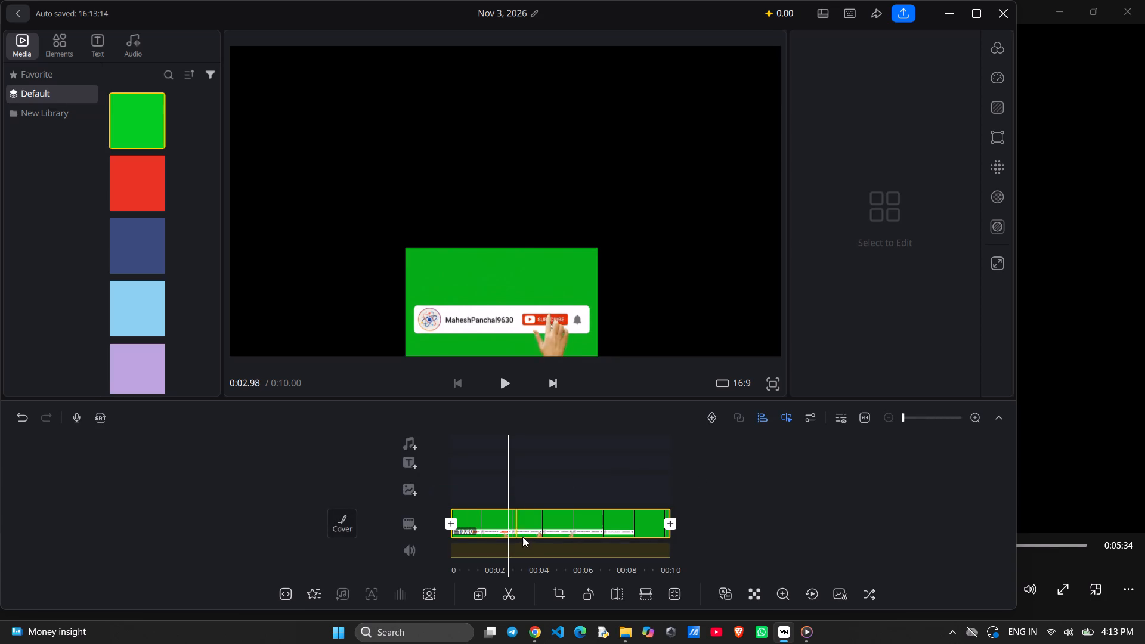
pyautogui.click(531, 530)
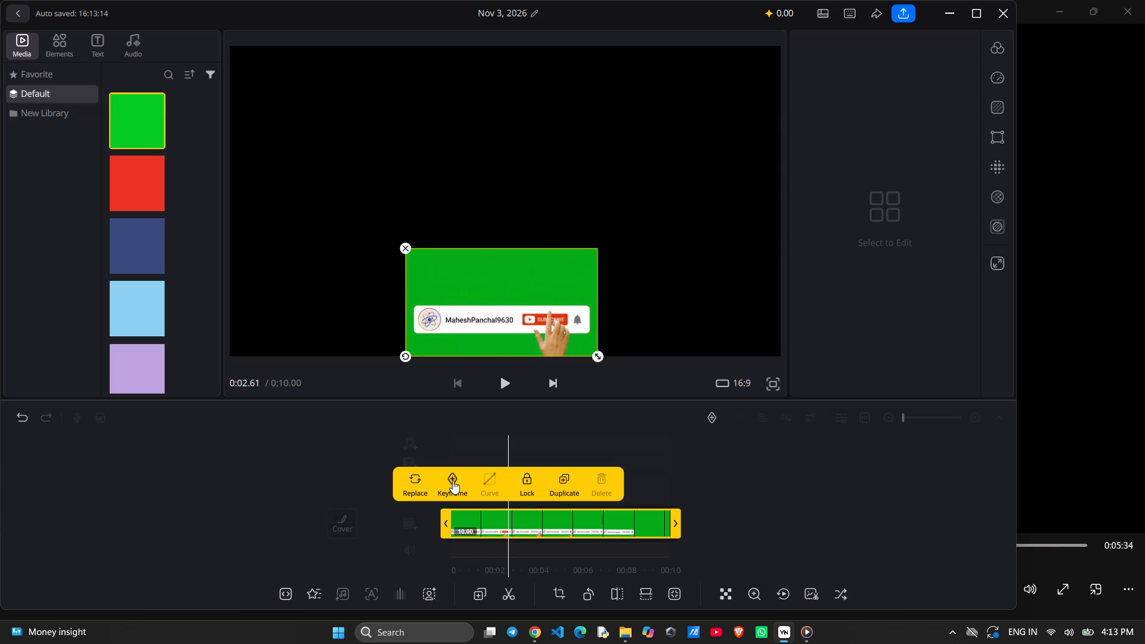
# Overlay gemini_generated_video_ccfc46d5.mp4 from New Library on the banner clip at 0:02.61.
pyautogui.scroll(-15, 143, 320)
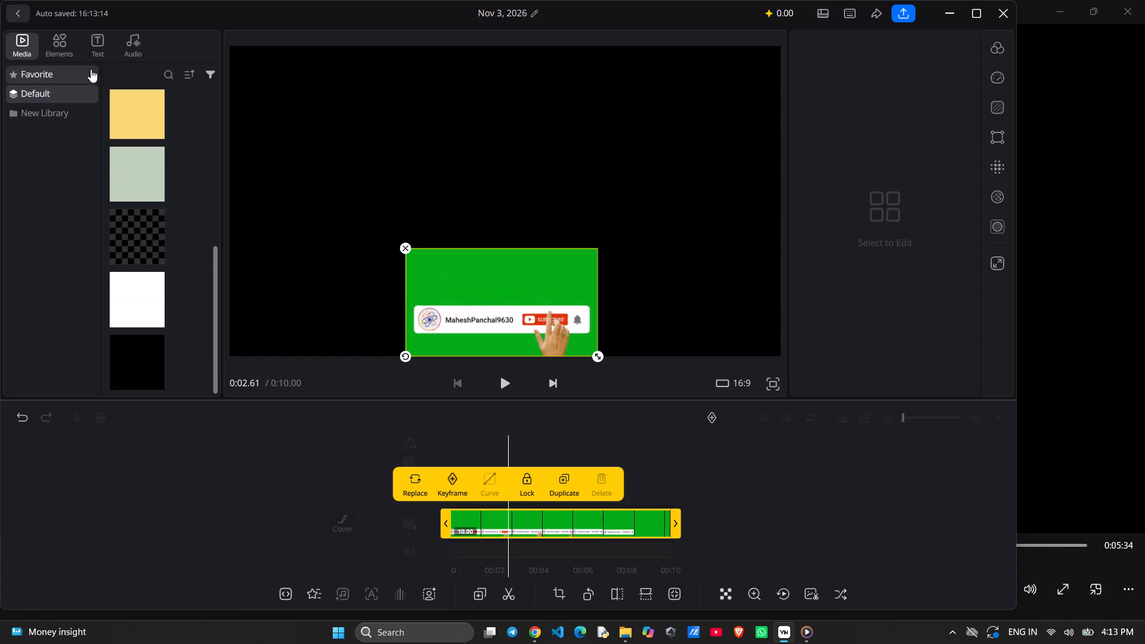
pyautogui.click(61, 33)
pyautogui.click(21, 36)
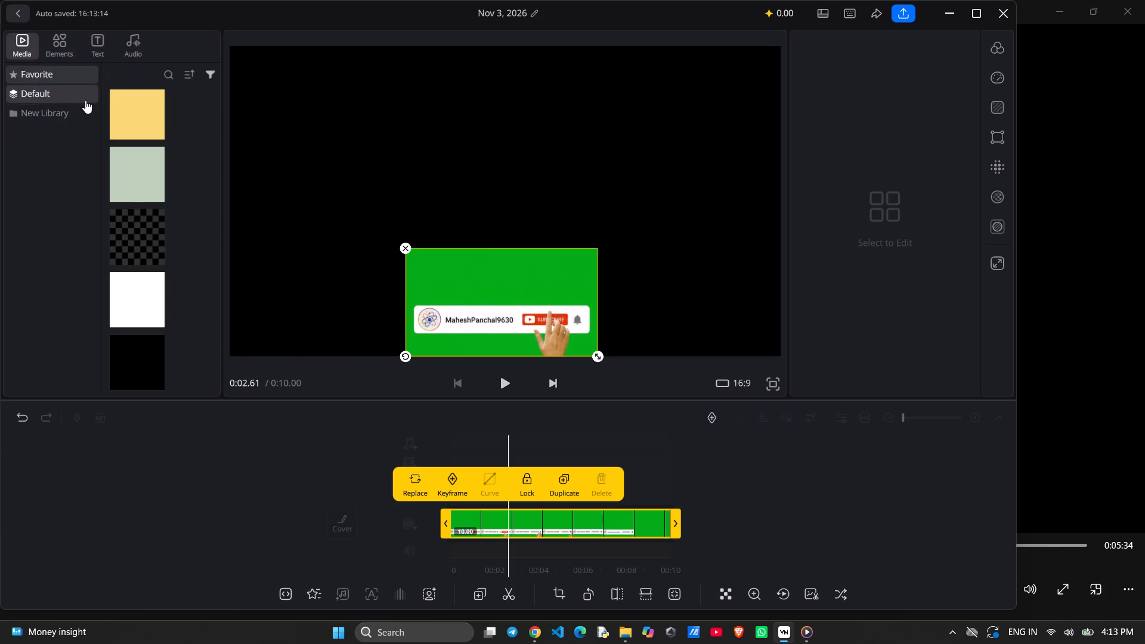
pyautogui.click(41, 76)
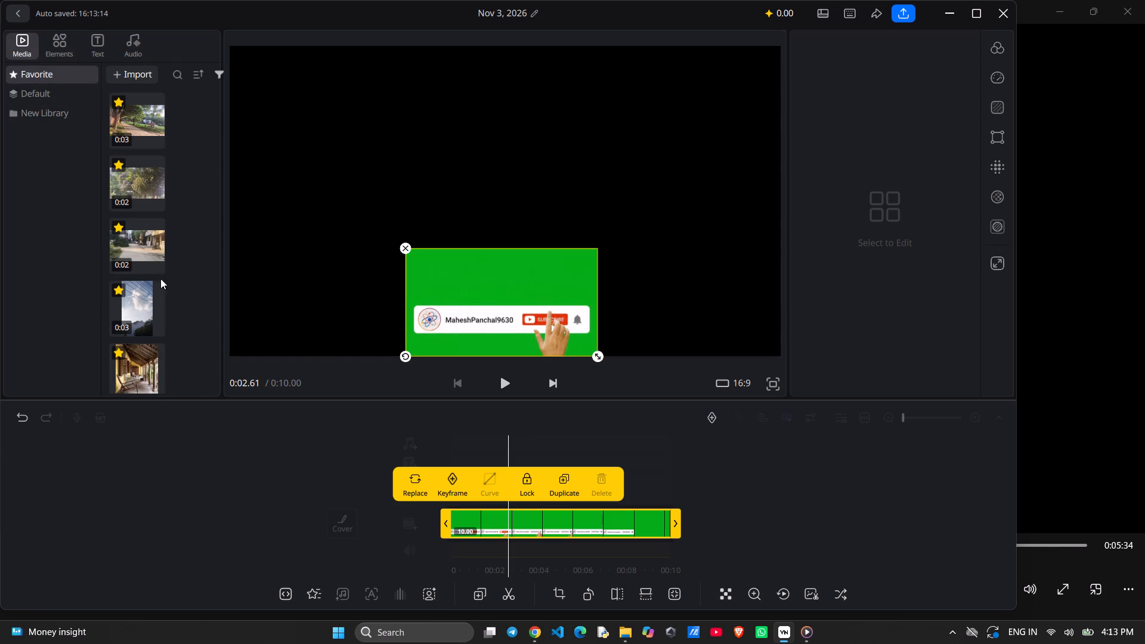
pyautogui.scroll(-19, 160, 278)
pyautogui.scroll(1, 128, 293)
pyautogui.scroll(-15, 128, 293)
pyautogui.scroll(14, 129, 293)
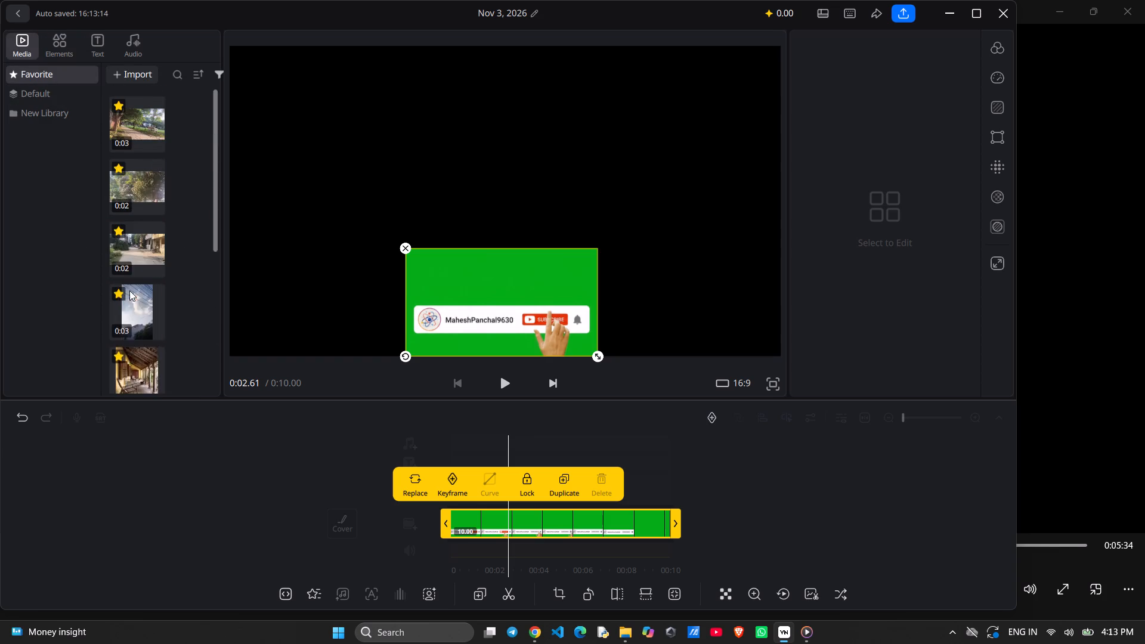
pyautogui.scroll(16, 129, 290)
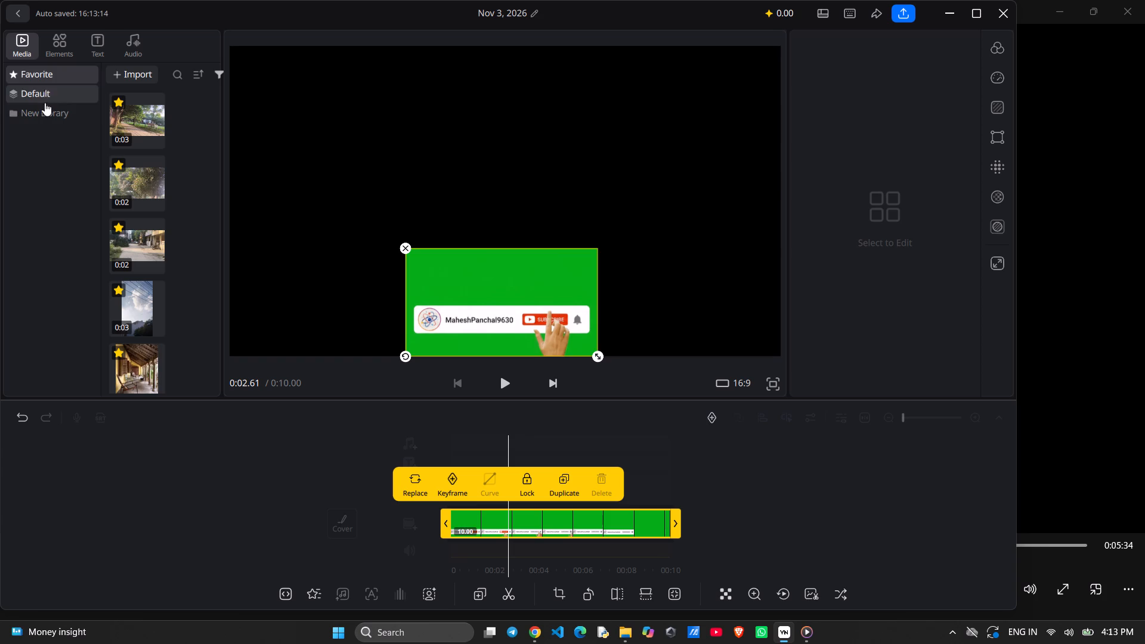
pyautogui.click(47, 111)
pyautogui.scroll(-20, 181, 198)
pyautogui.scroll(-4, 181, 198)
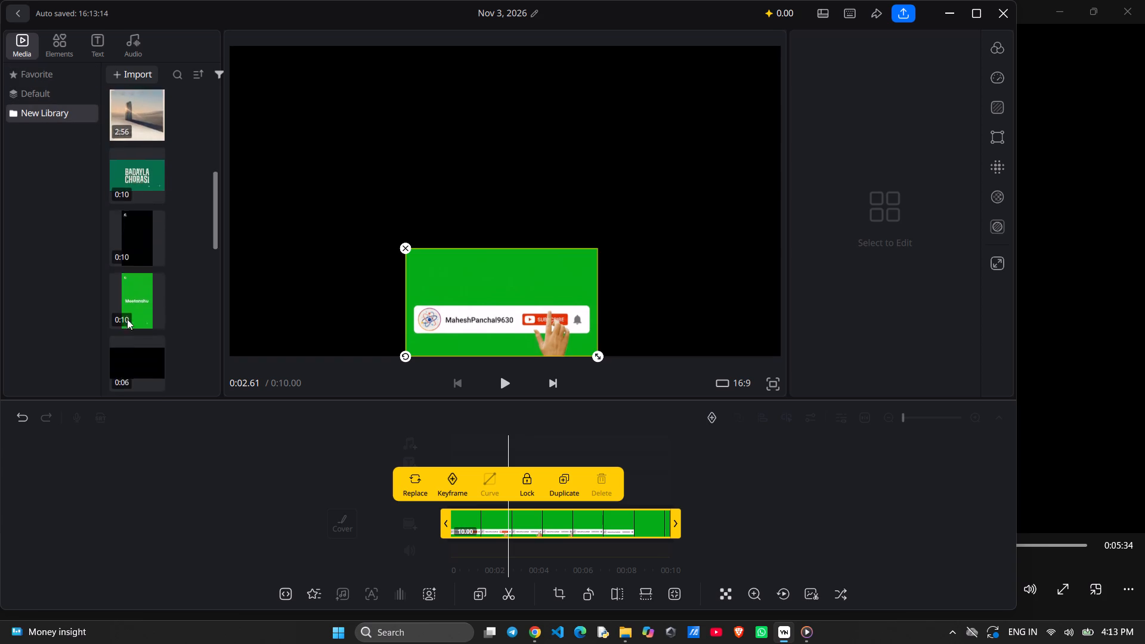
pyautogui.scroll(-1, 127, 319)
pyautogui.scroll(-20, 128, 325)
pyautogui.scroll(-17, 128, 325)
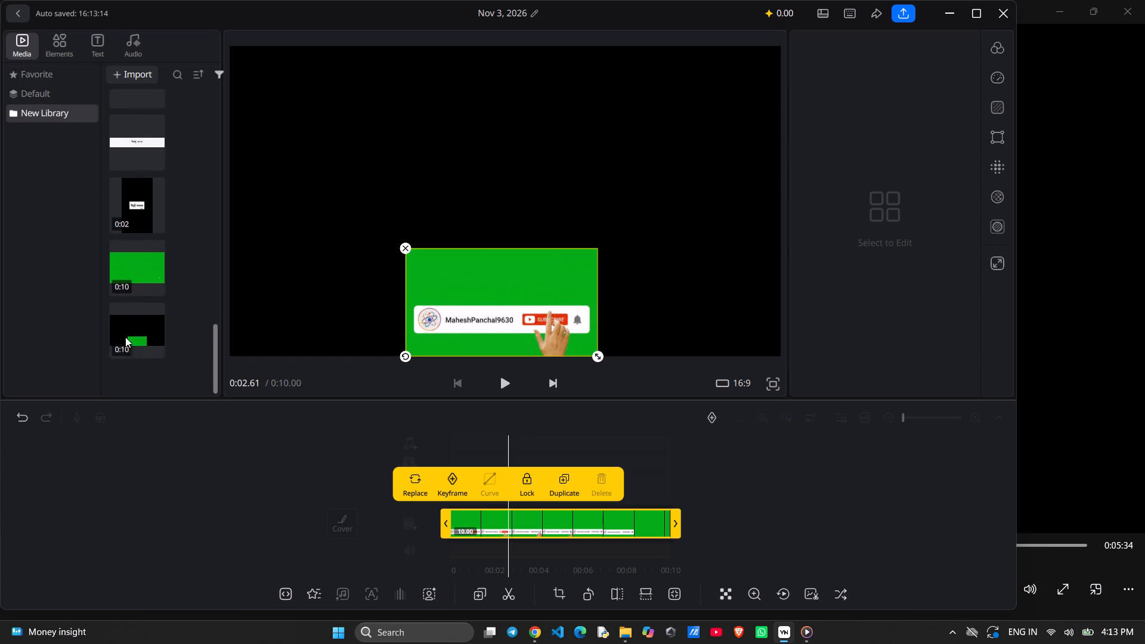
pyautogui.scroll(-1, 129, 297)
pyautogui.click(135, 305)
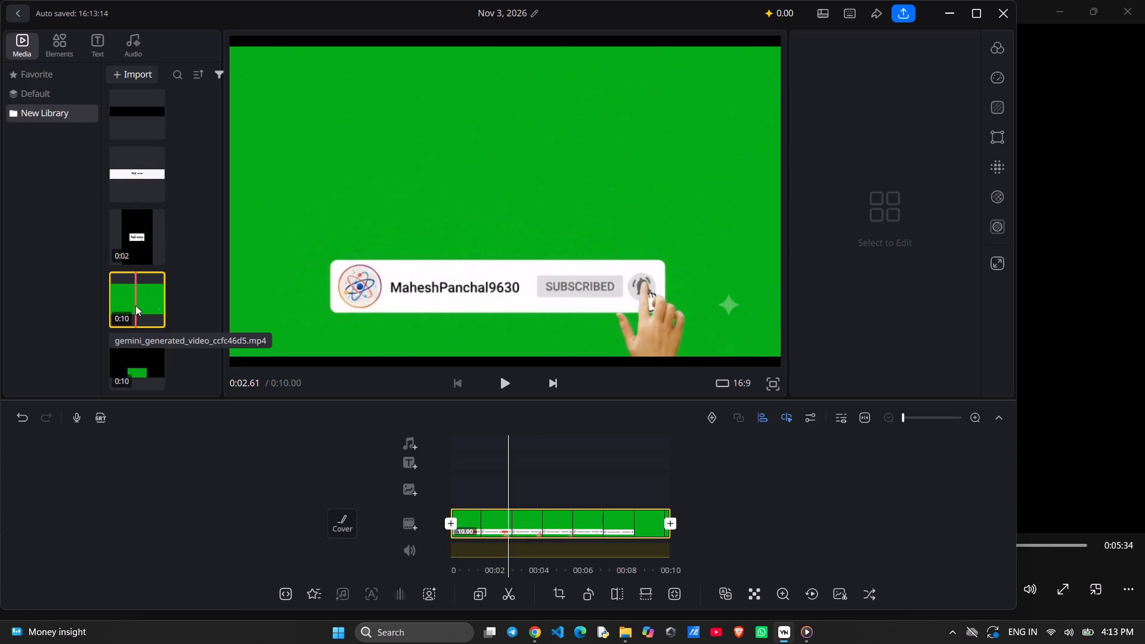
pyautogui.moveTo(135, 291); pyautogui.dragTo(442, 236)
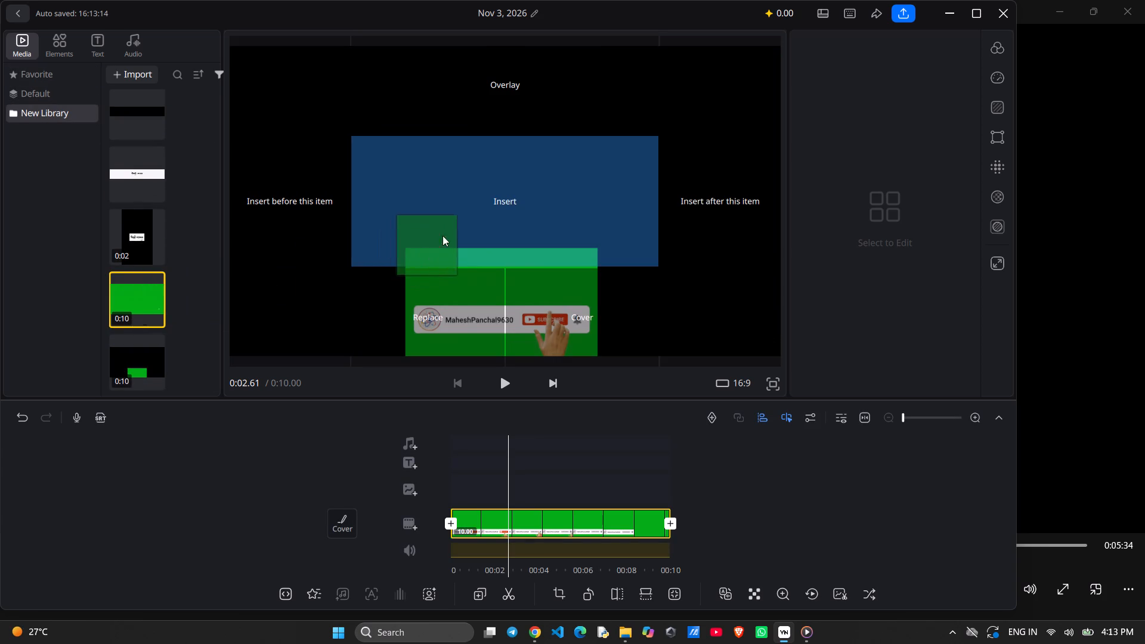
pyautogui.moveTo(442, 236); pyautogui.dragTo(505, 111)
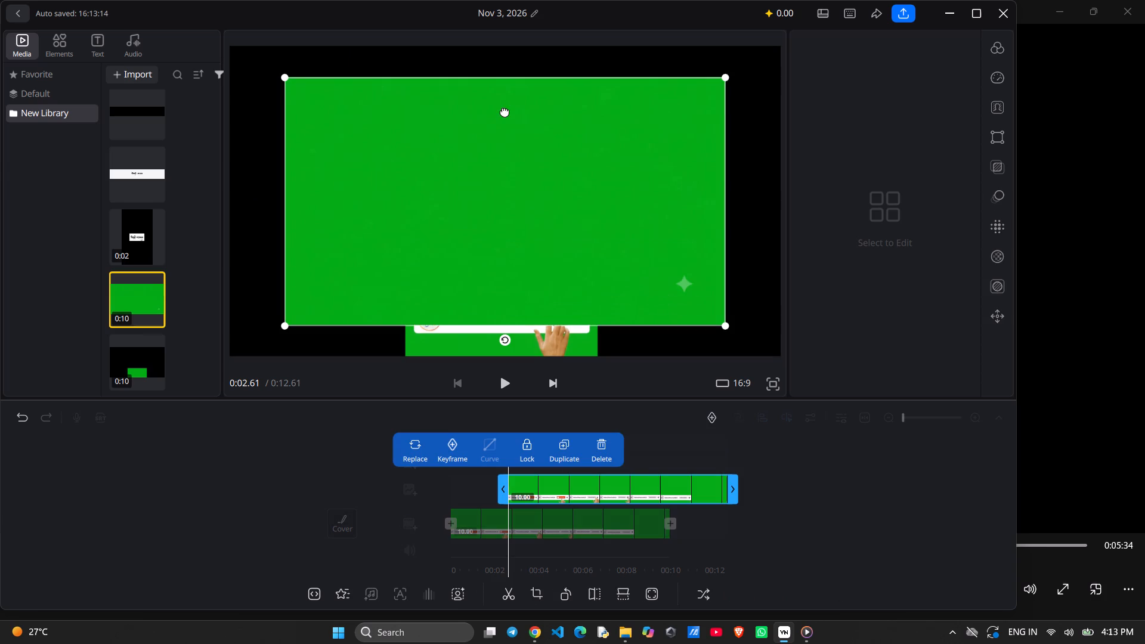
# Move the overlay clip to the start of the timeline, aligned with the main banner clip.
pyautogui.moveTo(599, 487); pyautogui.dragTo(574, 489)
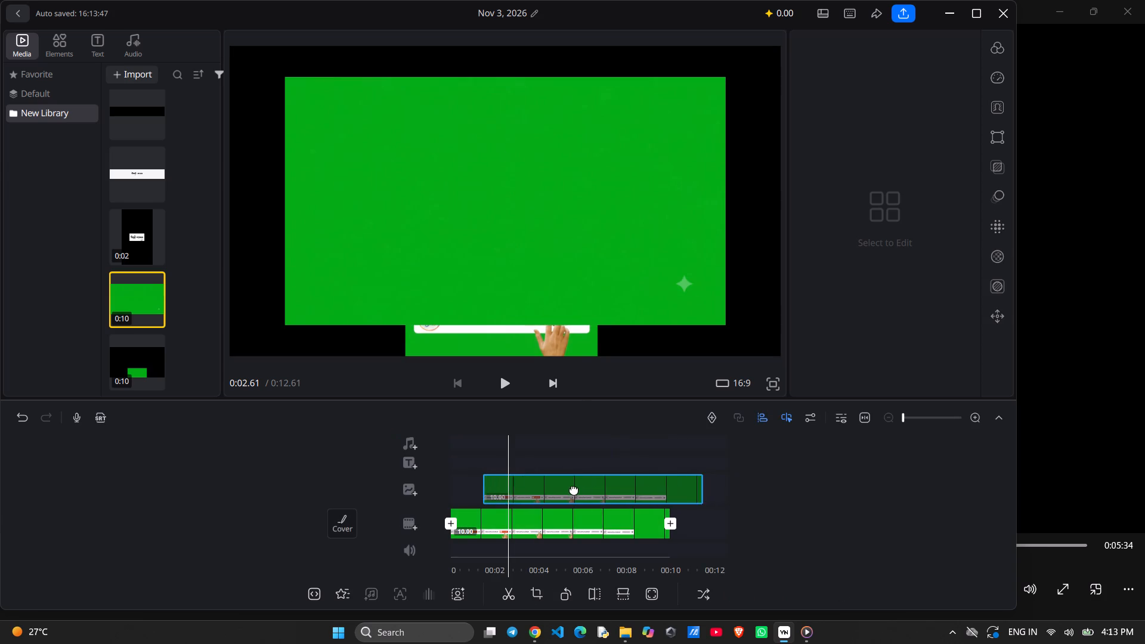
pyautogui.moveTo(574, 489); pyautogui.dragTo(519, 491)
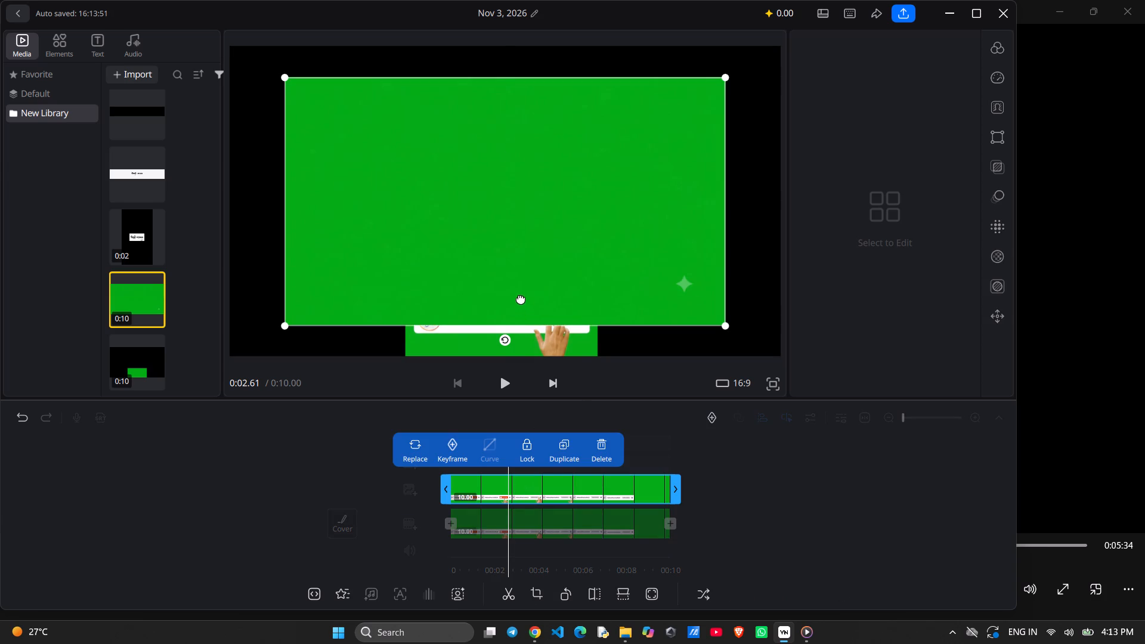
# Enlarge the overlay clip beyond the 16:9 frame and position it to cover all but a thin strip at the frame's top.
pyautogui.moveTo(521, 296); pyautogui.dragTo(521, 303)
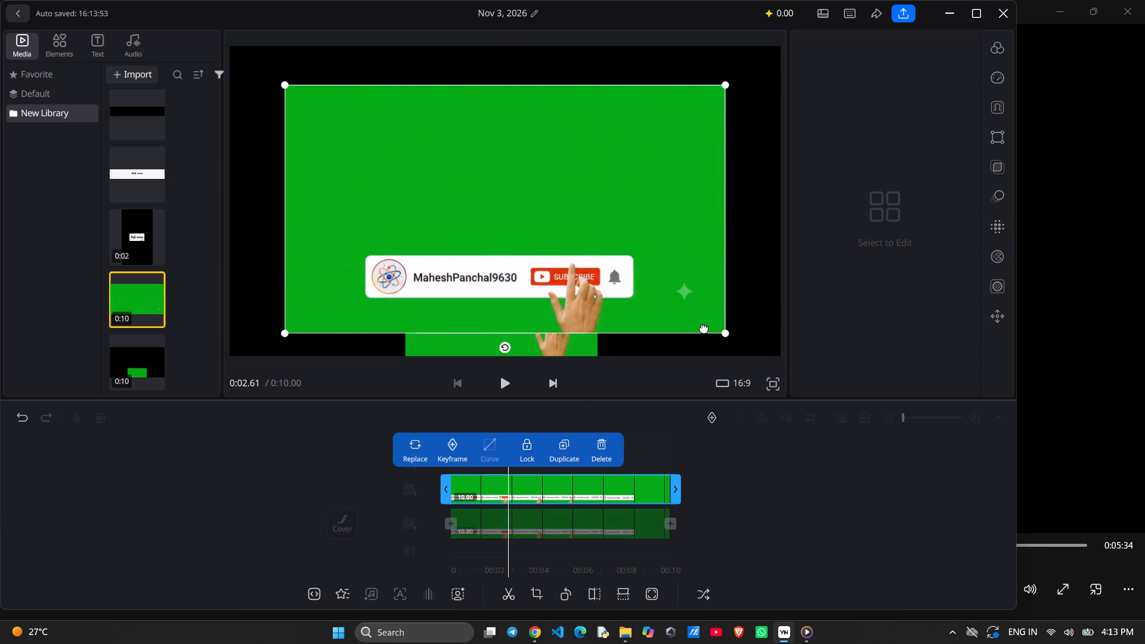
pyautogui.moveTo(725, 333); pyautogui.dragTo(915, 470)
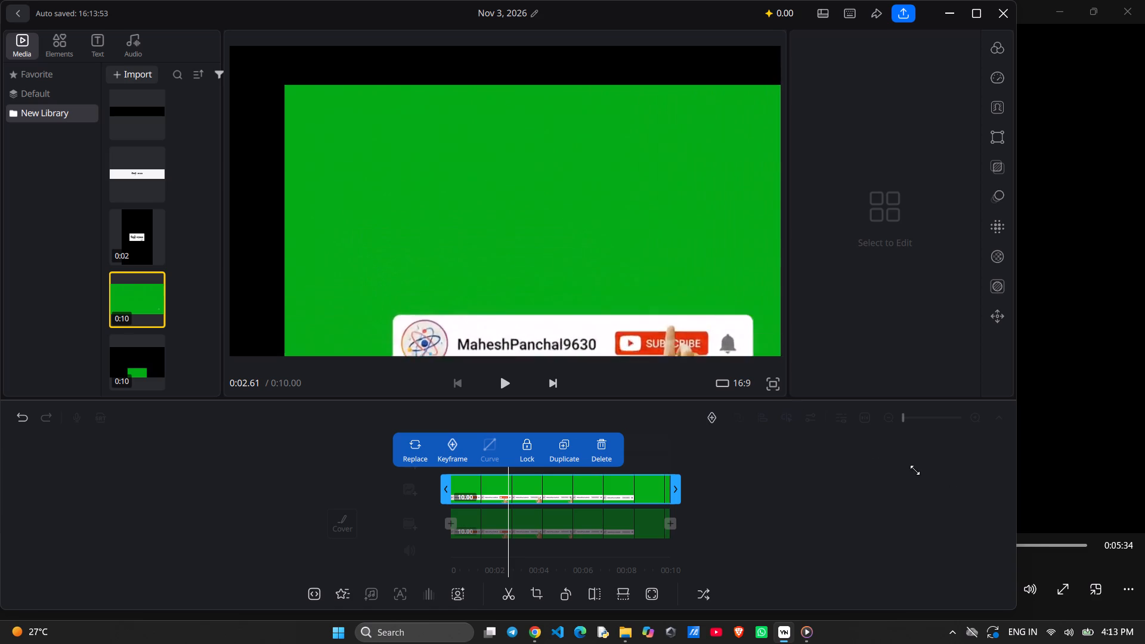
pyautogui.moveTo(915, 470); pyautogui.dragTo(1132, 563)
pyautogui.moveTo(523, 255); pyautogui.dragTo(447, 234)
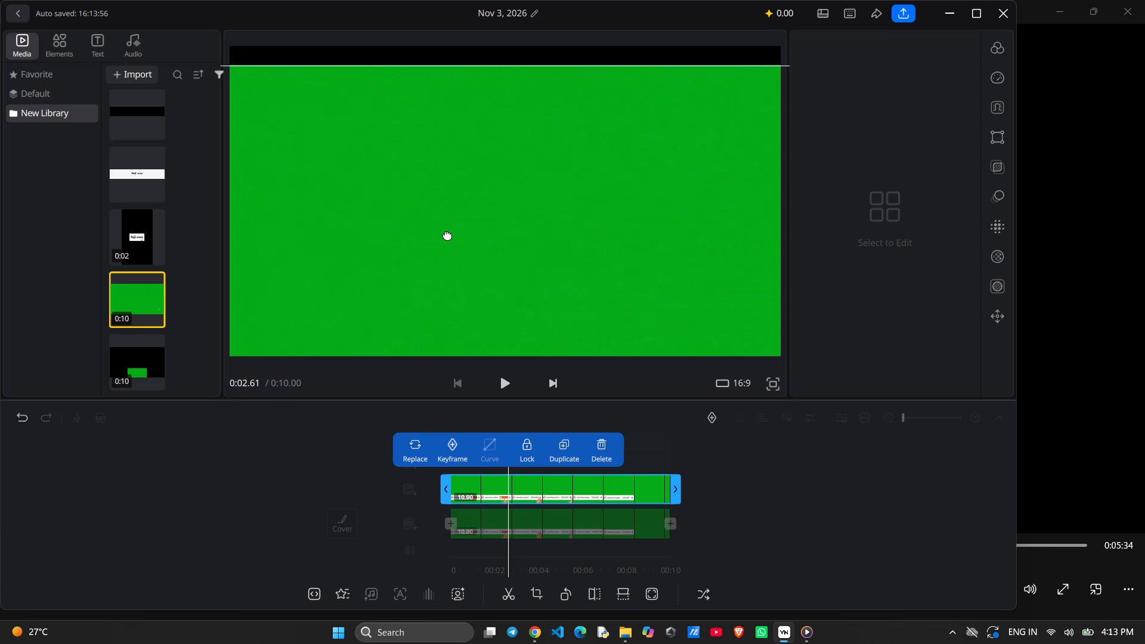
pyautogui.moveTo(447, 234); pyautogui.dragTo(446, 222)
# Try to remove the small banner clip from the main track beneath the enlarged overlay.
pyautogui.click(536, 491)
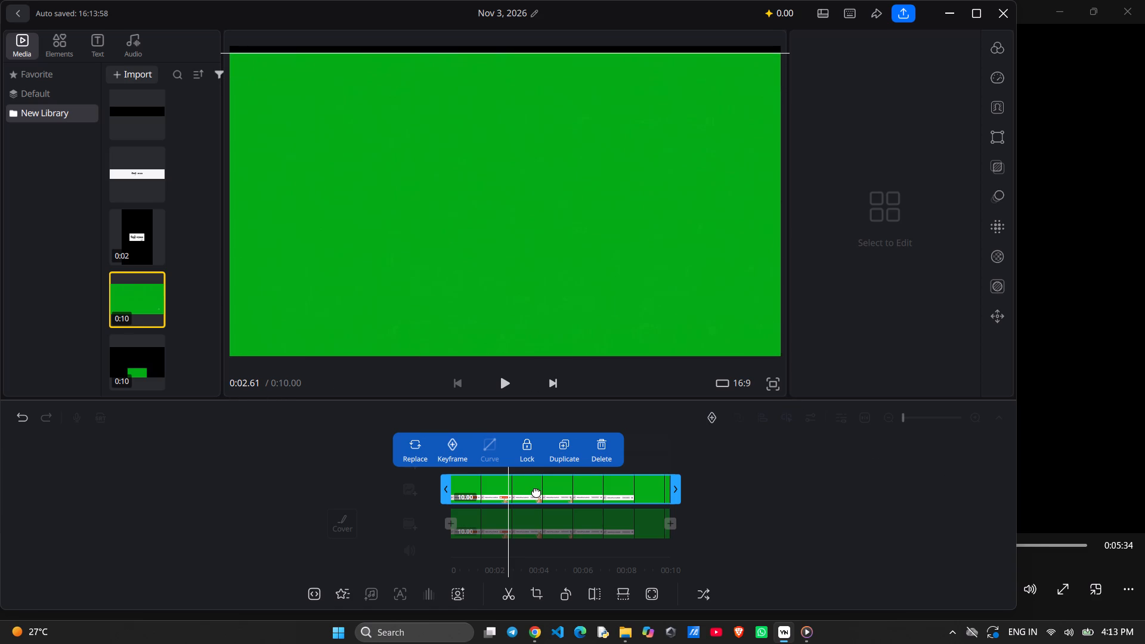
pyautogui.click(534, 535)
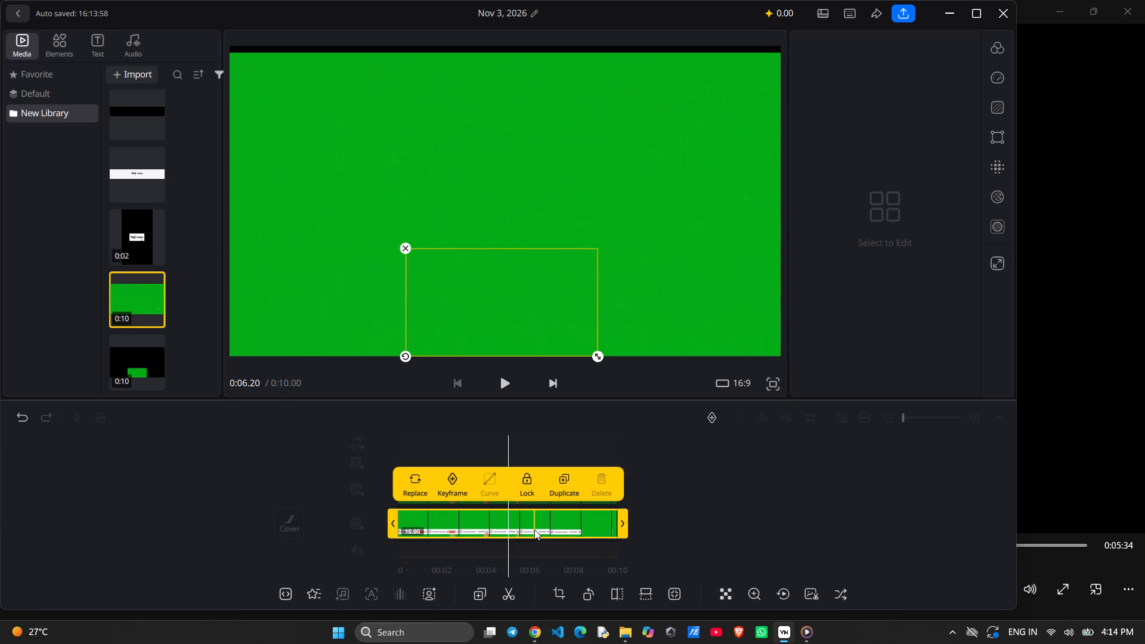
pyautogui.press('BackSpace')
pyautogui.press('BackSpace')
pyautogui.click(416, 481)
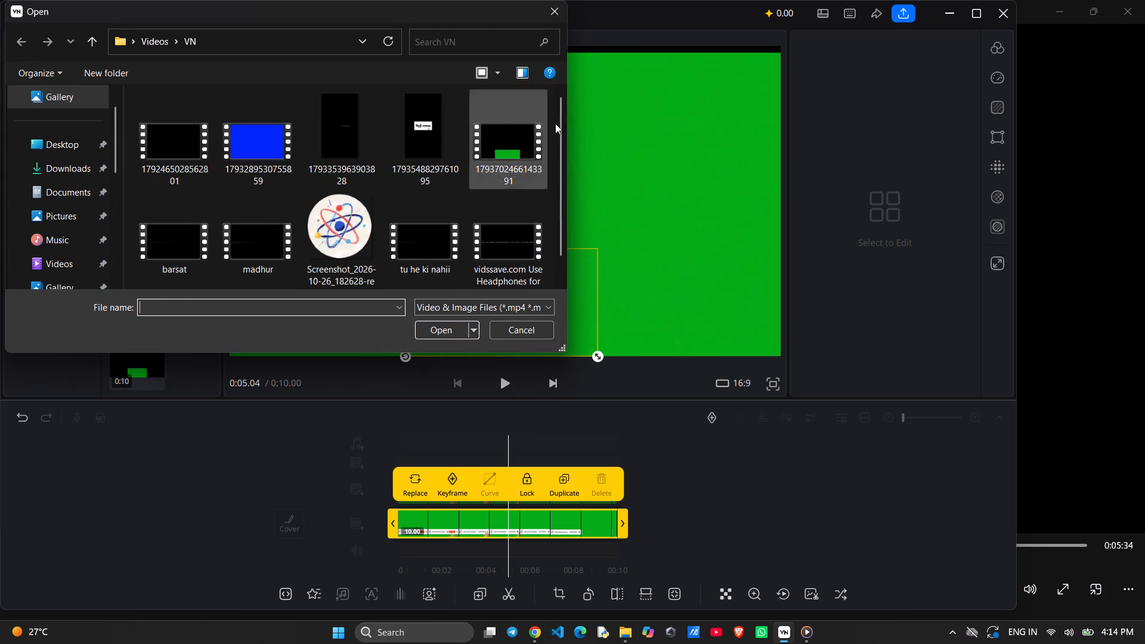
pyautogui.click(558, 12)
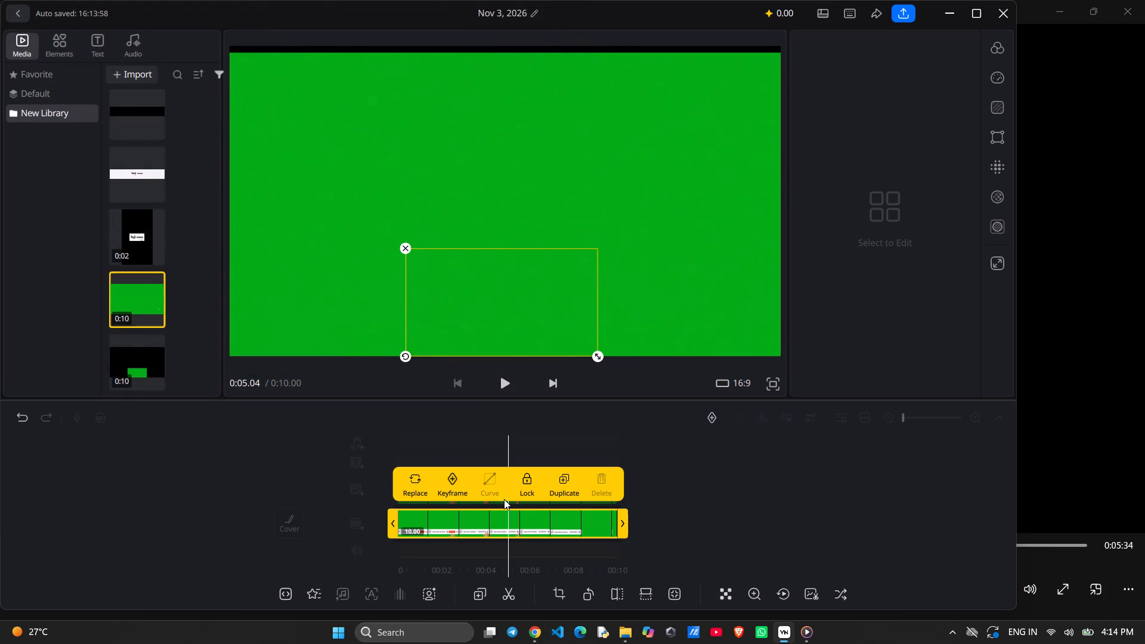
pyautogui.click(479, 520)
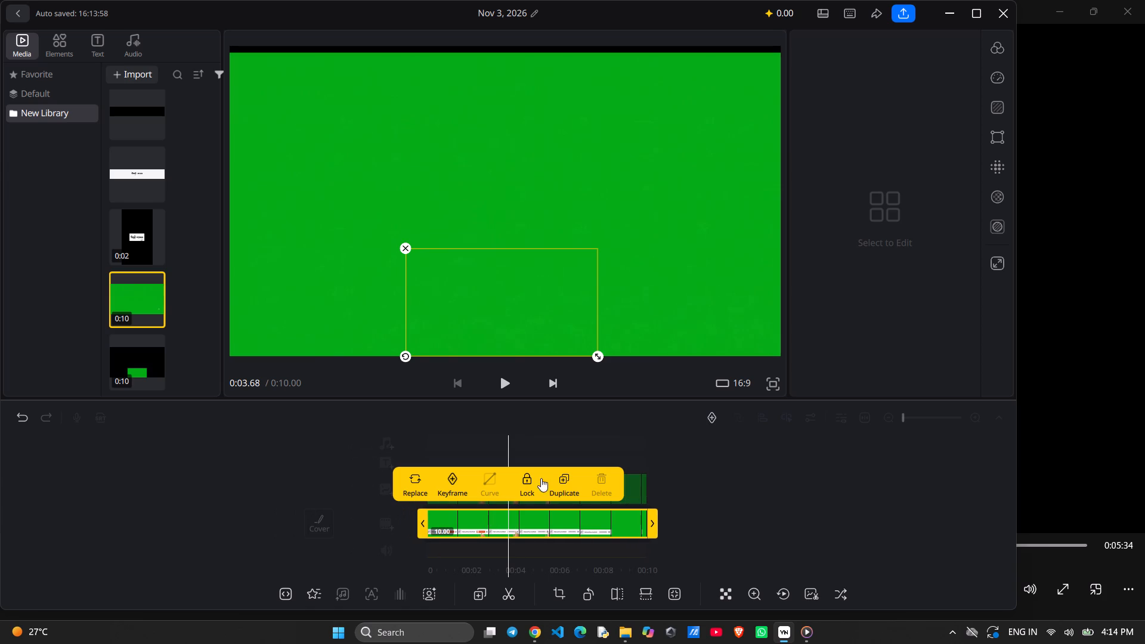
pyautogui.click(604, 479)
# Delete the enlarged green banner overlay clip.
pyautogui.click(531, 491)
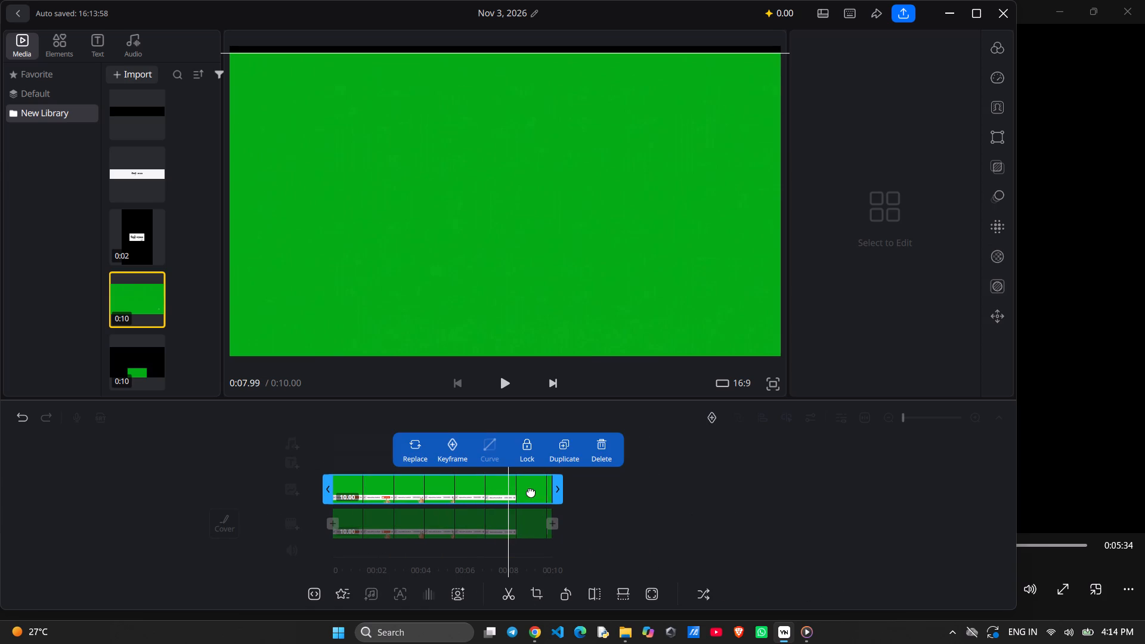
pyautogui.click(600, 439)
# Insert gemini_generated_video_ccfc46d5.mp4 from New Library into the main track before the small banner clip.
pyautogui.click(416, 524)
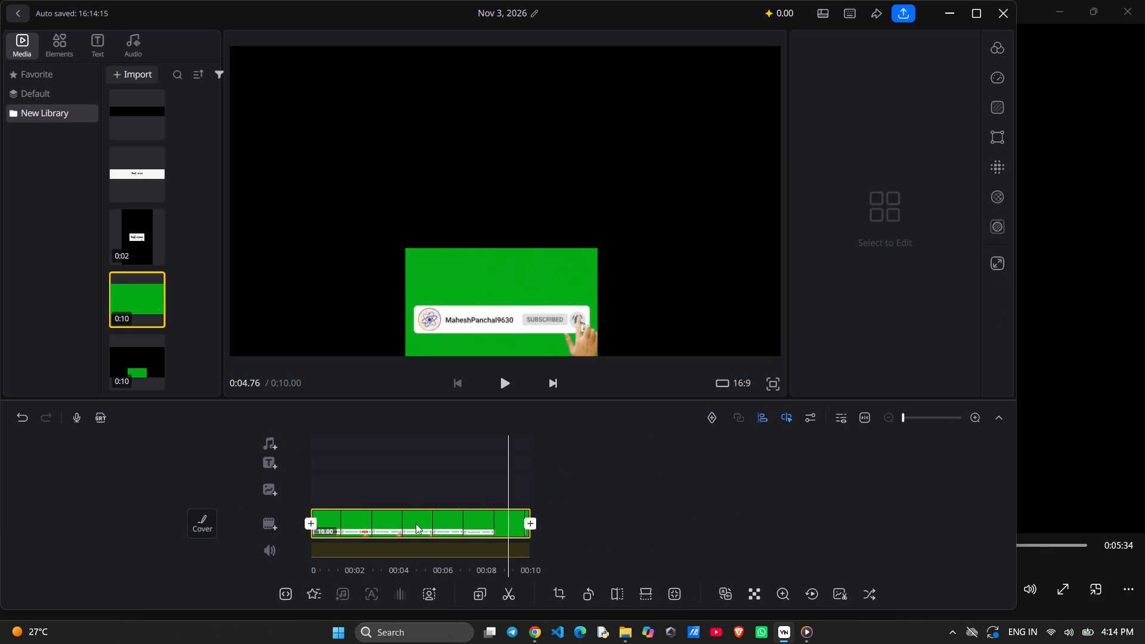
pyautogui.scroll(-11, 159, 311)
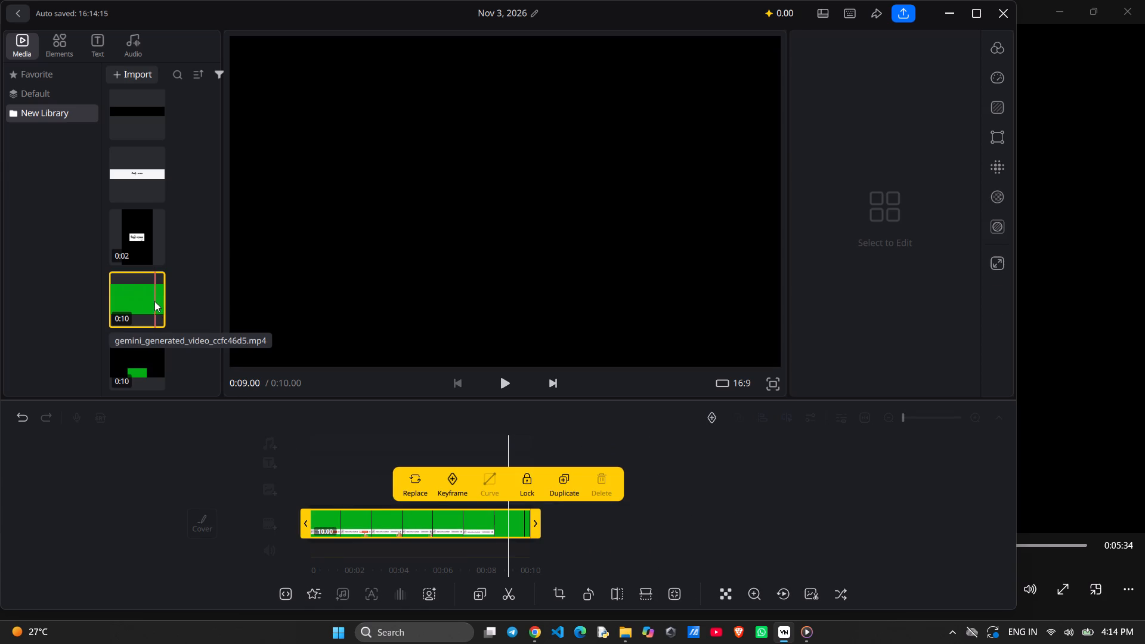
pyautogui.moveTo(137, 296); pyautogui.dragTo(354, 538)
# Delete the small banner clip that follows the newly inserted clip on the main track.
pyautogui.click(679, 507)
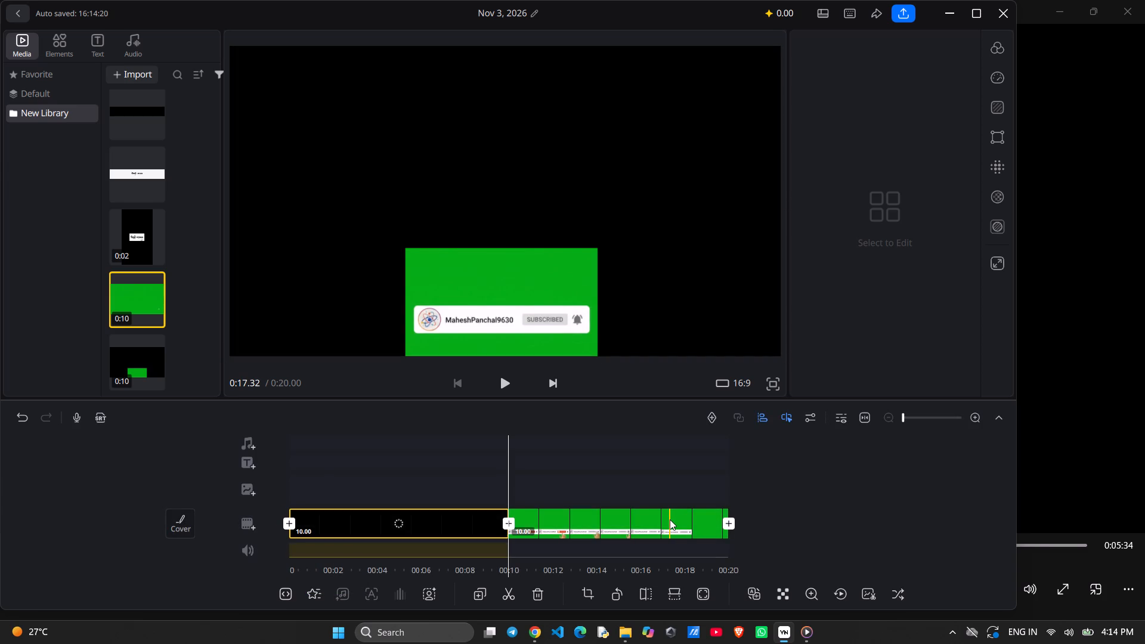
pyautogui.click(670, 519)
pyautogui.press('BackSpace')
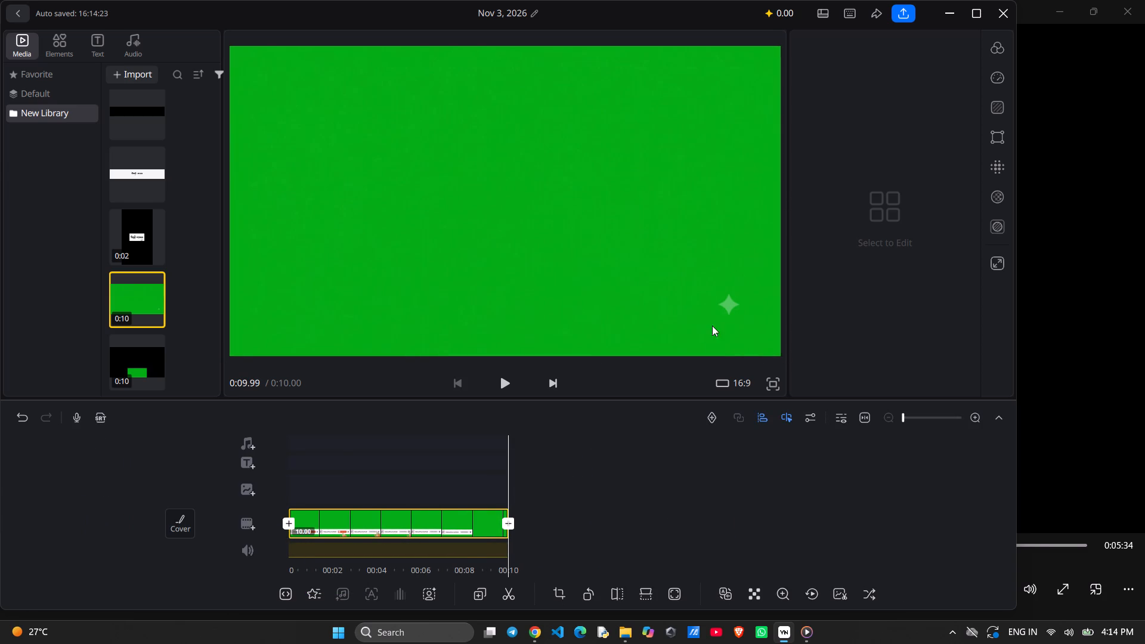
# Enlarge the green banner clip well beyond the edges of the 16:9 frame.
pyautogui.click(614, 286)
pyautogui.moveTo(782, 355); pyautogui.dragTo(1137, 596)
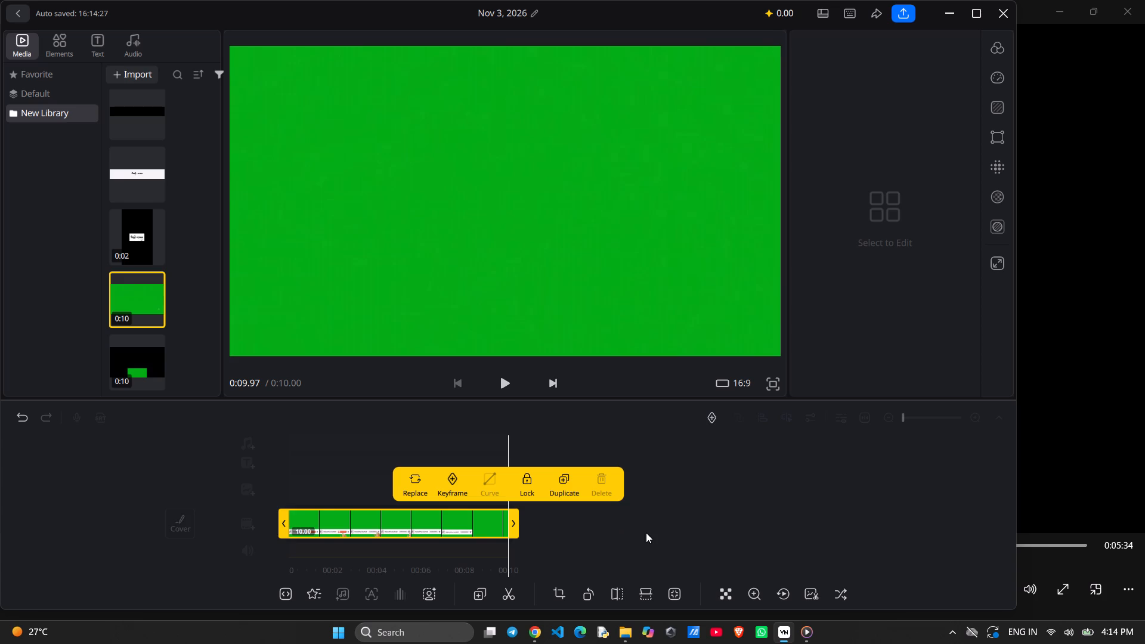
pyautogui.moveTo(646, 532); pyautogui.dragTo(1144, 626)
# Play the enlarged green clip, shift it downward in the frame, and return to 0:00.
pyautogui.click(500, 386)
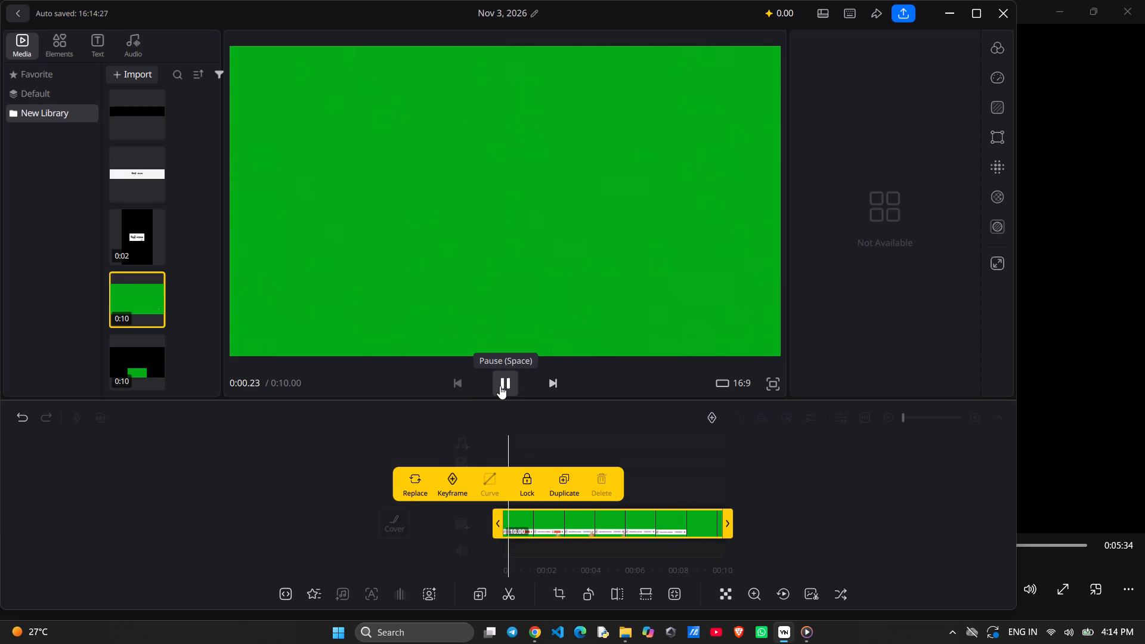
pyautogui.moveTo(476, 198); pyautogui.dragTo(476, 241)
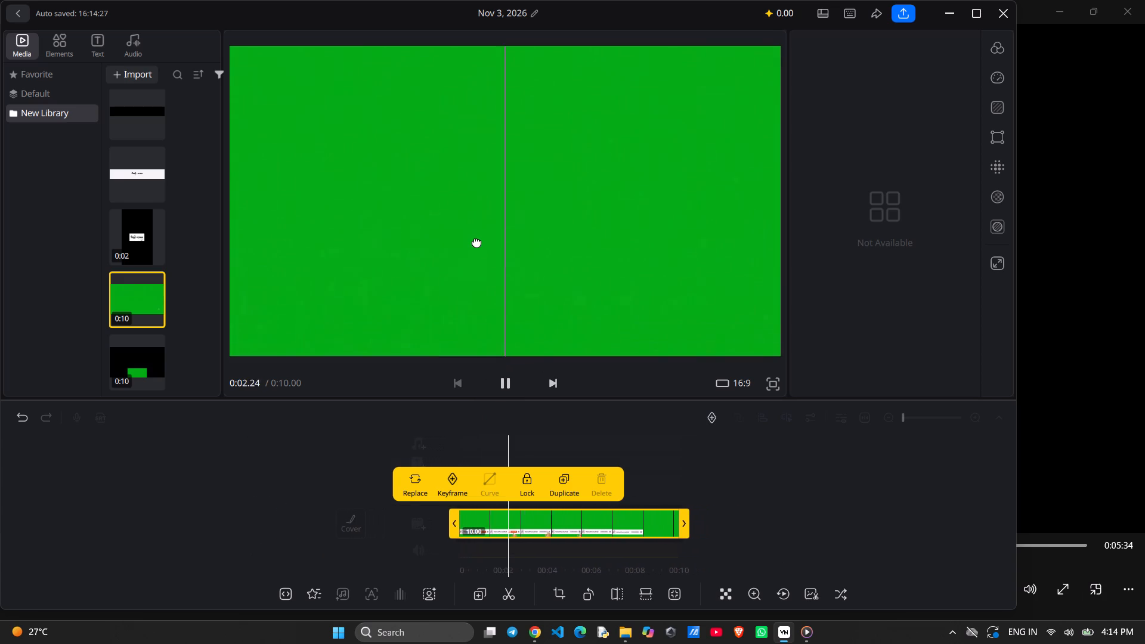
pyautogui.moveTo(476, 241); pyautogui.dragTo(476, 250)
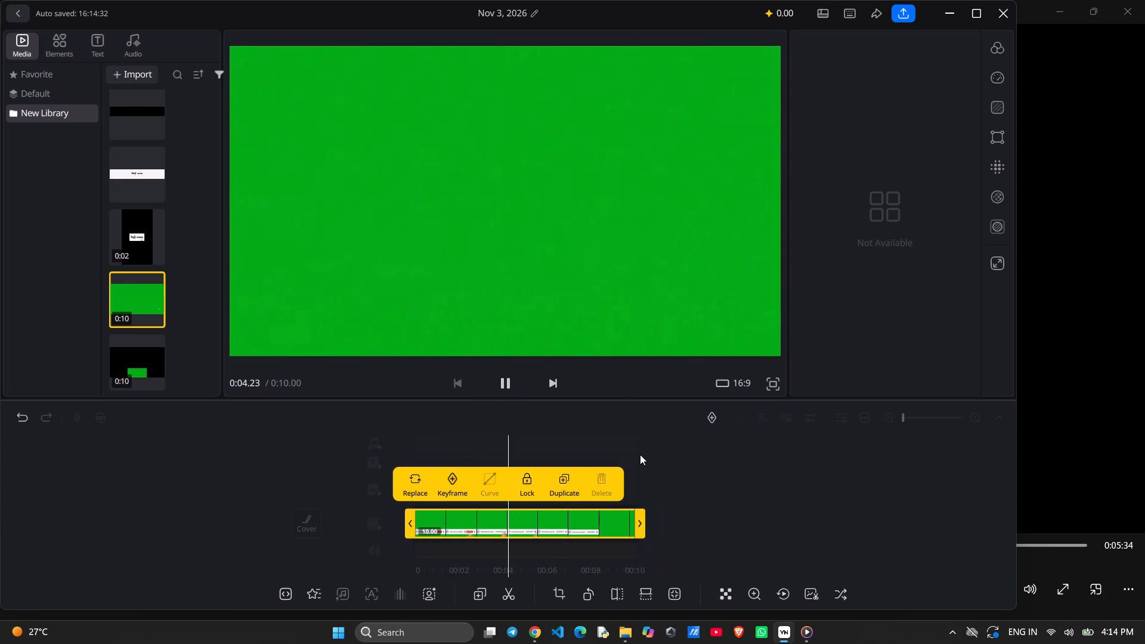
pyautogui.click(640, 454)
pyautogui.moveTo(496, 512); pyautogui.dragTo(692, 549)
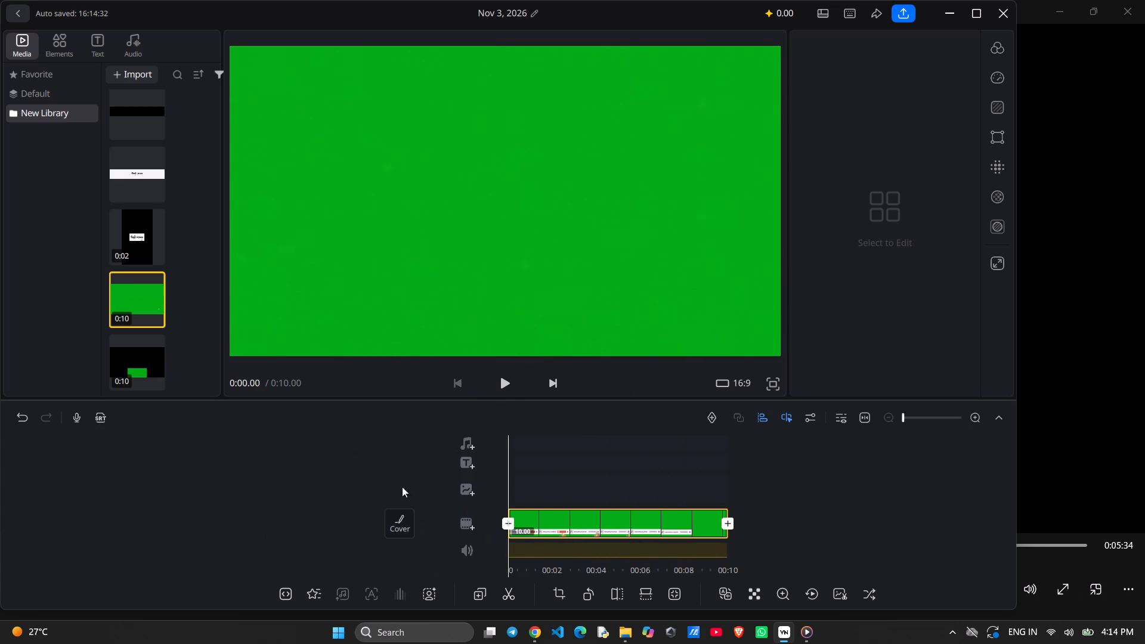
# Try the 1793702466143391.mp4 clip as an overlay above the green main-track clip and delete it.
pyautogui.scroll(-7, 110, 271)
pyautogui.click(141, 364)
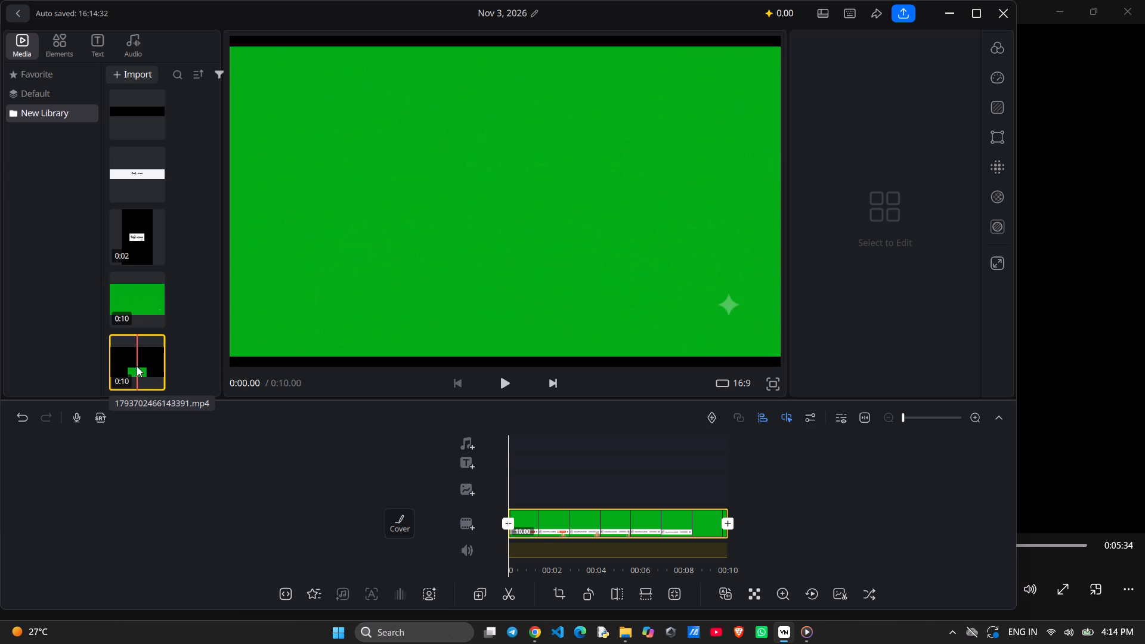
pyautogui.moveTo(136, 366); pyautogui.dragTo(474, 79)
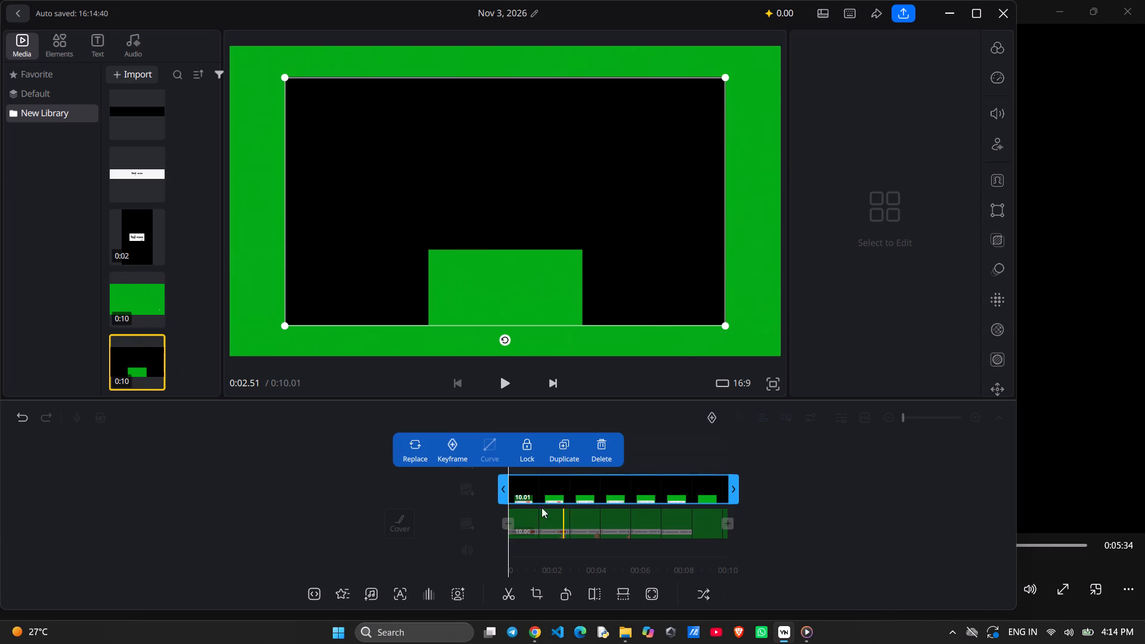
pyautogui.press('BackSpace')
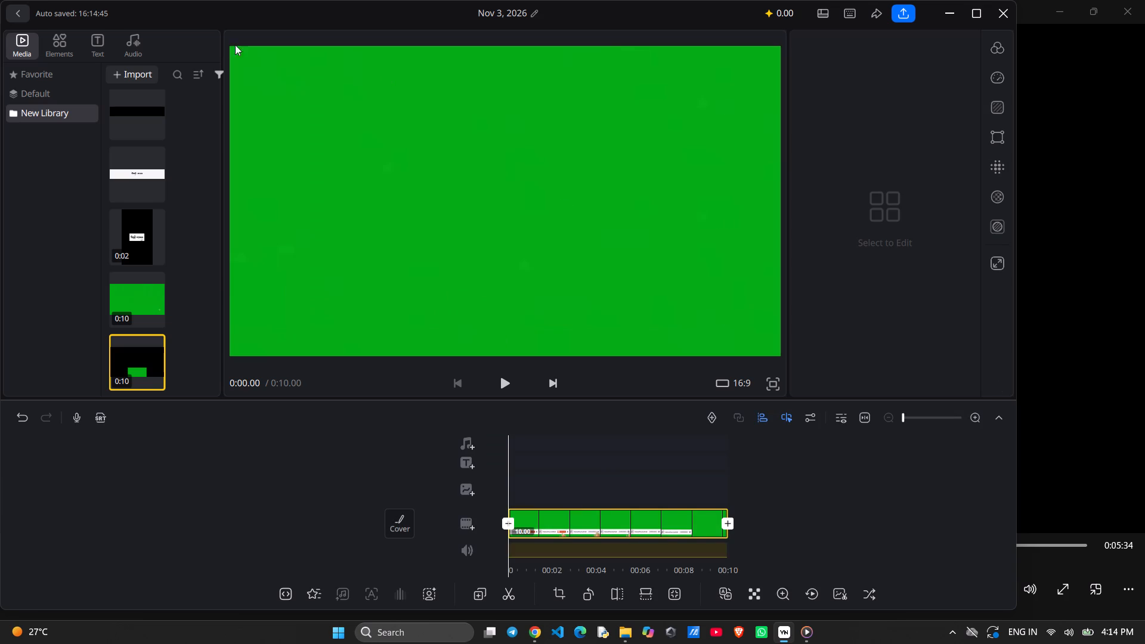
# Place the full-green 0:10 clip from New Library as an overlay above the main track at 0:00.
pyautogui.click(140, 294)
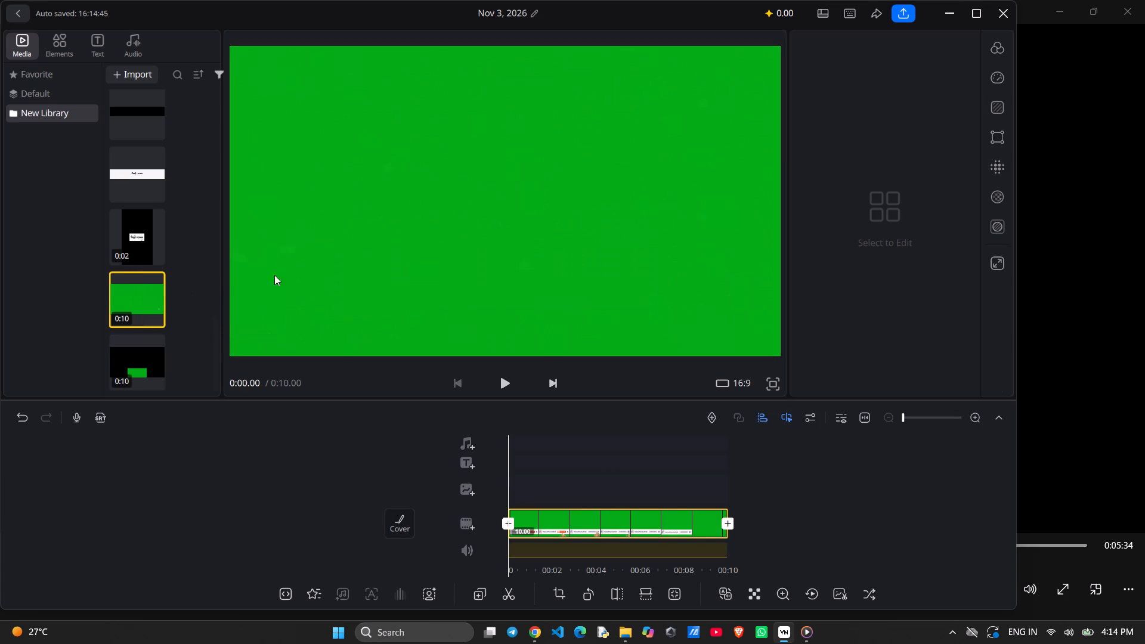
pyautogui.moveTo(117, 291); pyautogui.dragTo(474, 82)
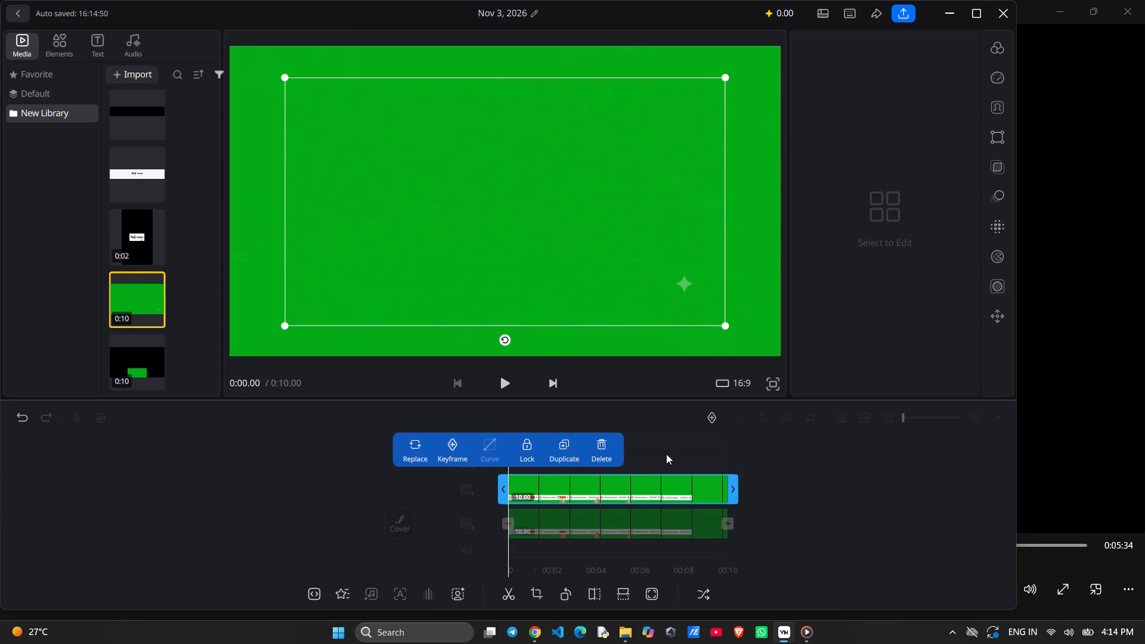
# Crop the overlay to about two-thirds of its width and height, along its bottom edge, excluding the sparkle watermark.
pyautogui.click(534, 593)
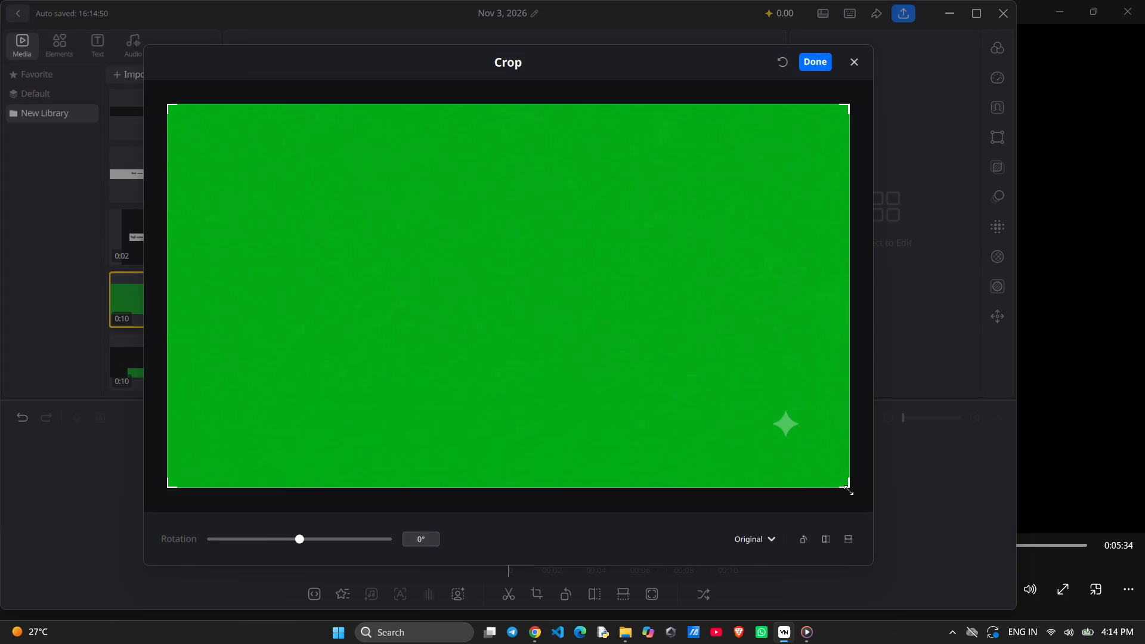
pyautogui.moveTo(849, 490); pyautogui.dragTo(615, 393)
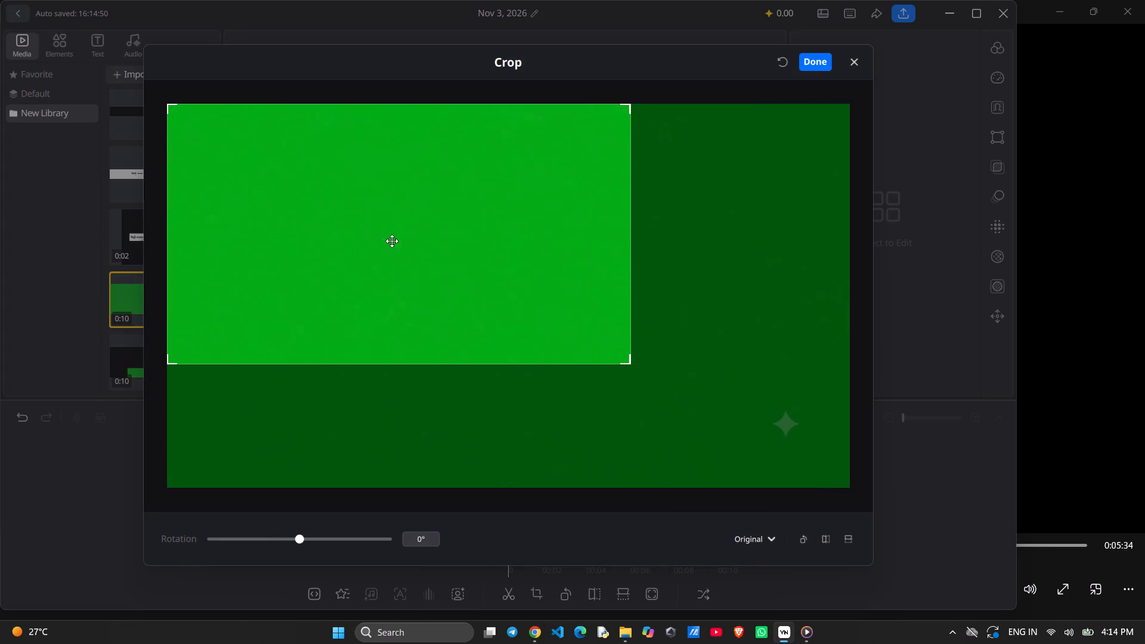
pyautogui.moveTo(370, 230); pyautogui.dragTo(470, 401)
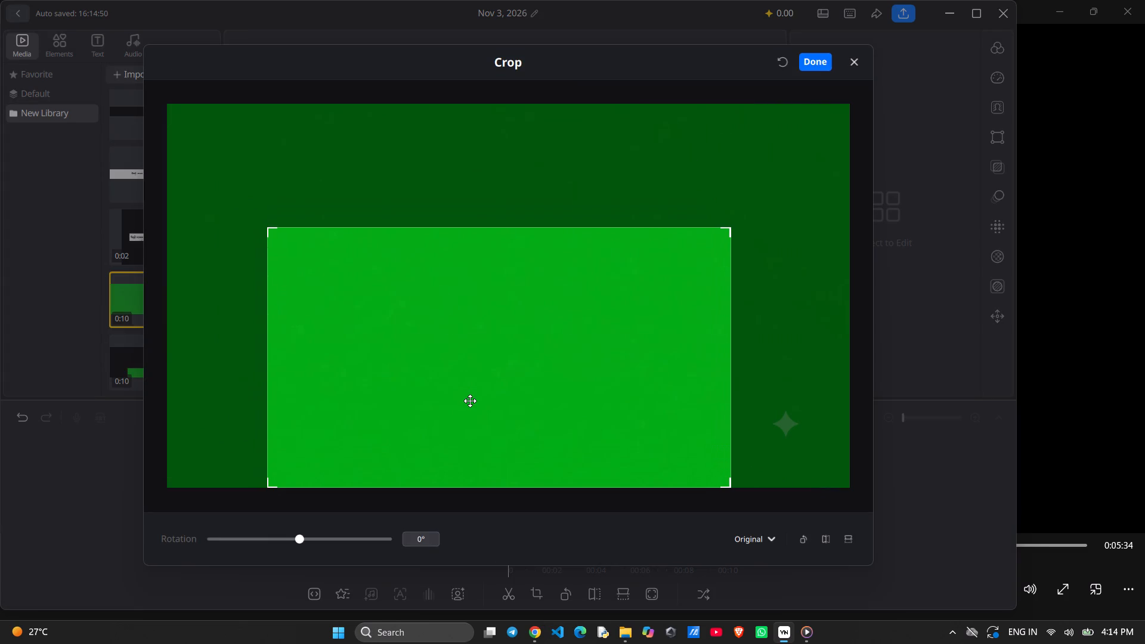
pyautogui.moveTo(470, 401); pyautogui.dragTo(469, 404)
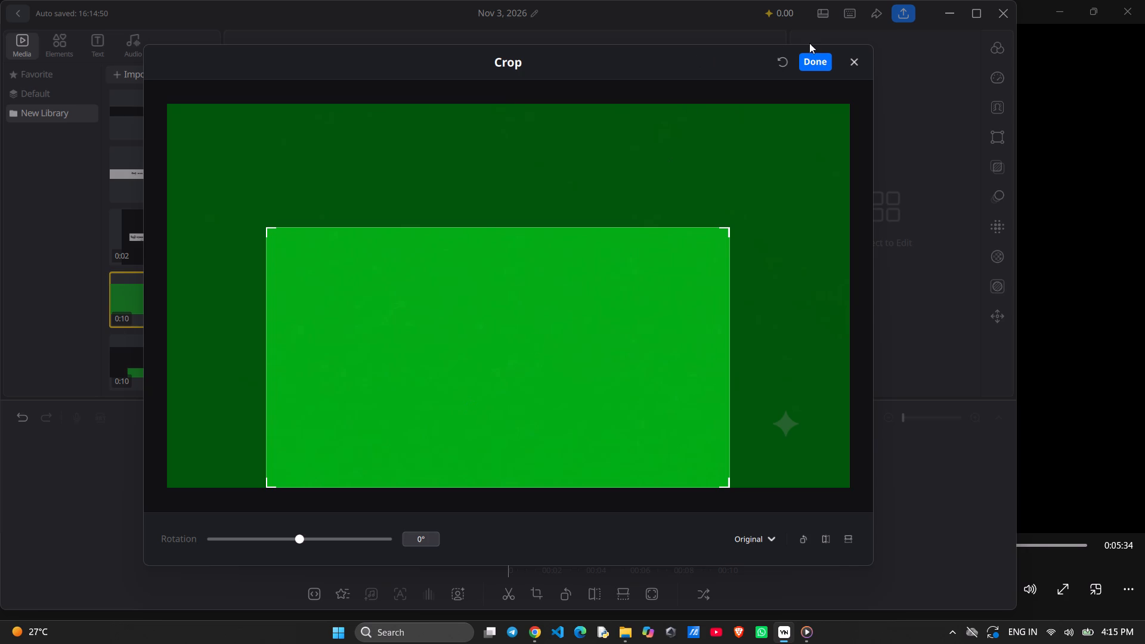
pyautogui.click(813, 60)
# At about 0:01.5, shrink the subscribe banner overlay to roughly a third of the frame width and centre it near the bottom.
pyautogui.moveTo(840, 451); pyautogui.dragTo(798, 463)
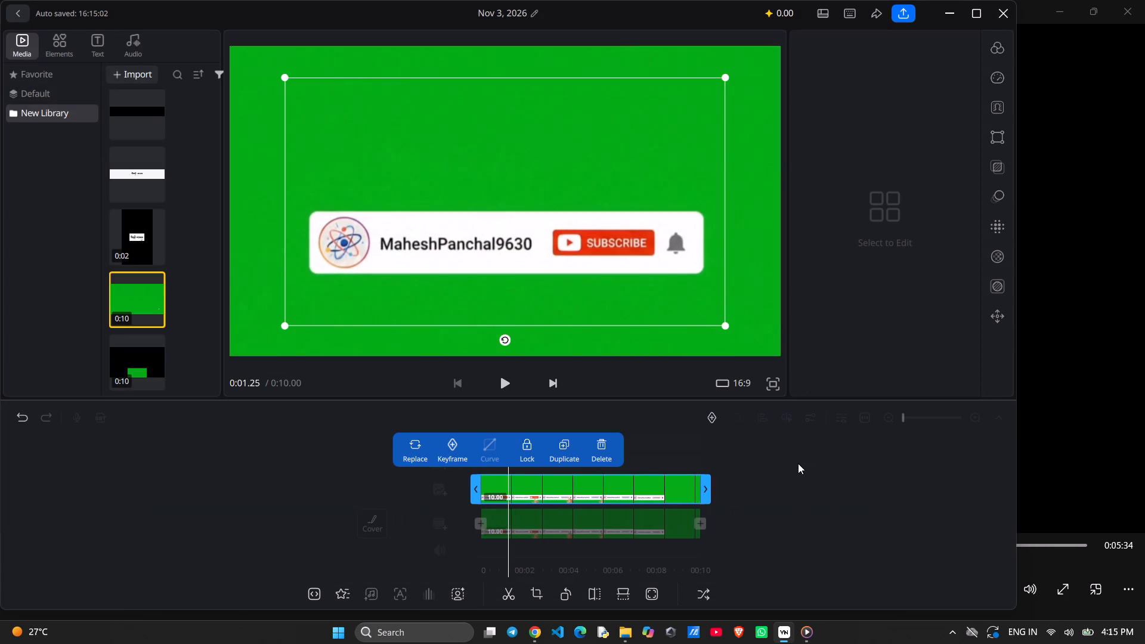
pyautogui.moveTo(798, 463); pyautogui.dragTo(797, 464)
pyautogui.moveTo(493, 150); pyautogui.dragTo(493, 159)
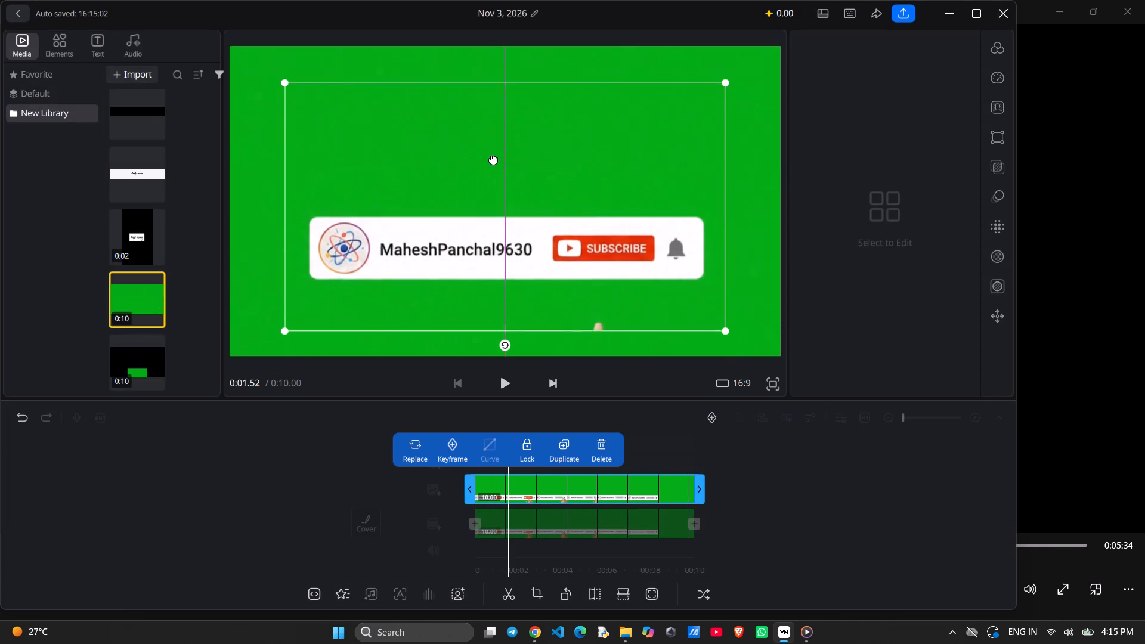
pyautogui.moveTo(493, 159); pyautogui.dragTo(493, 209)
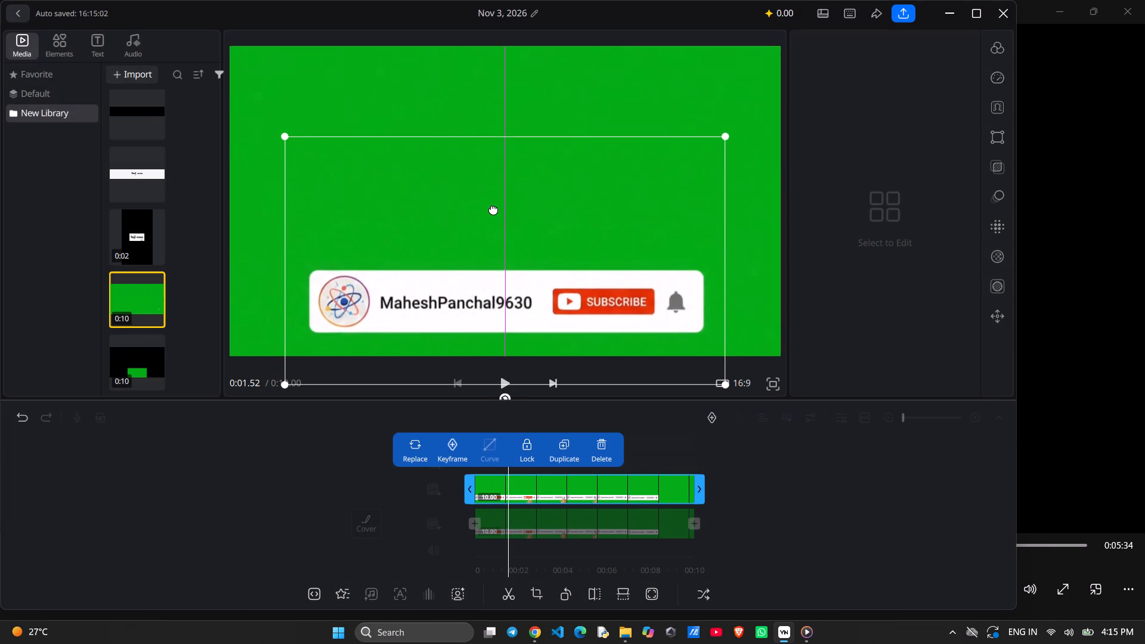
pyautogui.moveTo(493, 209); pyautogui.dragTo(493, 210)
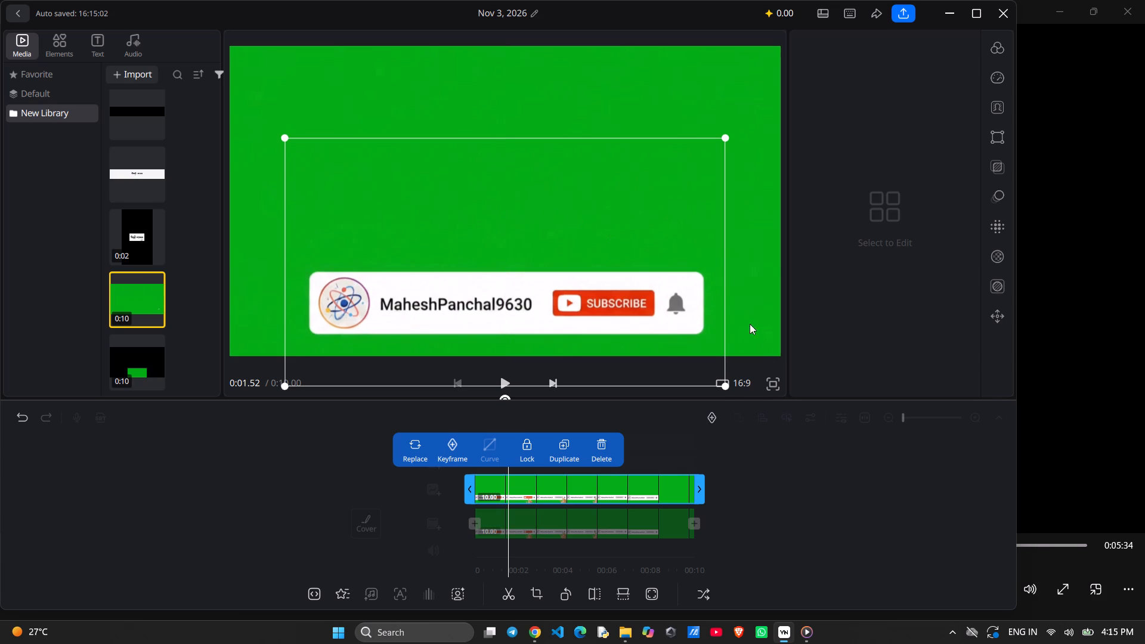
pyautogui.moveTo(723, 385); pyautogui.dragTo(693, 368)
pyautogui.moveTo(722, 136); pyautogui.dragTo(614, 283)
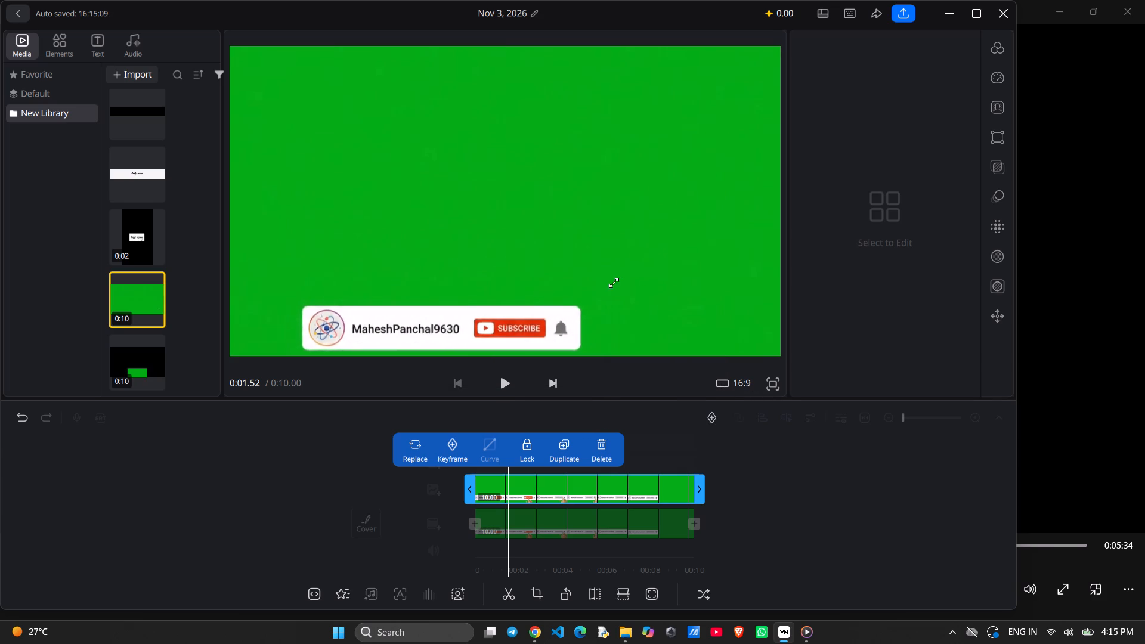
pyautogui.moveTo(614, 283); pyautogui.dragTo(585, 303)
pyautogui.moveTo(478, 306); pyautogui.dragTo(529, 212)
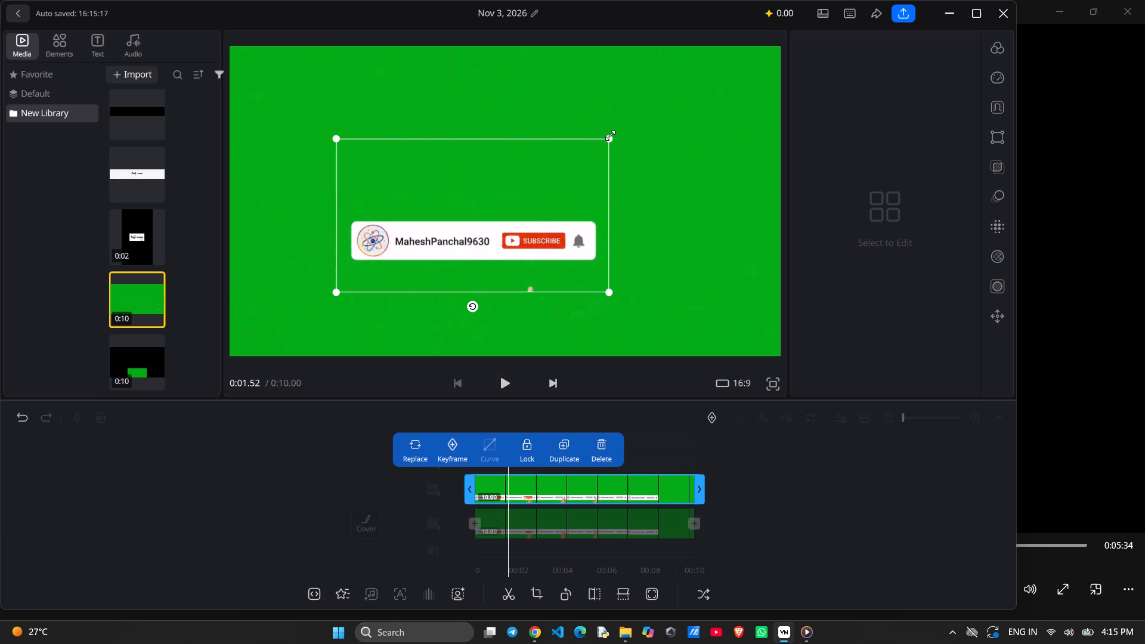
pyautogui.moveTo(608, 140); pyautogui.dragTo(551, 198)
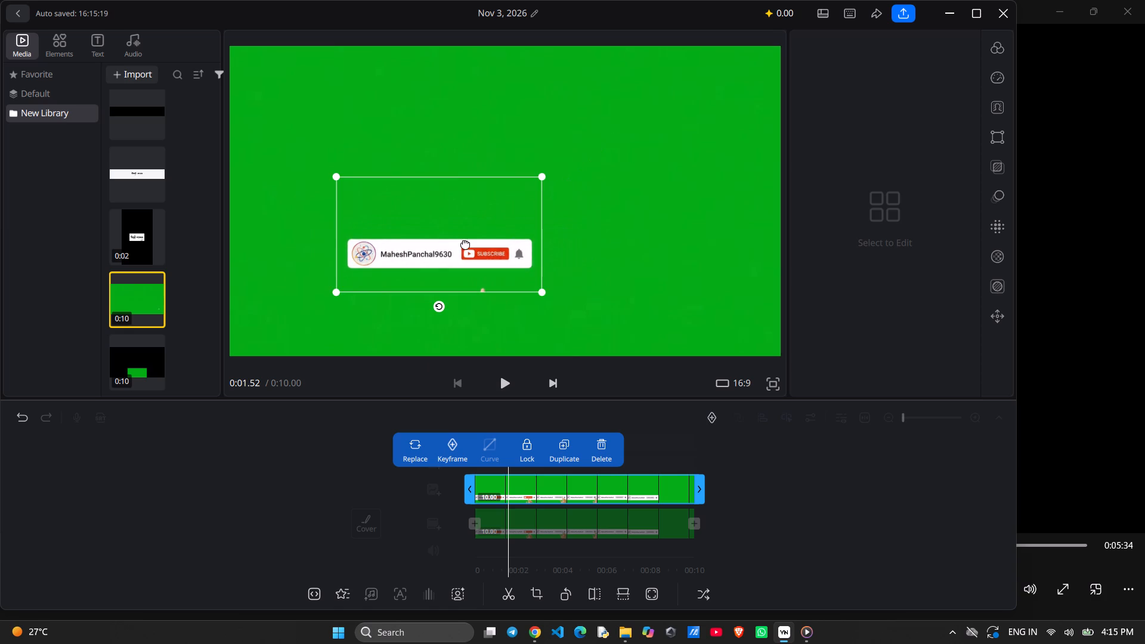
pyautogui.moveTo(436, 231); pyautogui.dragTo(482, 301)
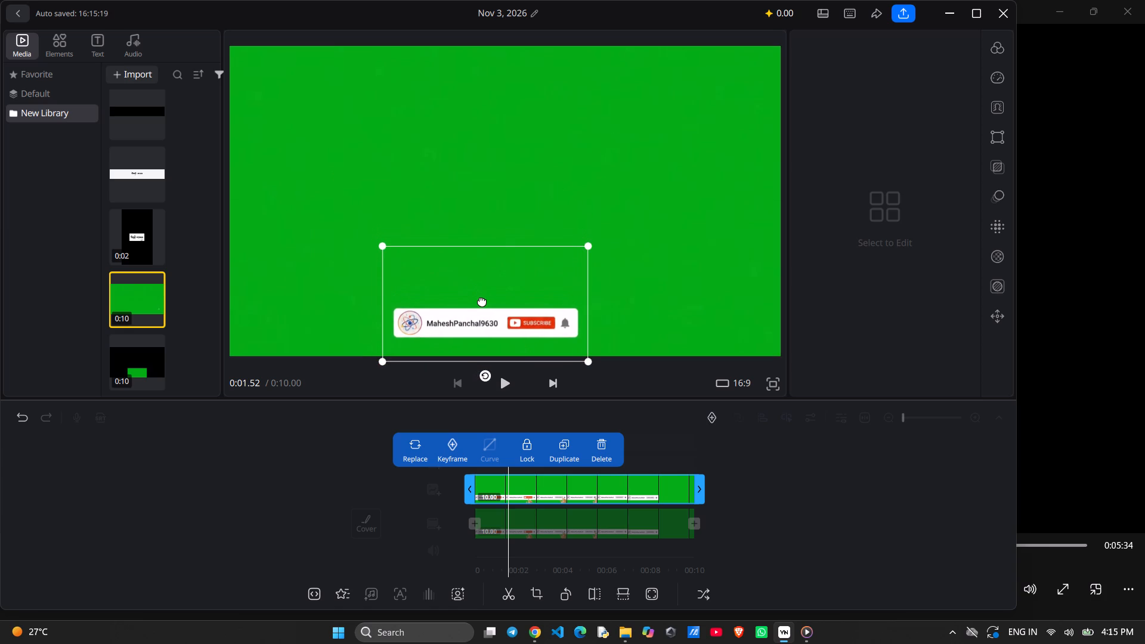
pyautogui.moveTo(482, 301); pyautogui.dragTo(501, 311)
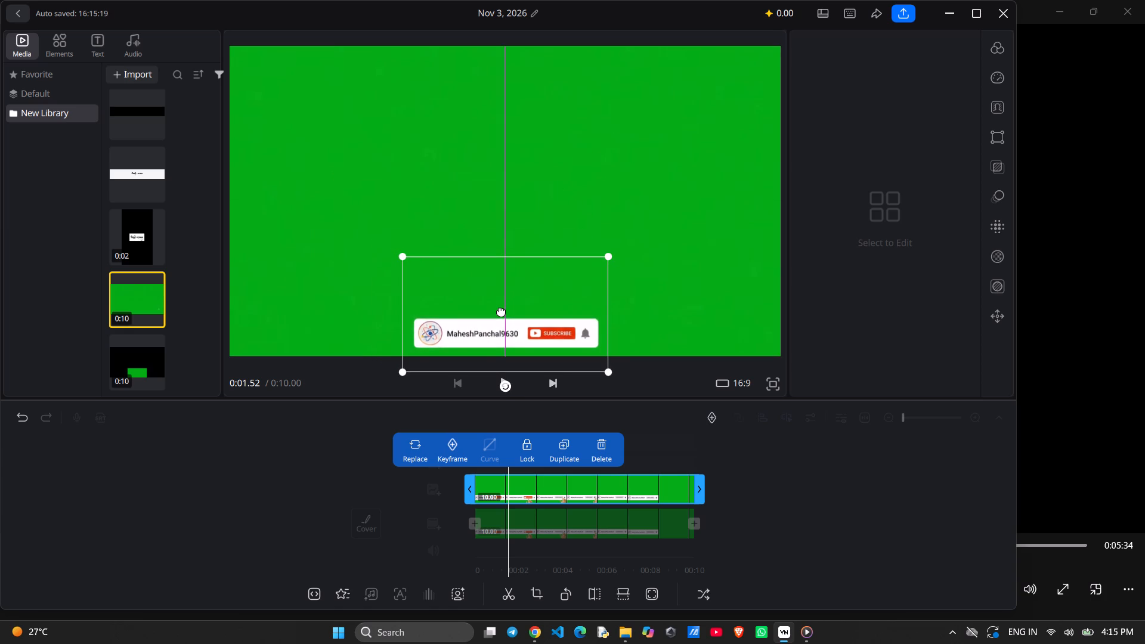
pyautogui.moveTo(501, 311); pyautogui.dragTo(500, 308)
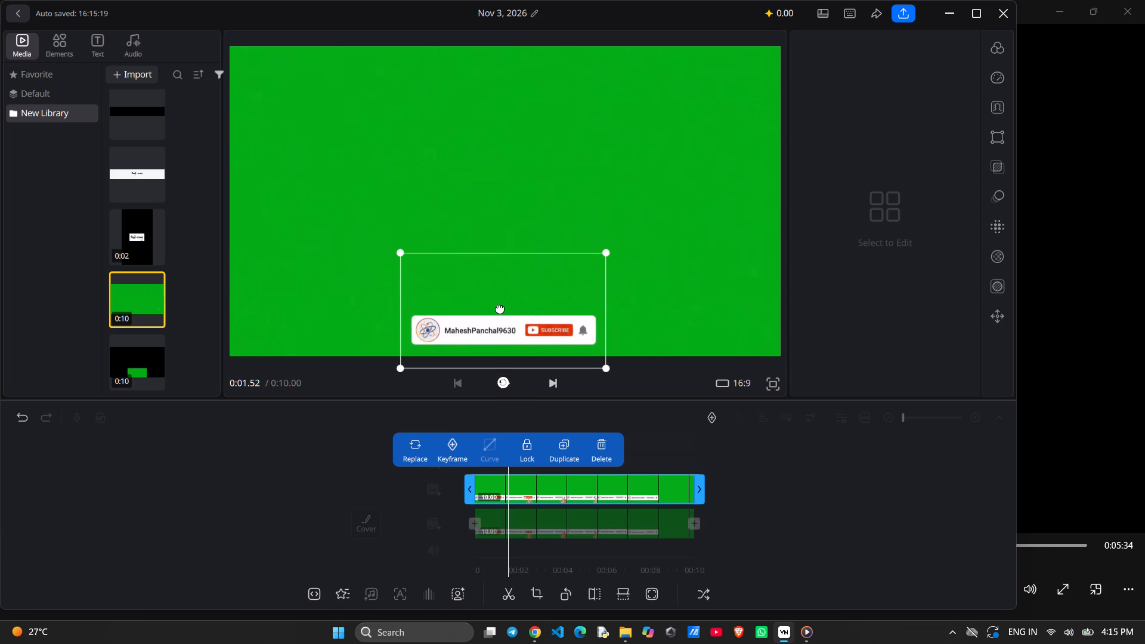
pyautogui.moveTo(500, 308); pyautogui.dragTo(501, 310)
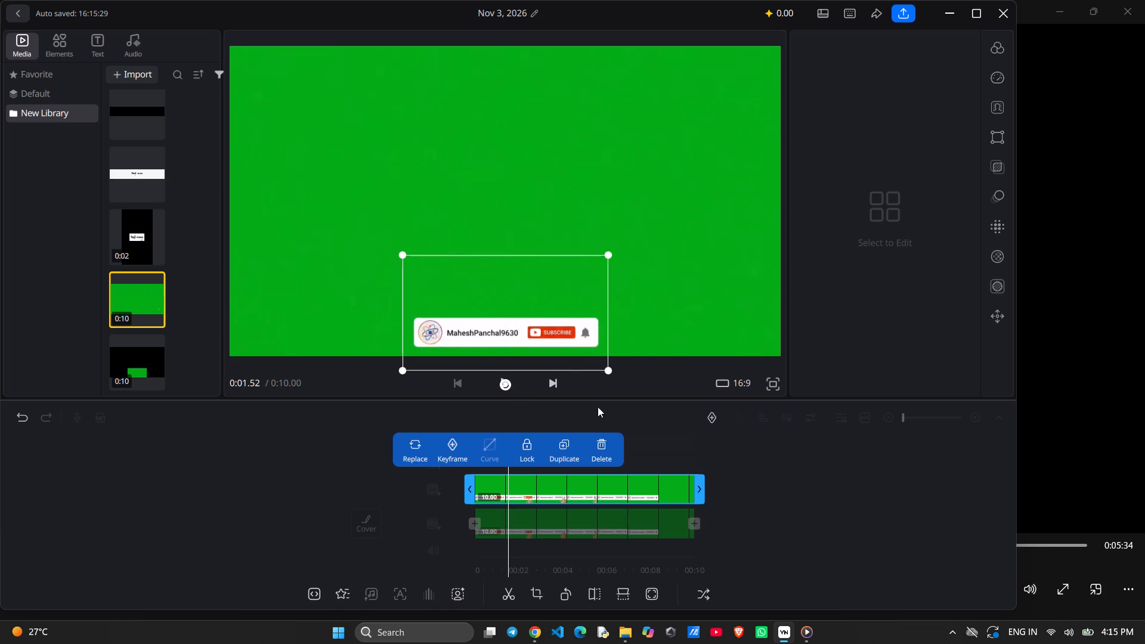
# Play the composition and nudge the overlay up until its lower edge meets the bottom of the frame.
pyautogui.press('space')
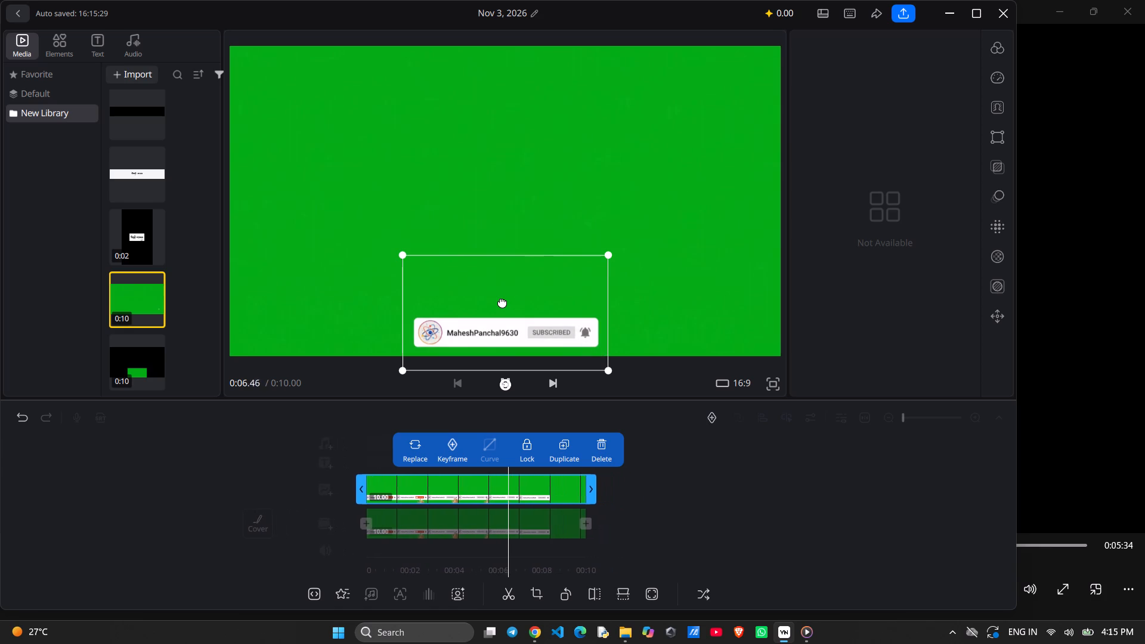
pyautogui.moveTo(502, 302); pyautogui.dragTo(500, 292)
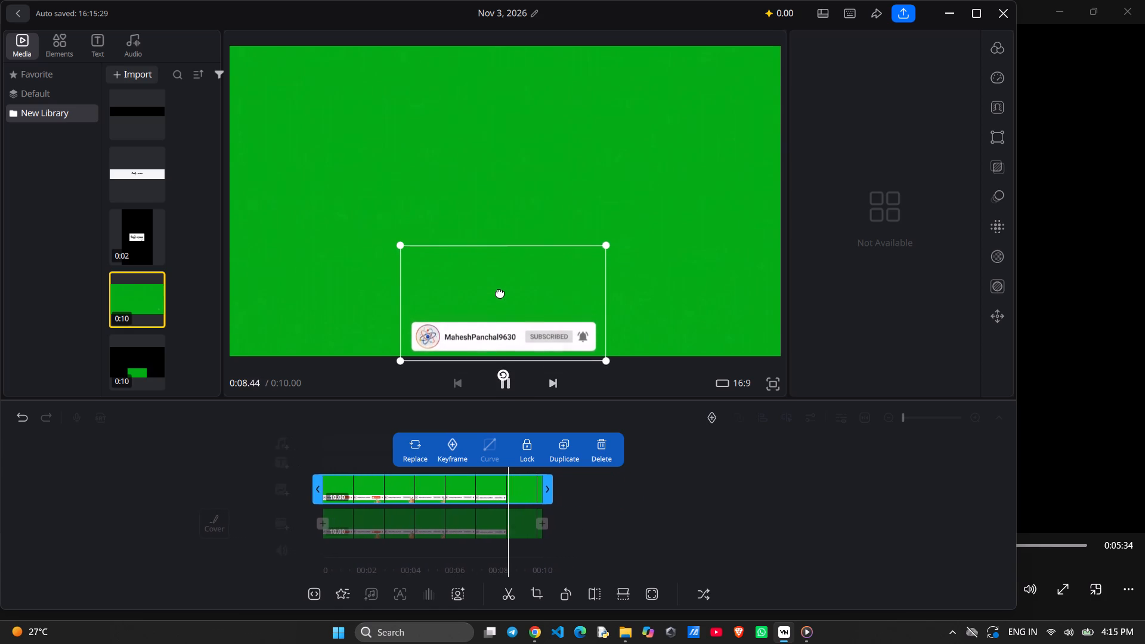
pyautogui.moveTo(500, 292); pyautogui.dragTo(503, 286)
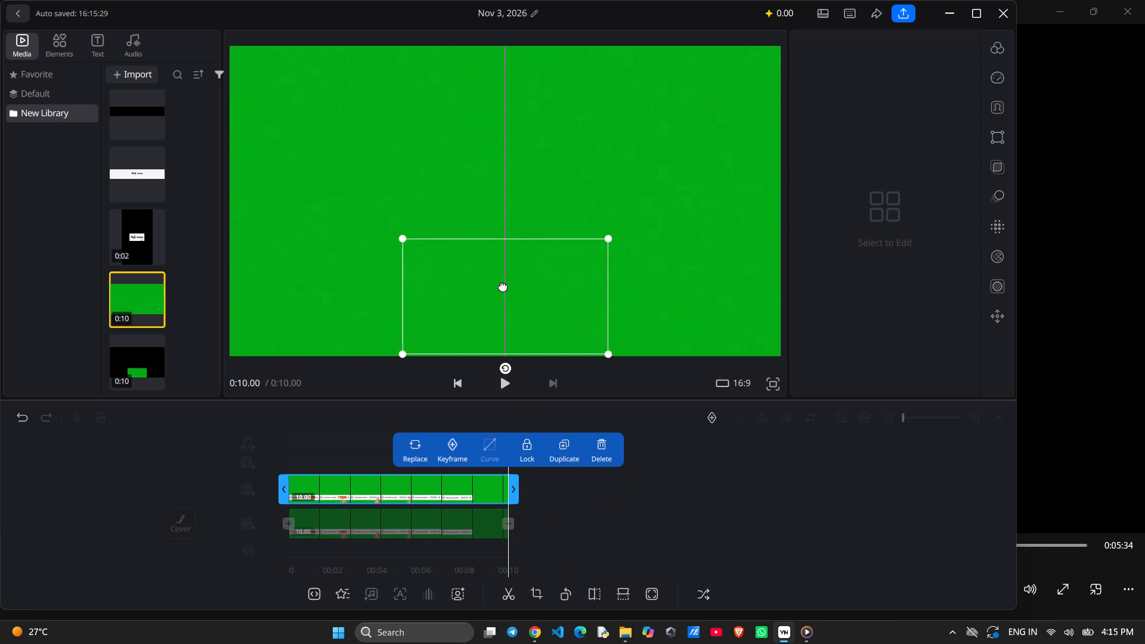
pyautogui.moveTo(503, 286); pyautogui.dragTo(503, 289)
# Replay the composition from 0:00 to check the banner overlay.
pyautogui.moveTo(688, 463); pyautogui.dragTo(1095, 452)
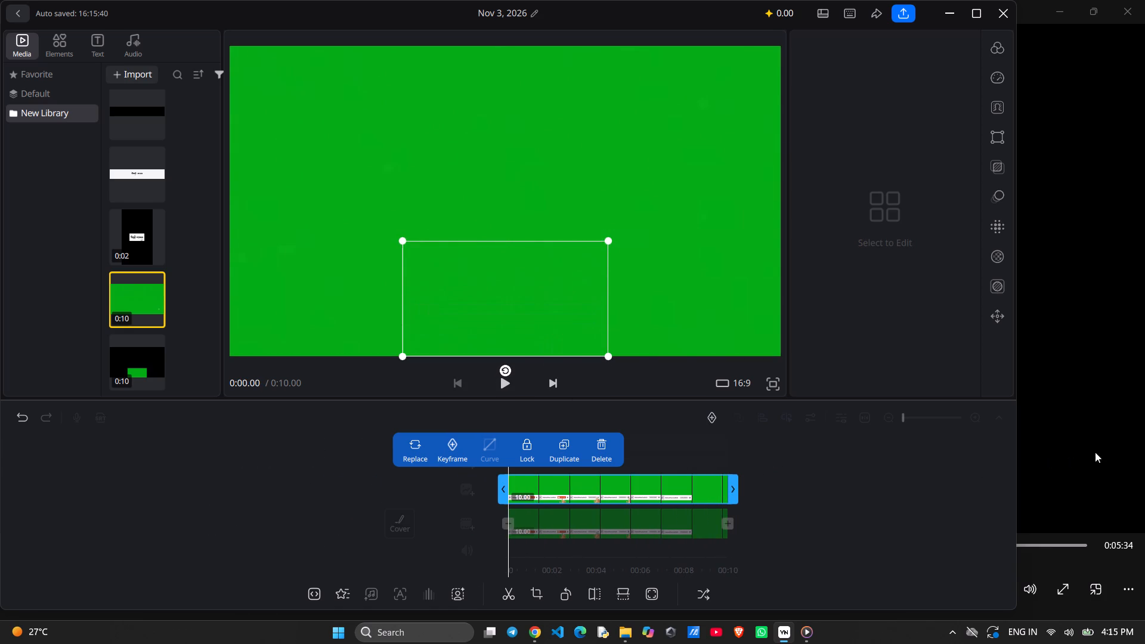
pyautogui.moveTo(1095, 452); pyautogui.dragTo(1144, 441)
pyautogui.press('space')
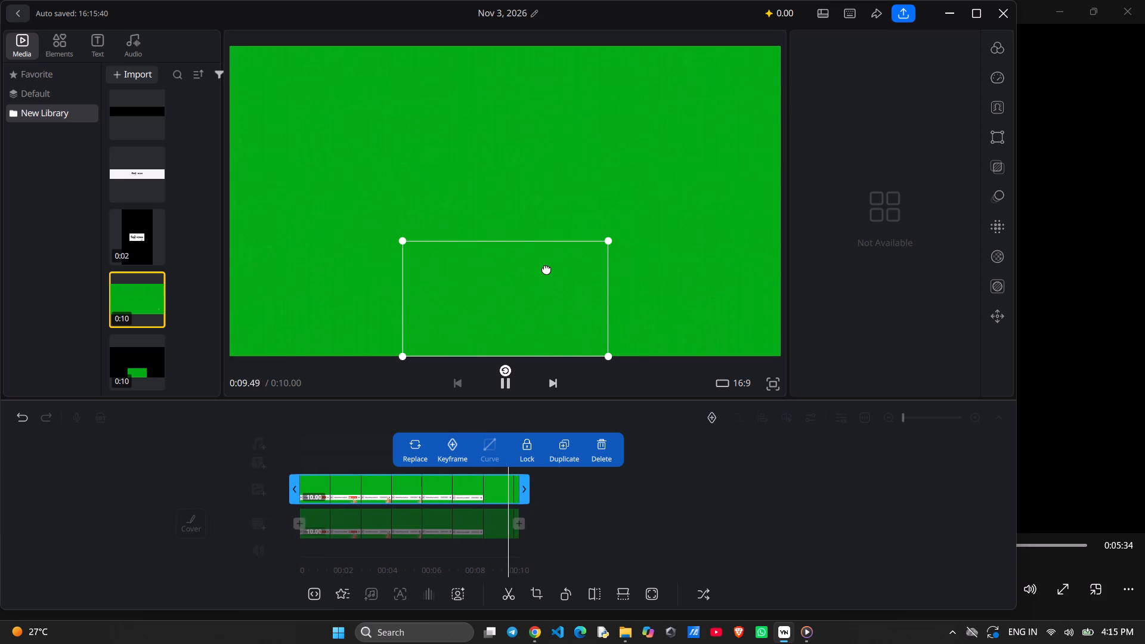
# Export the banner video to the Videos\VN folder with automatic quality at 720p and 24 fps.
pyautogui.click(907, 12)
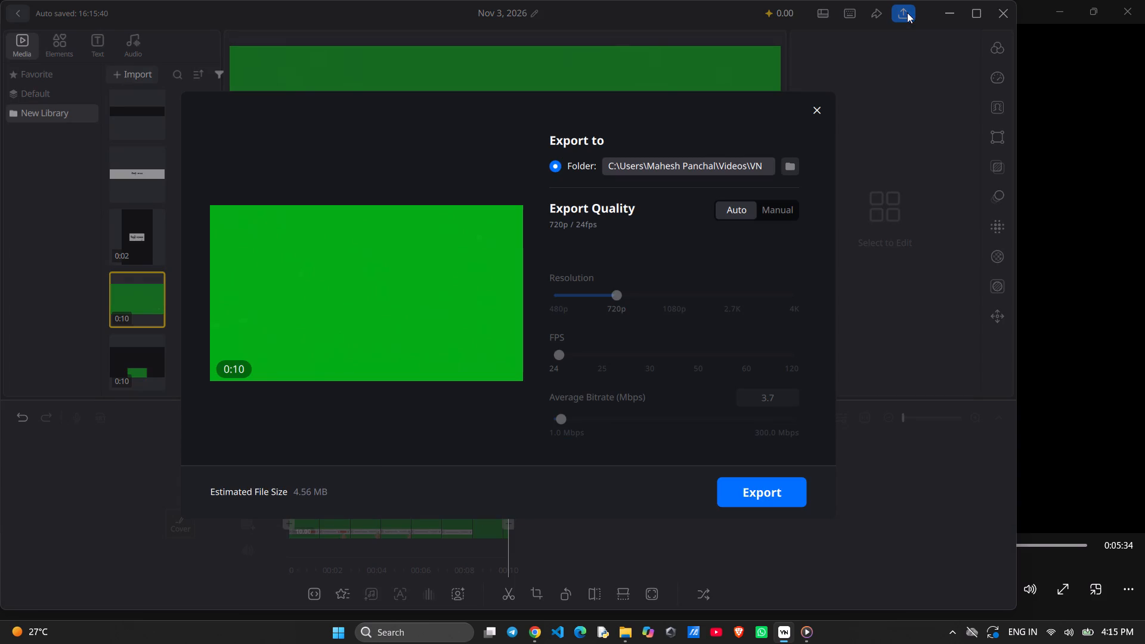
pyautogui.click(750, 494)
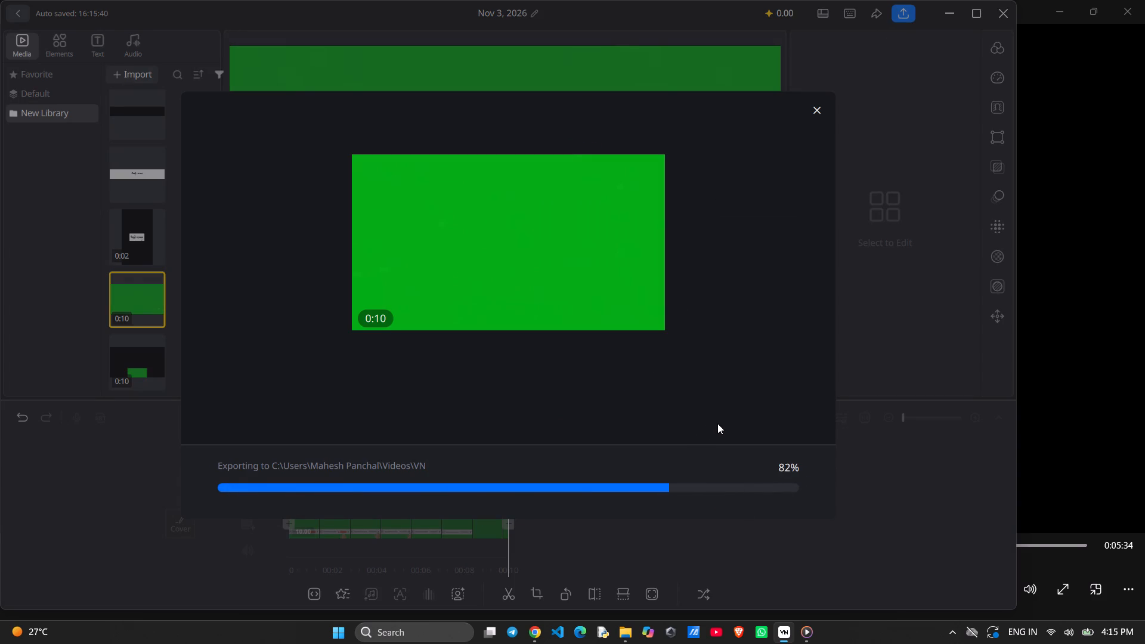
pyautogui.click(816, 106)
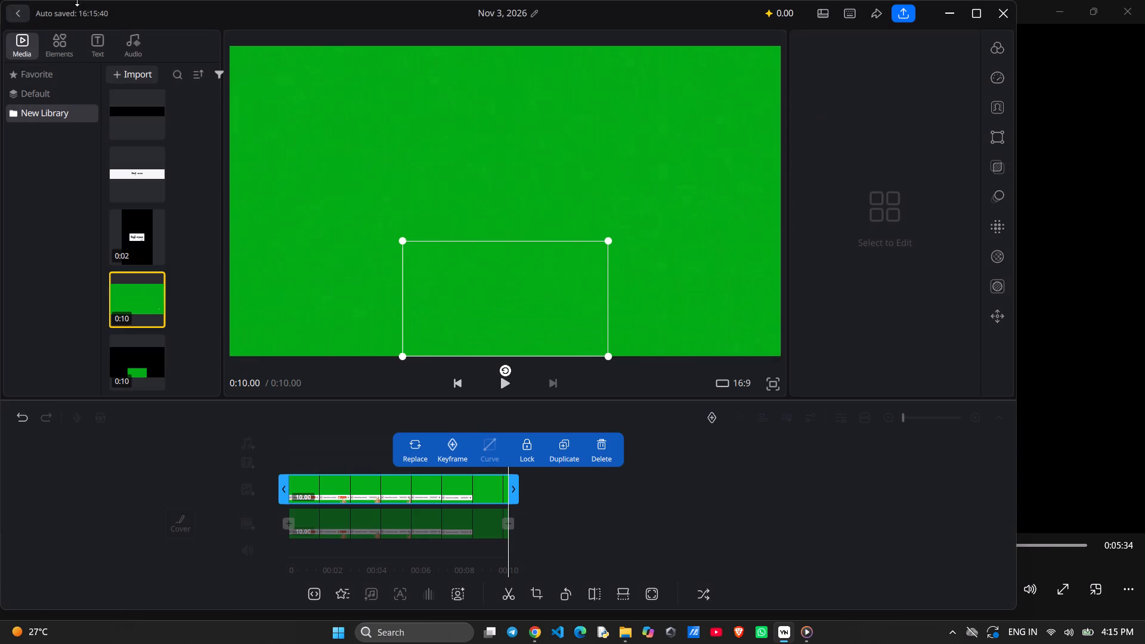
# Leave this project and open the 7:09 project named Nov 3, 2026.
pyautogui.click(20, 48)
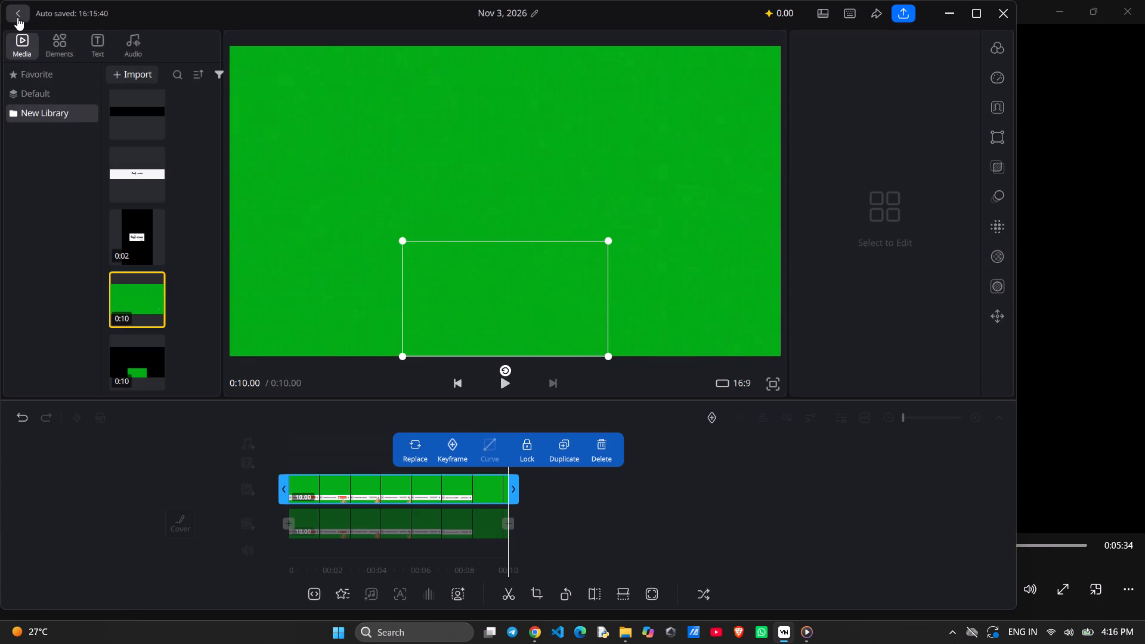
pyautogui.click(17, 16)
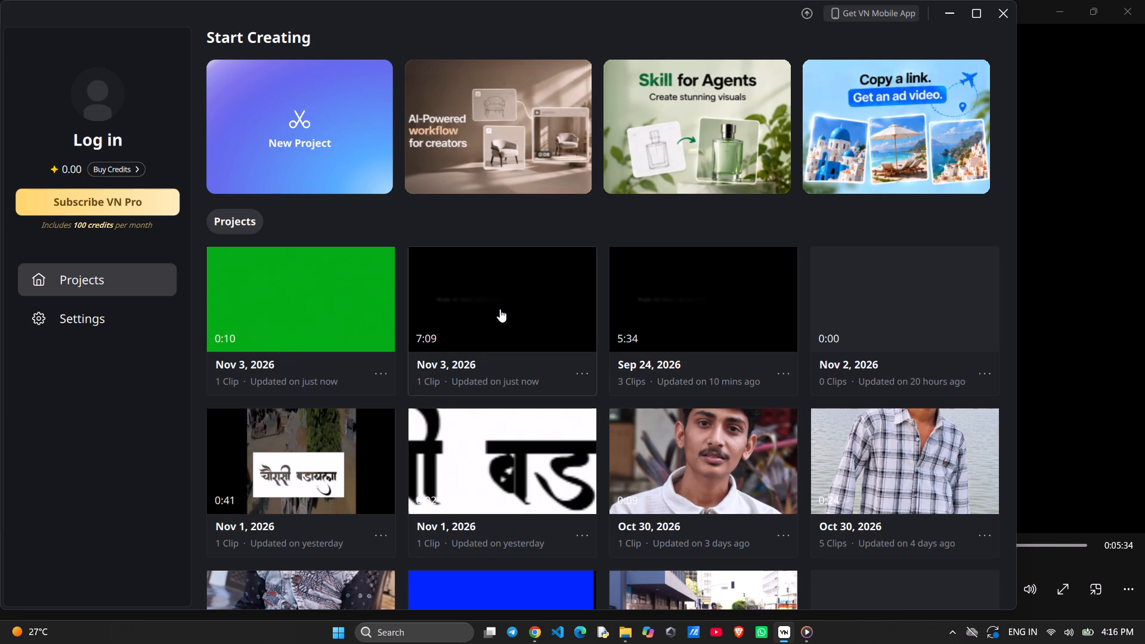
pyautogui.click(500, 309)
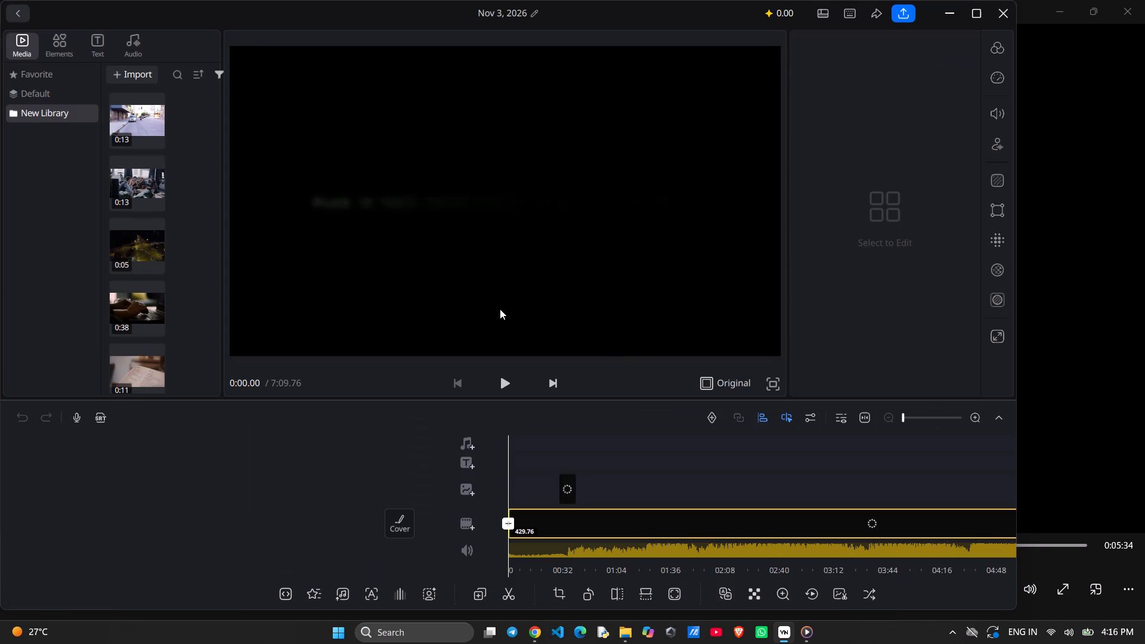
# Import the exported video with the full-frame green background from the Videos\VN folder into the media library.
pyautogui.click(496, 380)
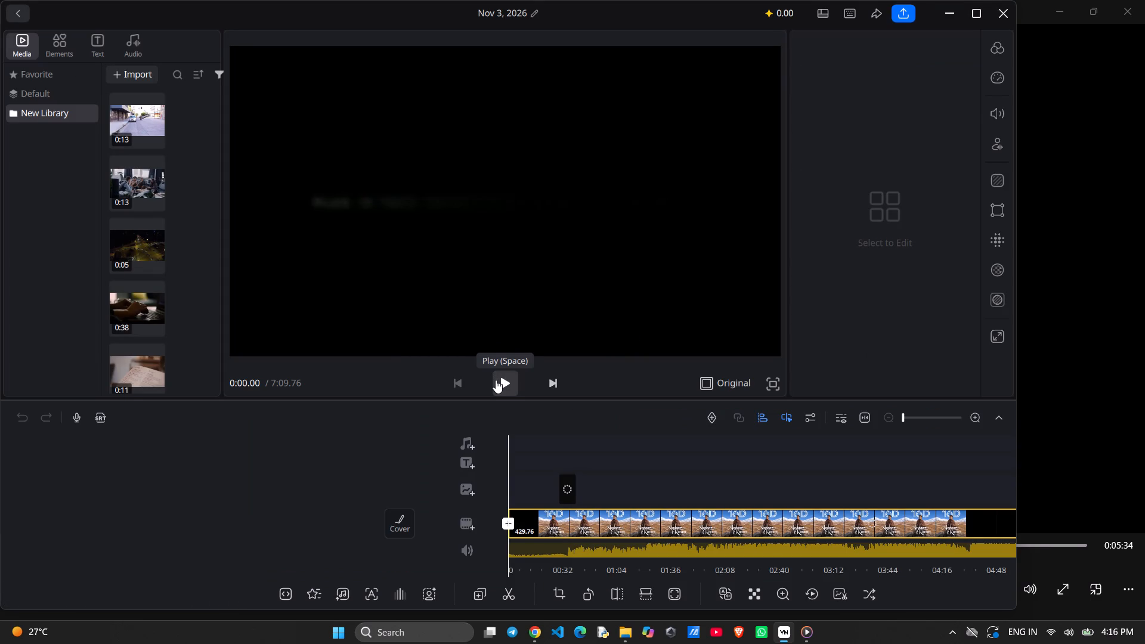
pyautogui.scroll(-5, 163, 306)
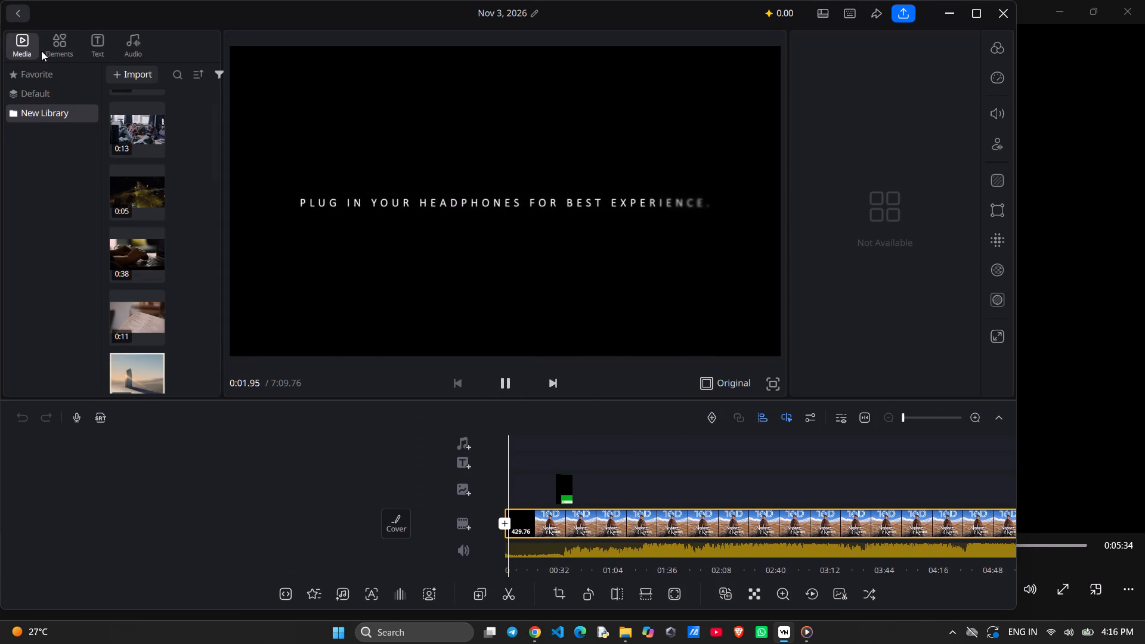
pyautogui.click(135, 75)
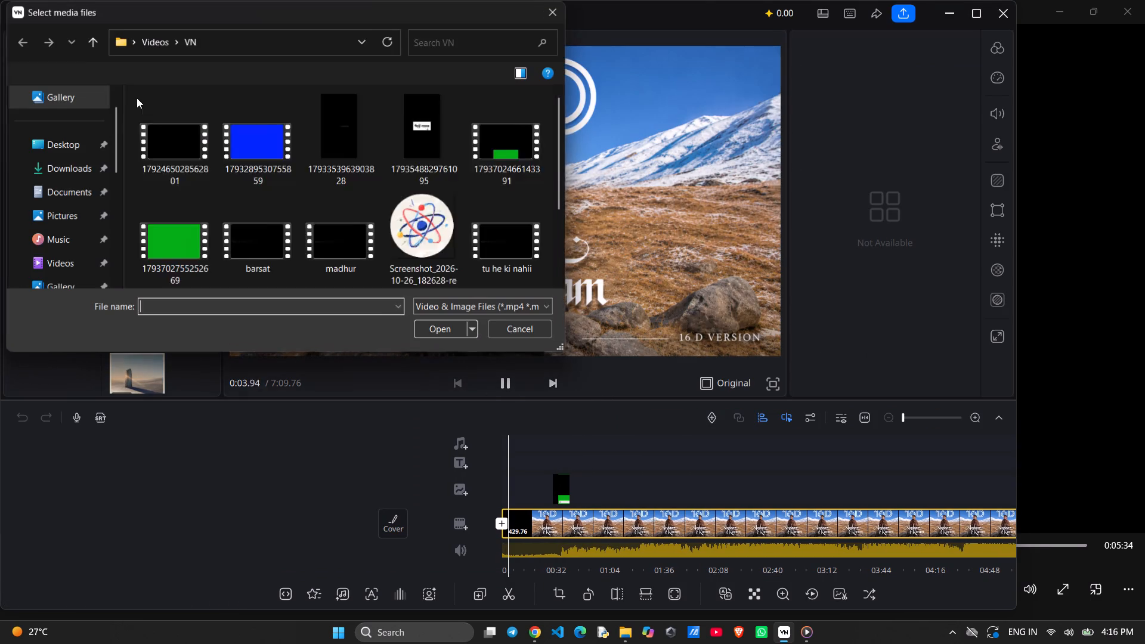
pyautogui.scroll(-3, 144, 131)
pyautogui.scroll(7, 153, 161)
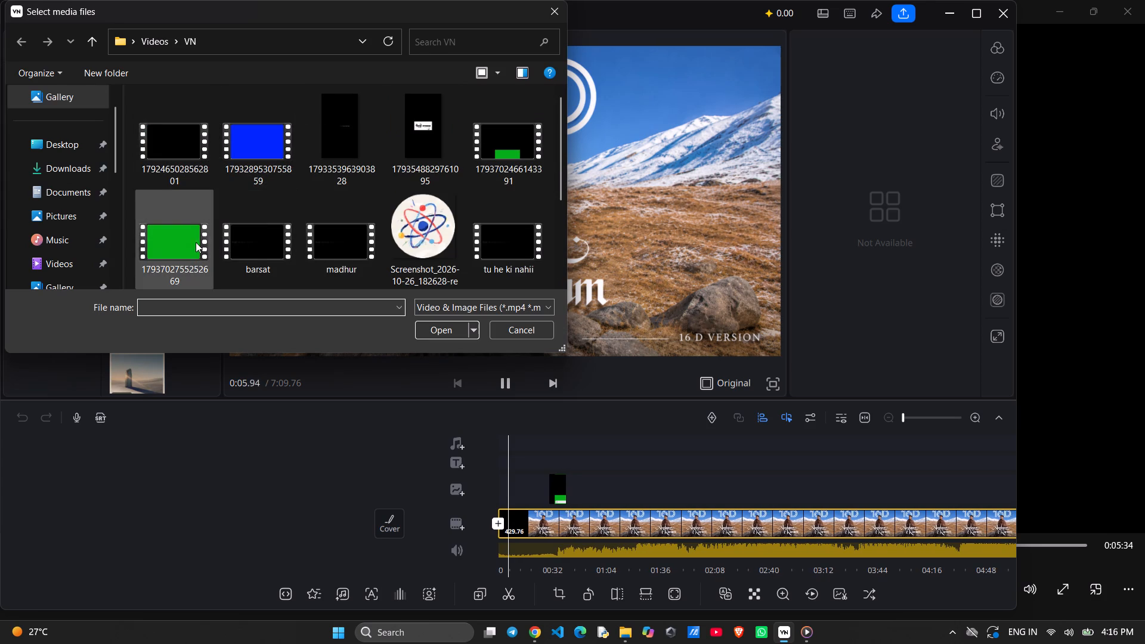
pyautogui.click(189, 241)
pyautogui.click(434, 331)
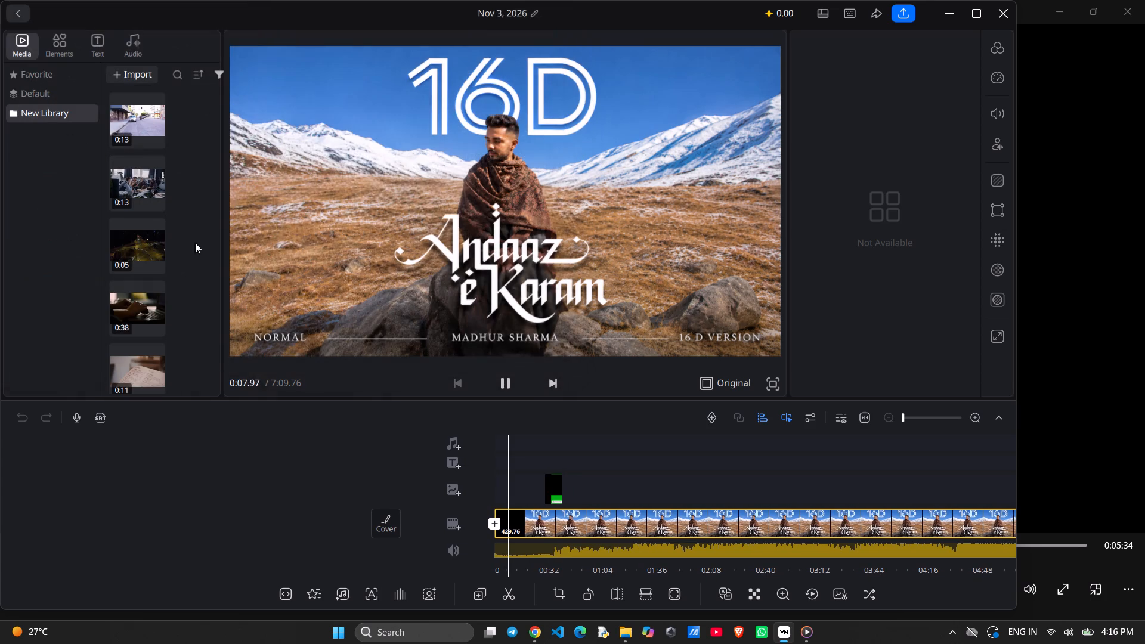
# Add the newly imported 0:10 green banner clip as an overlay at about 0:14 and make it fill the frame.
pyautogui.scroll(-4, 96, 206)
pyautogui.scroll(-20, 93, 249)
pyautogui.scroll(-19, 93, 249)
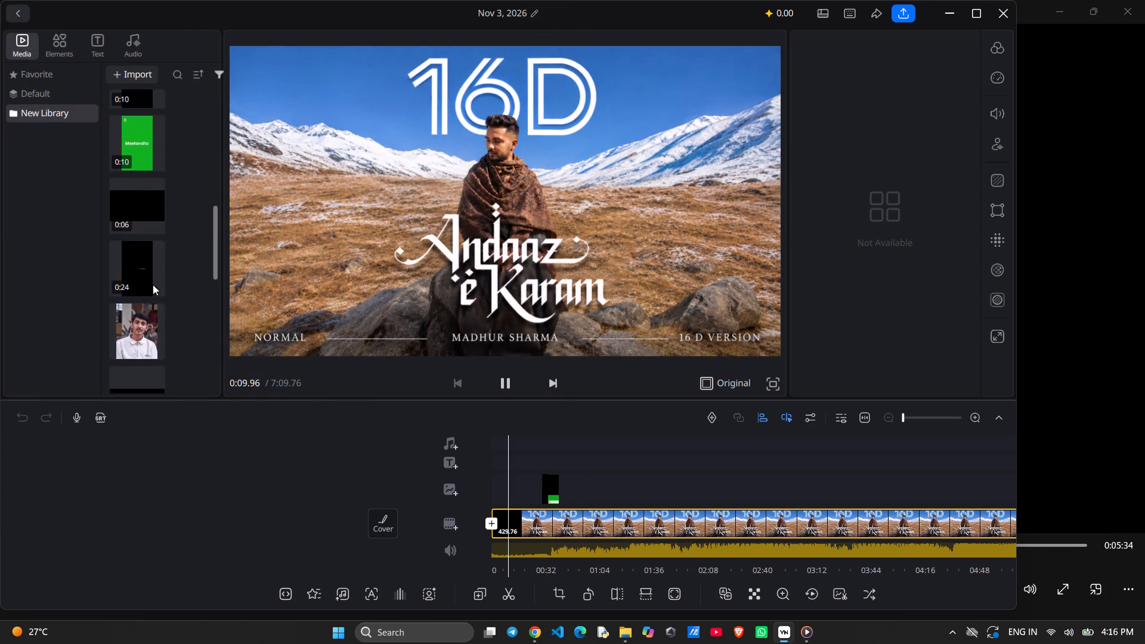
pyautogui.scroll(-20, 153, 284)
pyautogui.scroll(-16, 153, 284)
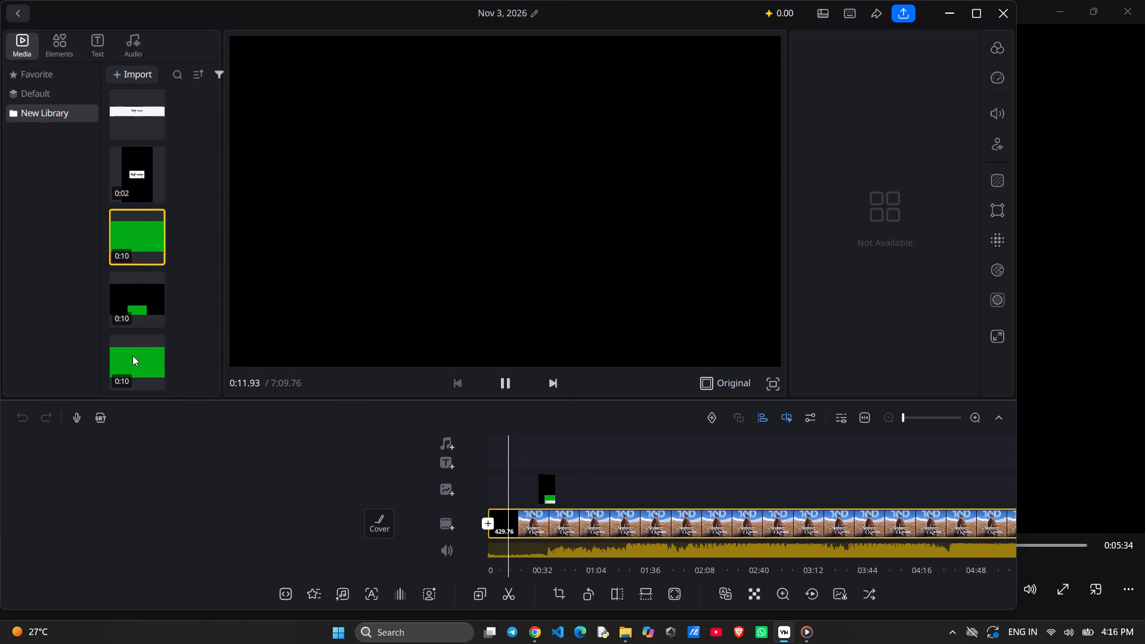
pyautogui.click(131, 357)
pyautogui.moveTo(131, 351); pyautogui.dragTo(481, 85)
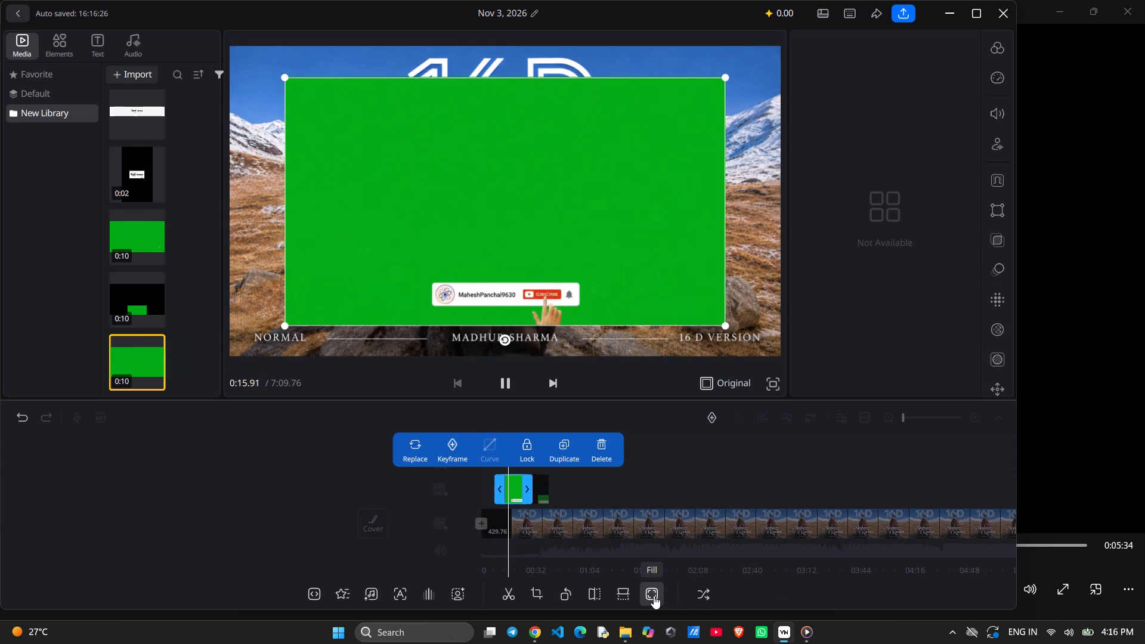
pyautogui.click(654, 596)
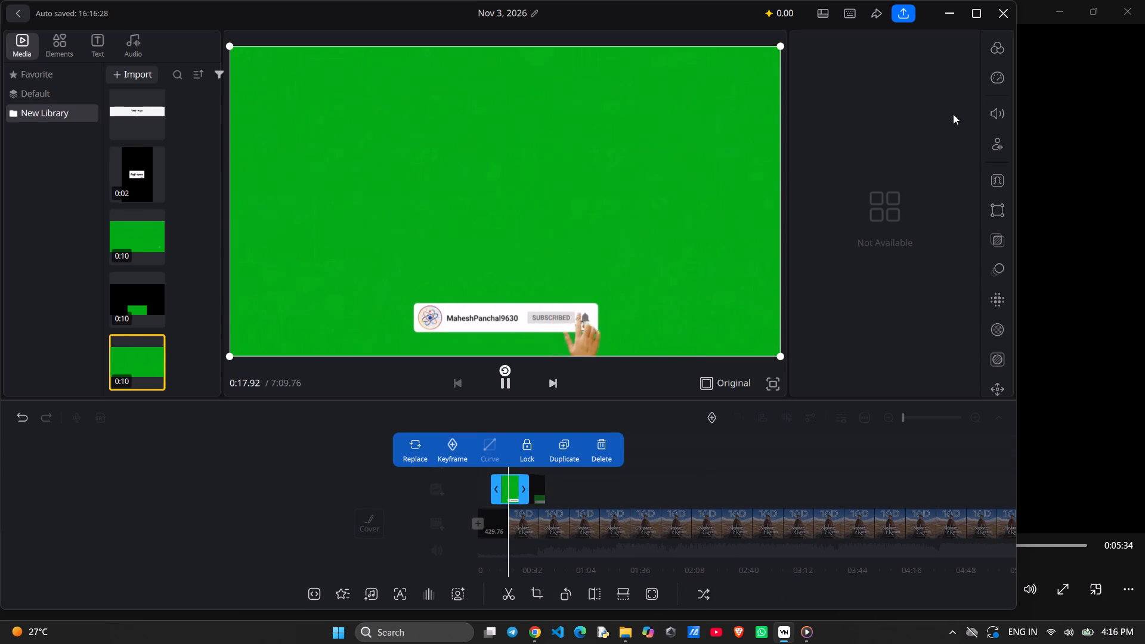
# Key out the banner overlay's green background by sampling its green, keeping the overlay filled to the frame.
pyautogui.click(997, 188)
pyautogui.click(568, 215)
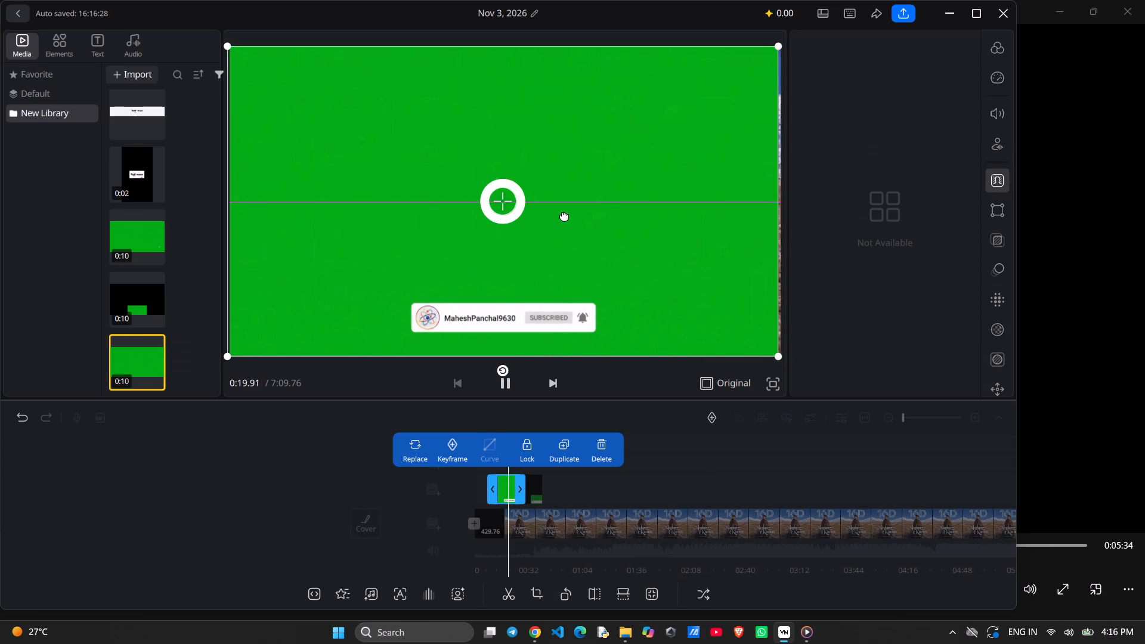
pyautogui.moveTo(567, 215); pyautogui.dragTo(574, 212)
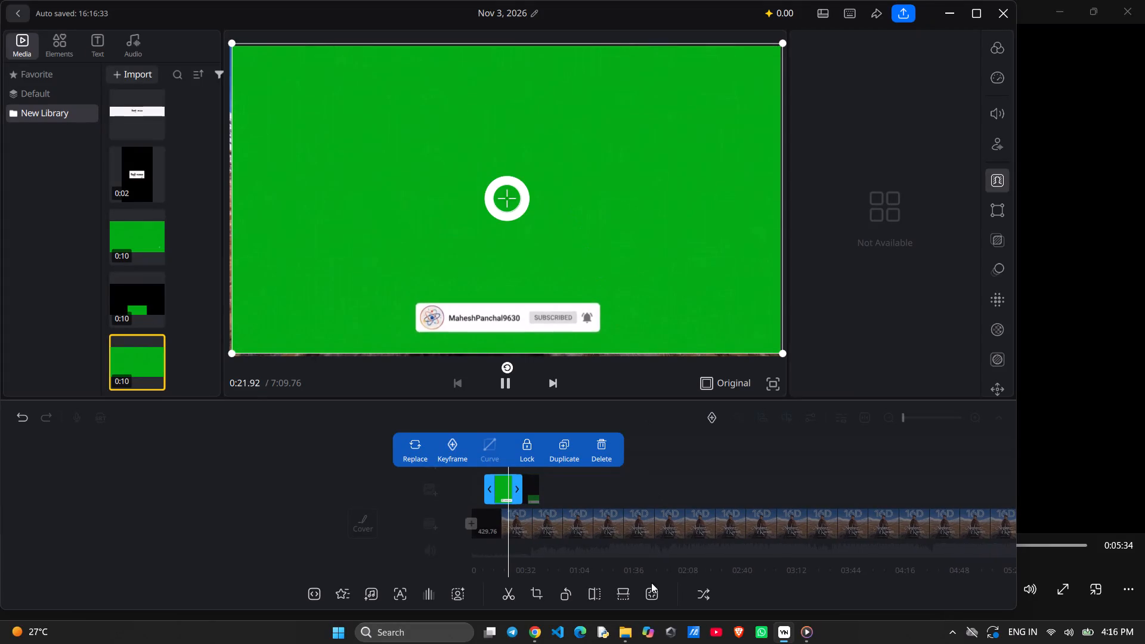
pyautogui.click(654, 596)
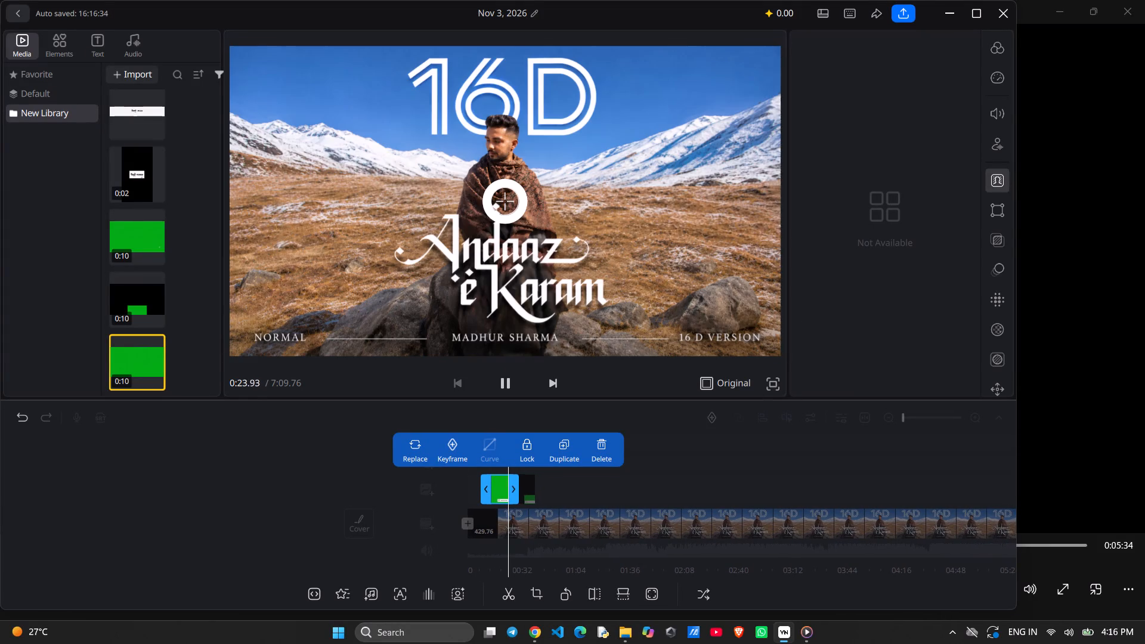
pyautogui.click(503, 203)
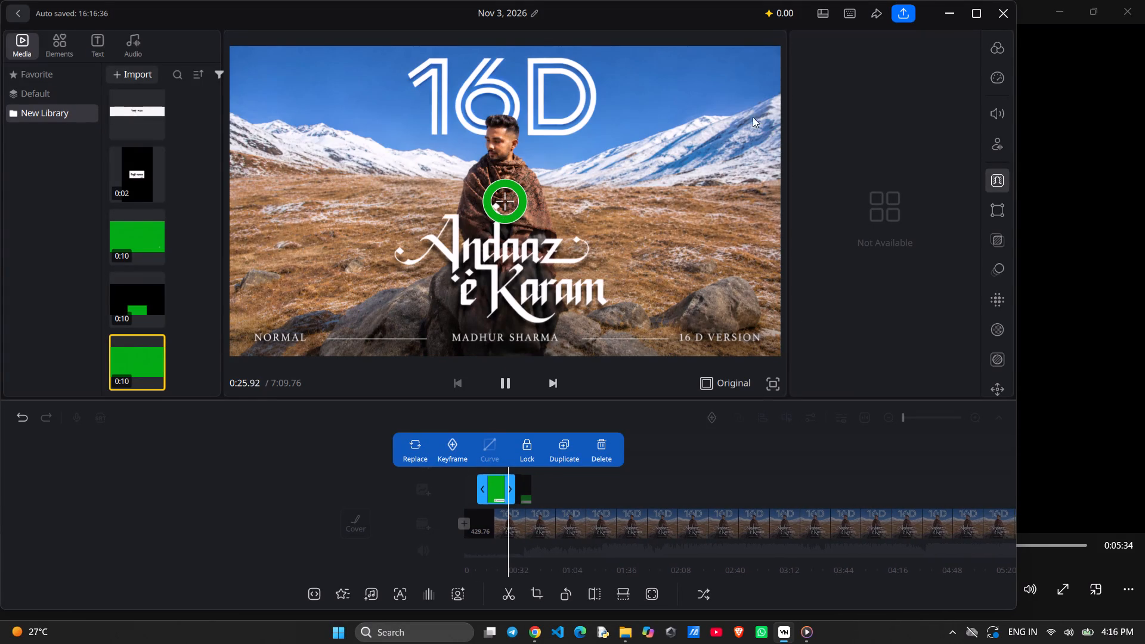
pyautogui.click(888, 57)
# Delete the older banner overlay with the black surround that follows the new one on the timeline.
pyautogui.click(617, 513)
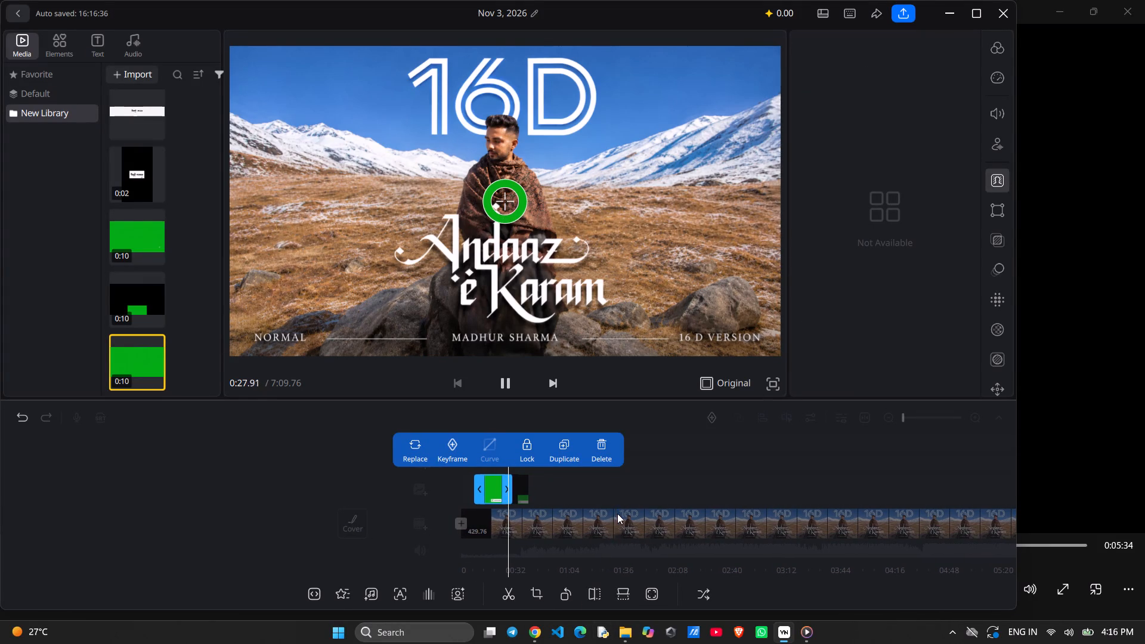
pyautogui.click(645, 450)
pyautogui.moveTo(611, 476); pyautogui.dragTo(629, 469)
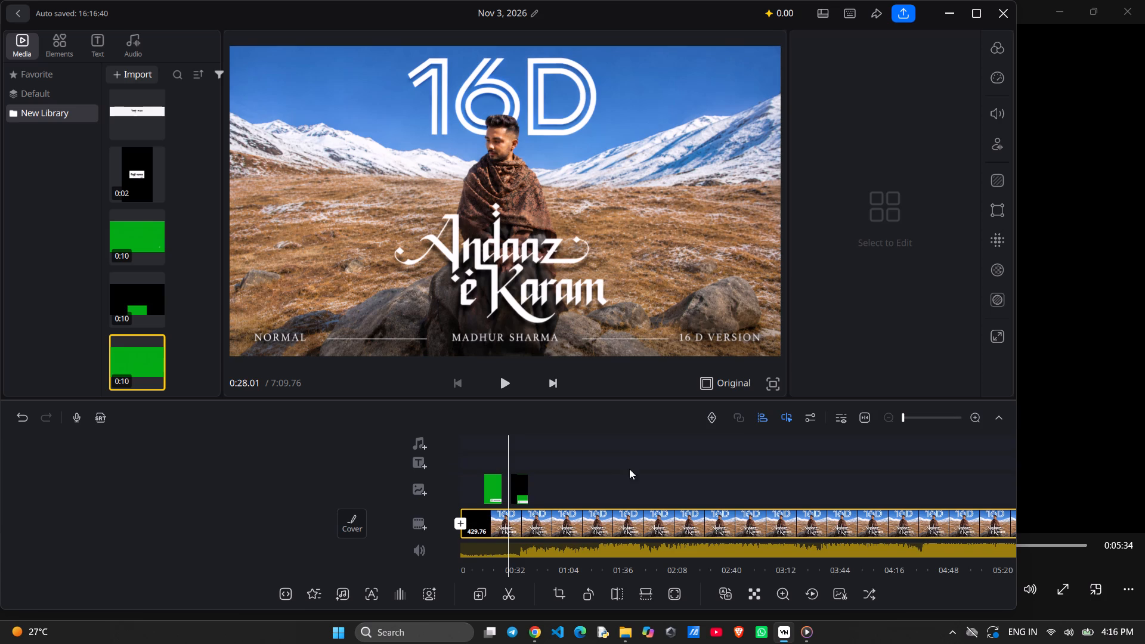
pyautogui.moveTo(629, 469); pyautogui.dragTo(655, 452)
pyautogui.click(533, 488)
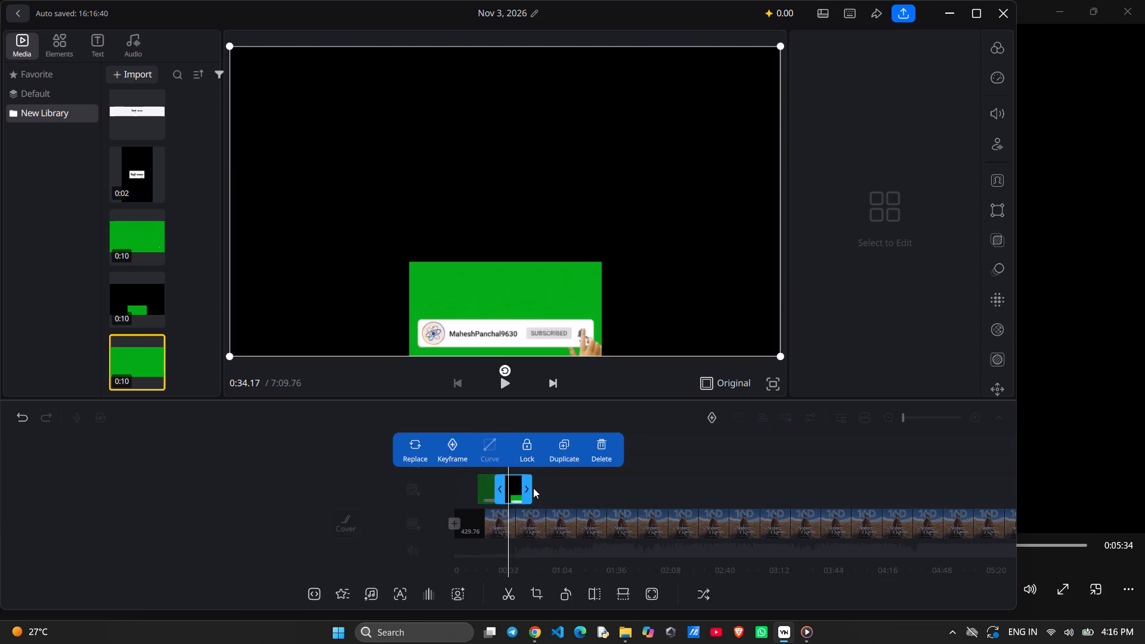
pyautogui.press('BackSpace')
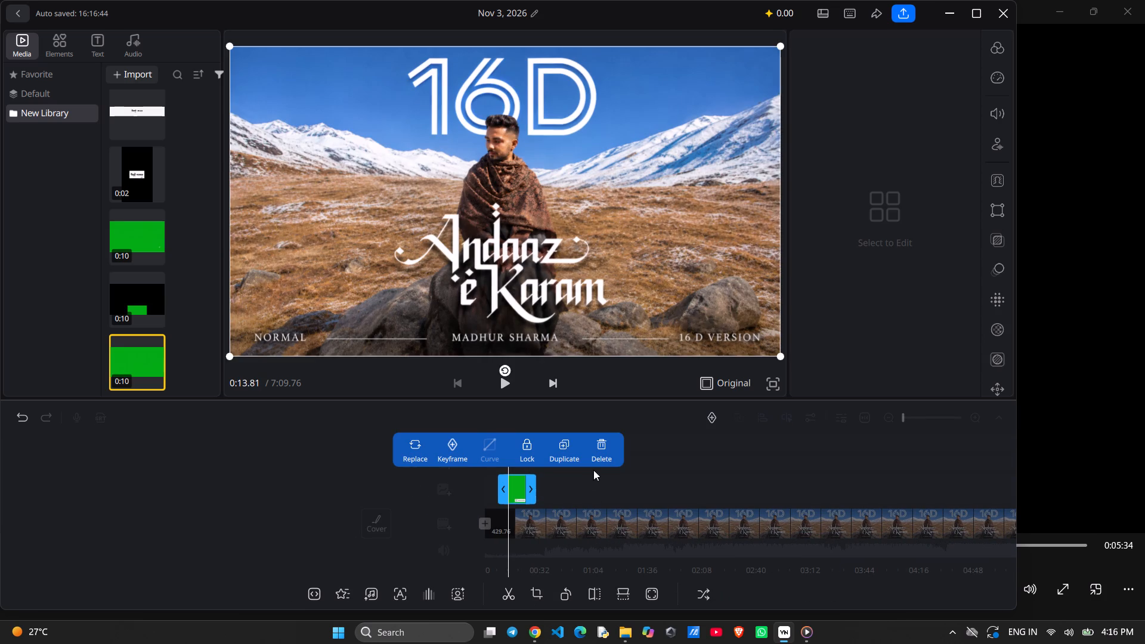
# Play the video from just before the banner overlay to check how the keyed banner looks.
pyautogui.moveTo(593, 470); pyautogui.dragTo(613, 470)
pyautogui.press('space')
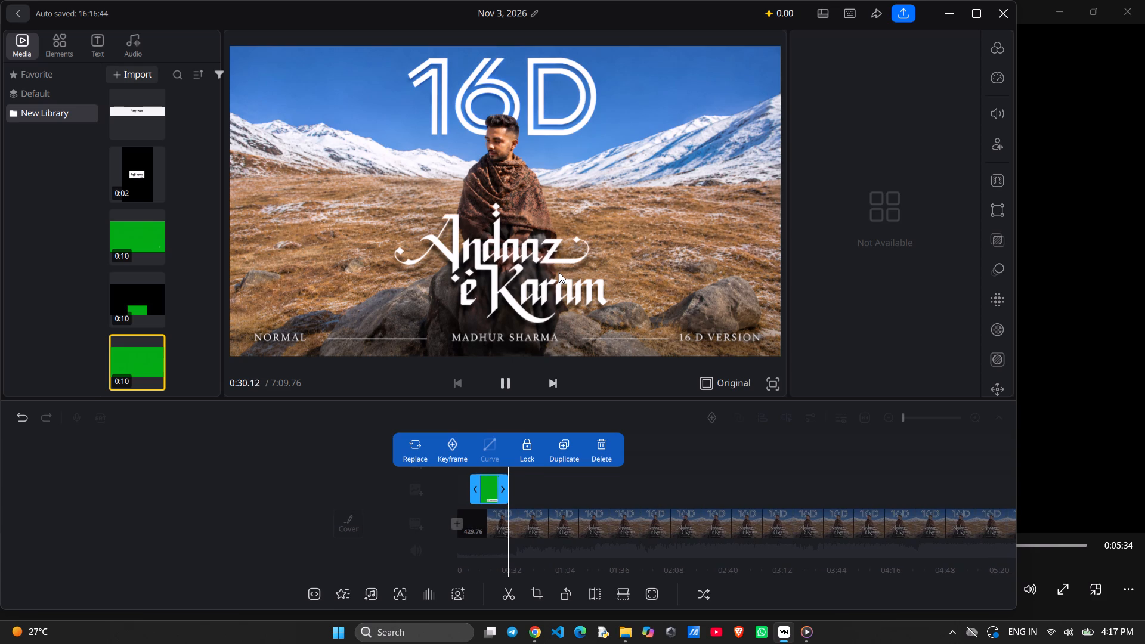
# Duplicate the keyed banner overlay repeatedly to create a stack of copies at its position.
pyautogui.click(490, 490)
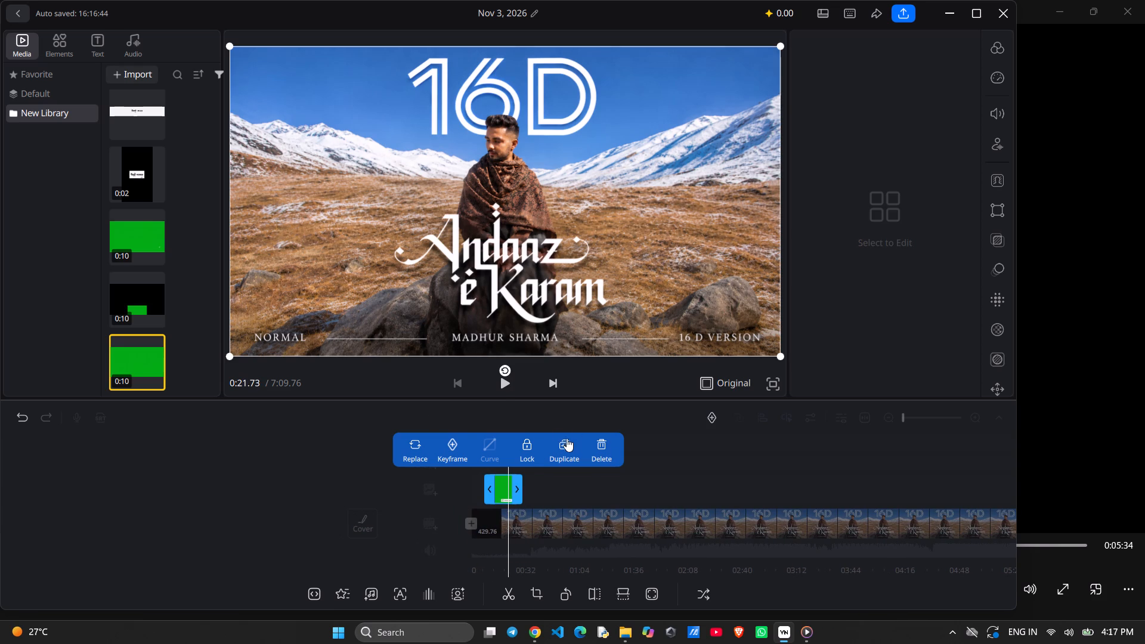
pyautogui.tripleClick(562, 441)
pyautogui.tripleClick(561, 441)
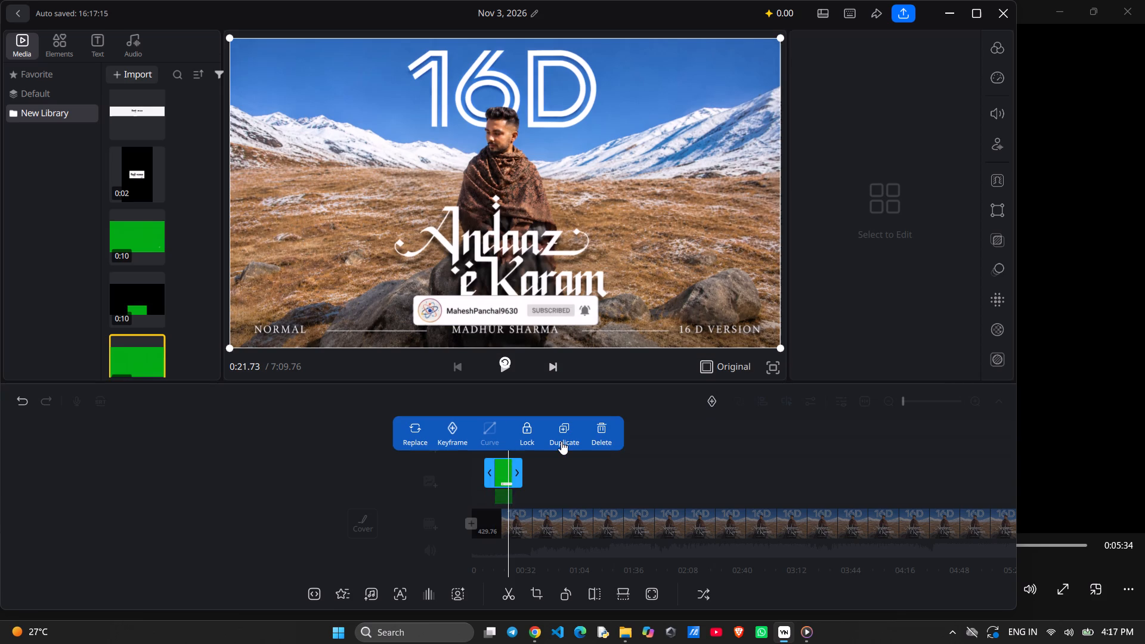
pyautogui.tripleClick(561, 441)
# Move two of the stacked banner copies along the overlay track to about 1:08 and 2:01.
pyautogui.click(503, 491)
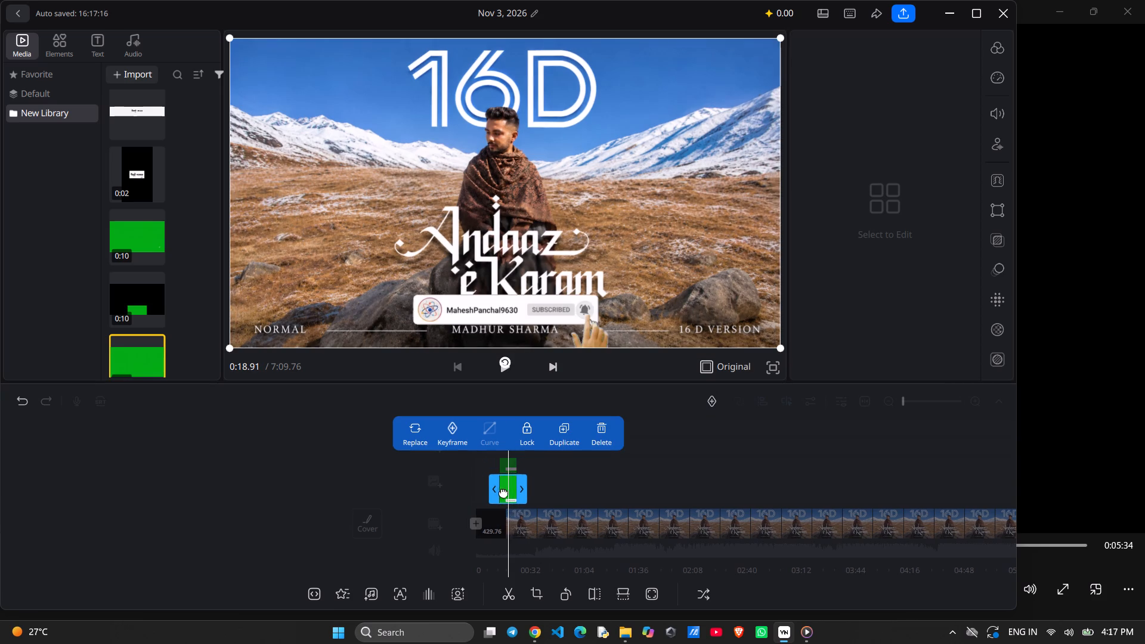
pyautogui.moveTo(507, 495); pyautogui.dragTo(598, 457)
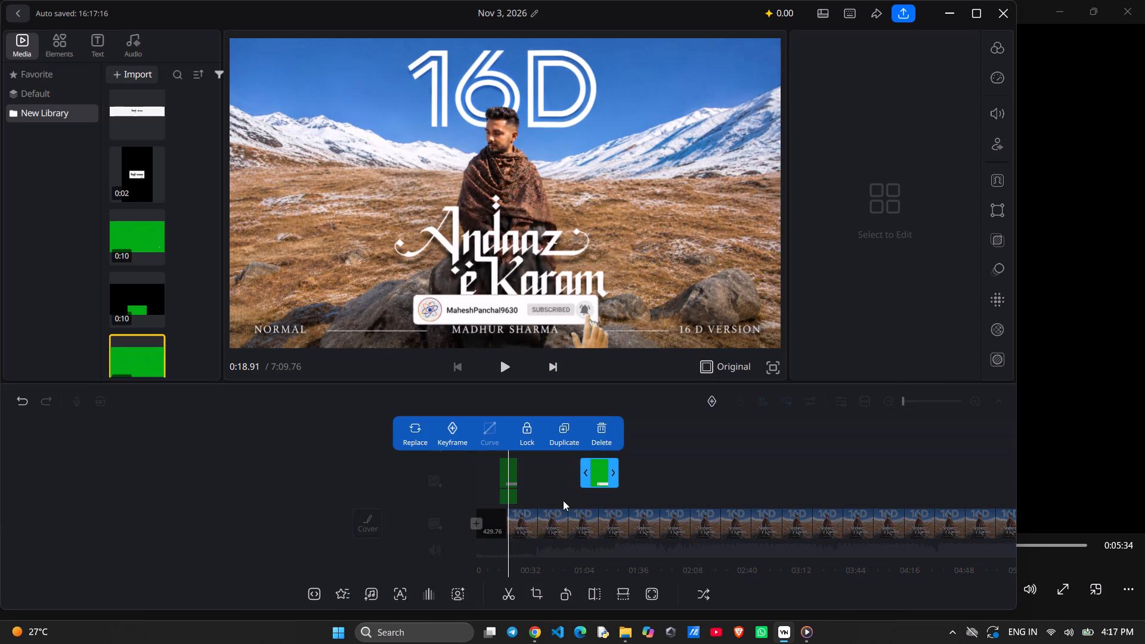
pyautogui.moveTo(509, 499); pyautogui.dragTo(626, 491)
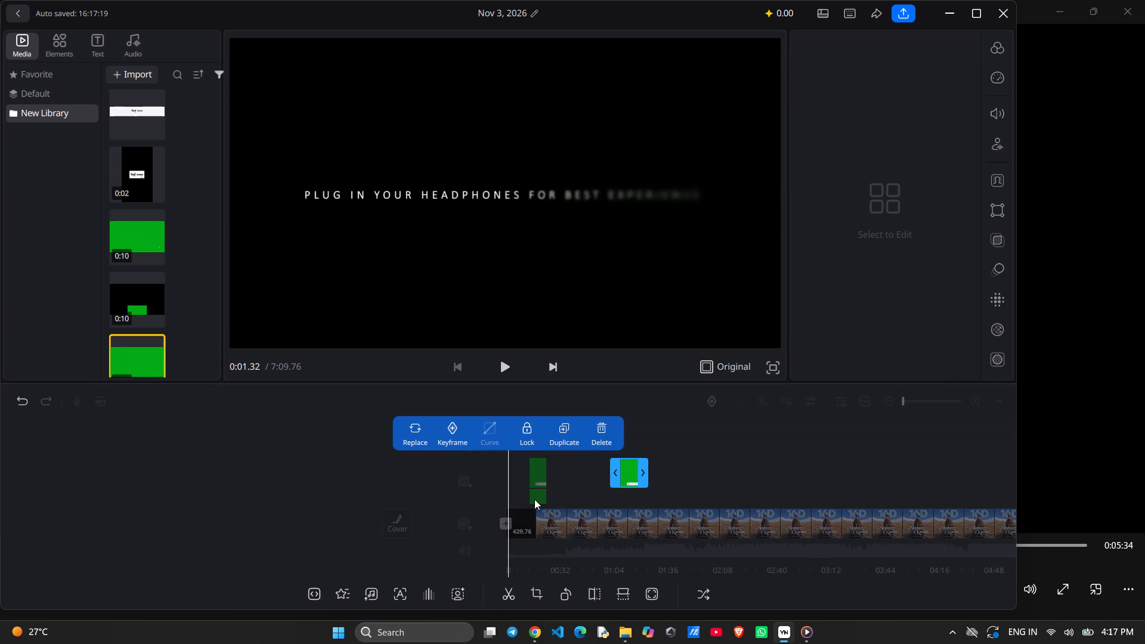
pyautogui.click(535, 499)
pyautogui.moveTo(521, 491); pyautogui.dragTo(553, 487)
pyautogui.moveTo(515, 491); pyautogui.dragTo(696, 460)
pyautogui.moveTo(696, 460); pyautogui.dragTo(696, 453)
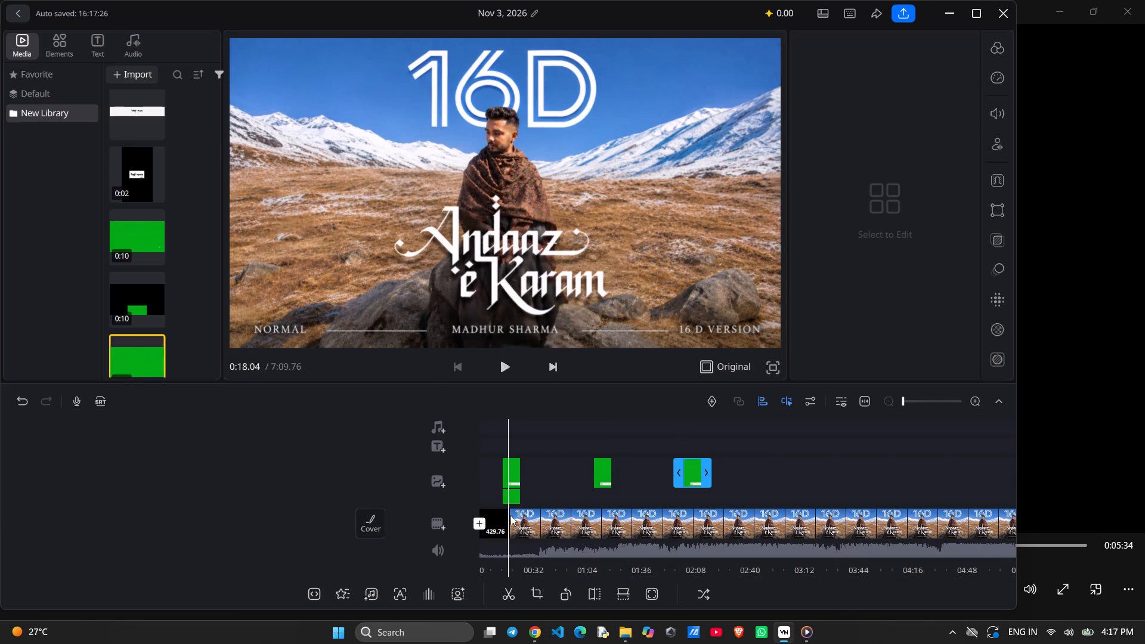
# Move two more stacked banner copies to about 2:54 and 3:51 on the overlay track.
pyautogui.click(513, 501)
pyautogui.moveTo(503, 491); pyautogui.dragTo(837, 465)
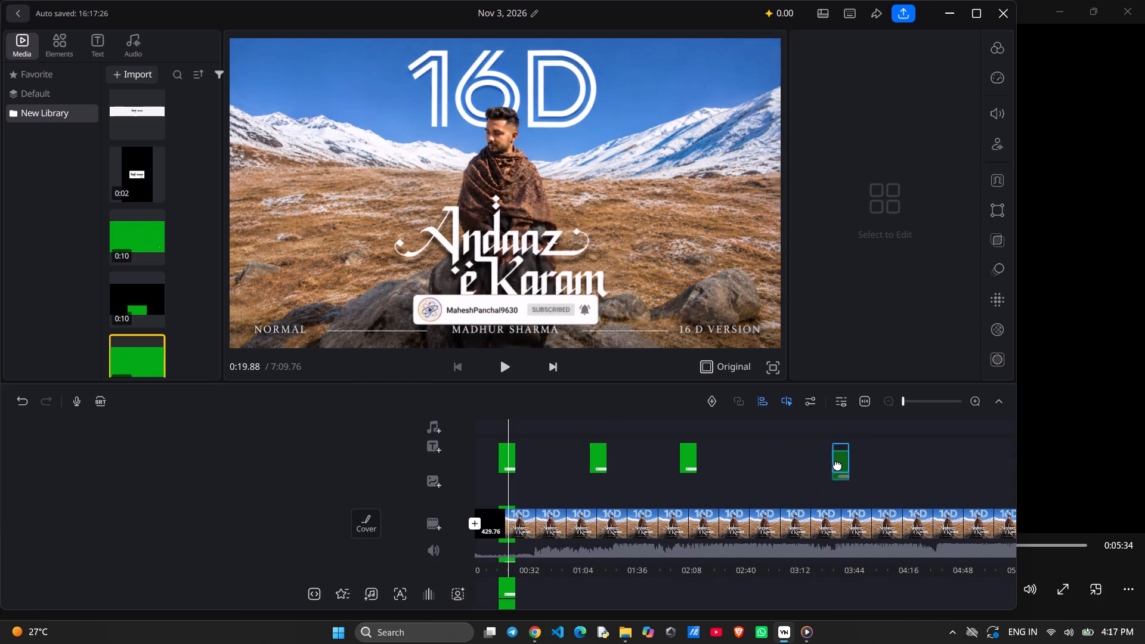
pyautogui.moveTo(837, 465); pyautogui.dragTo(775, 458)
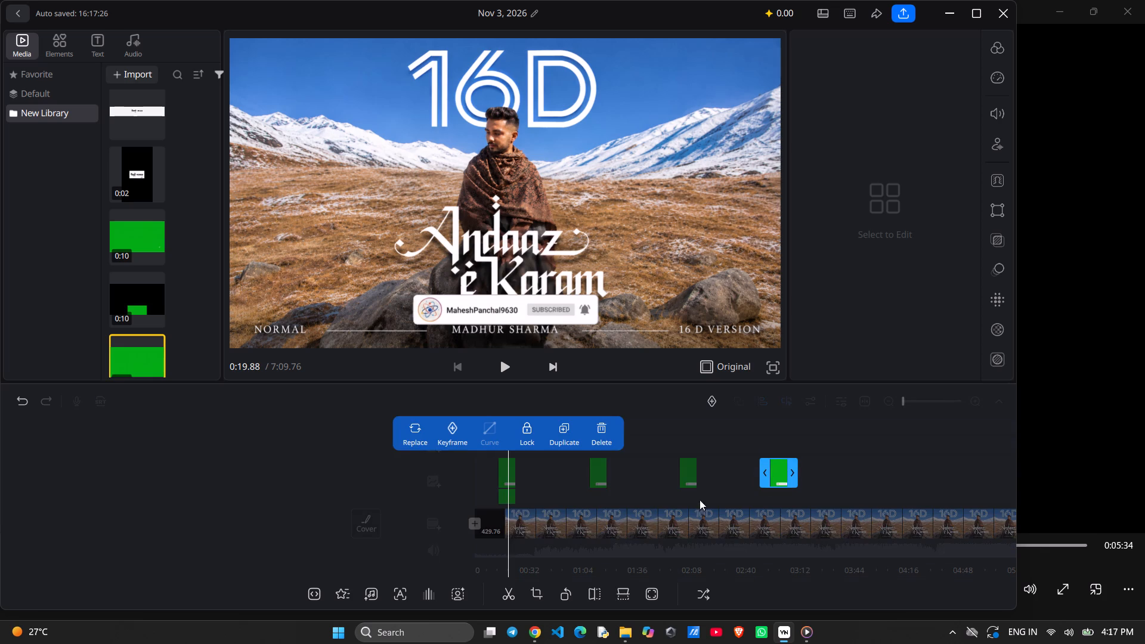
pyautogui.click(508, 494)
pyautogui.moveTo(508, 494); pyautogui.dragTo(831, 471)
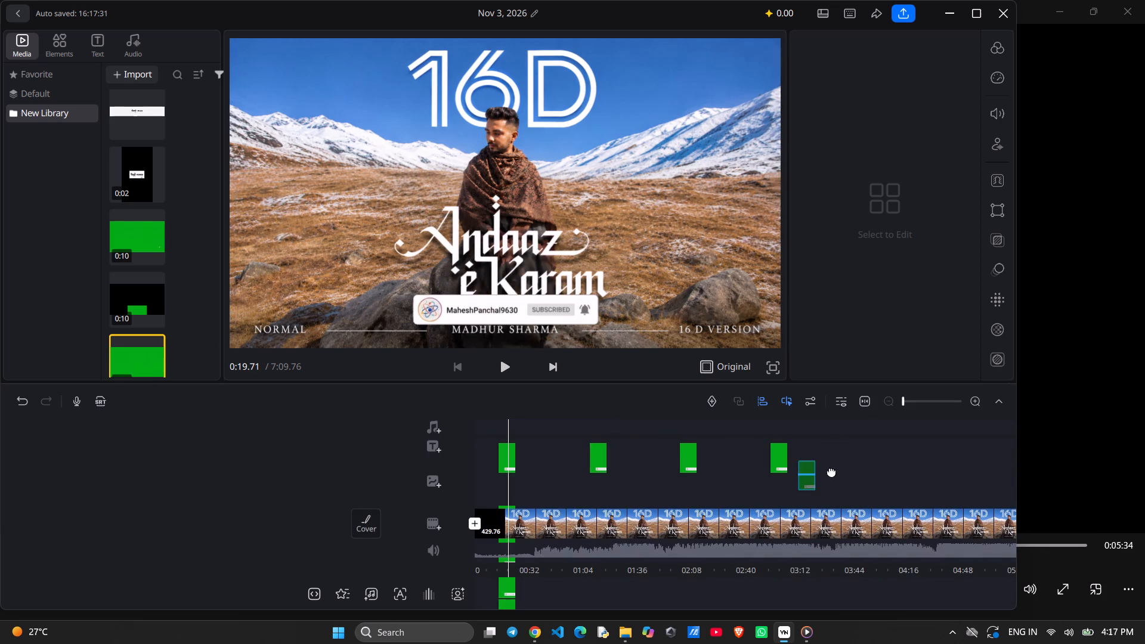
pyautogui.moveTo(831, 471); pyautogui.dragTo(875, 462)
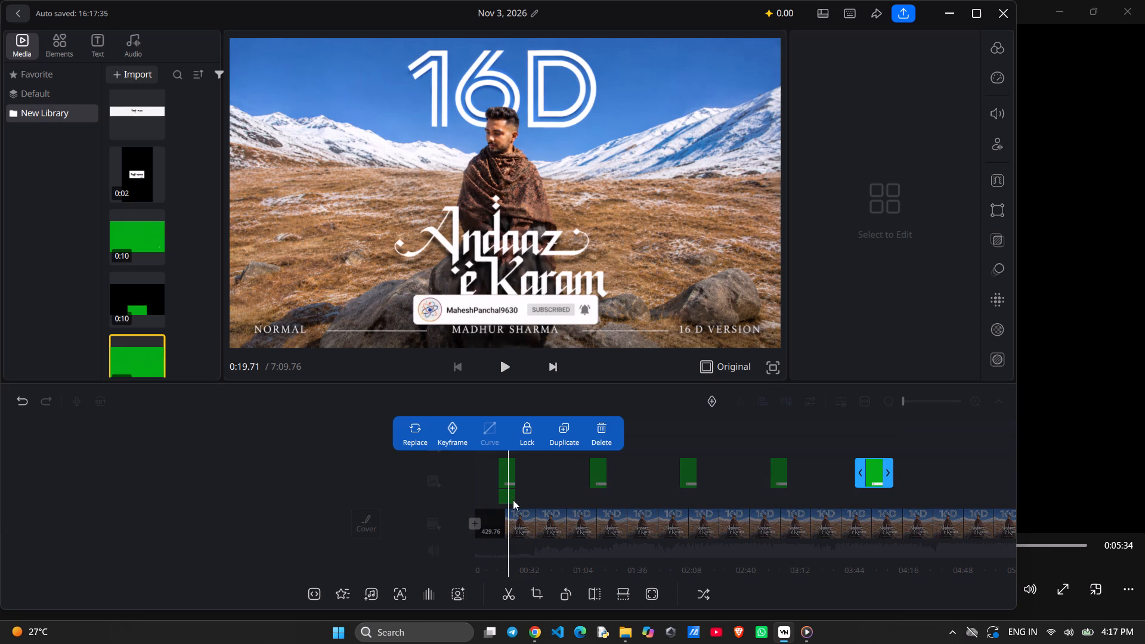
# Move another two stacked banner copies to about 4:46 and 5:33 on the overlay track.
pyautogui.click(505, 496)
pyautogui.moveTo(505, 496); pyautogui.dragTo(918, 462)
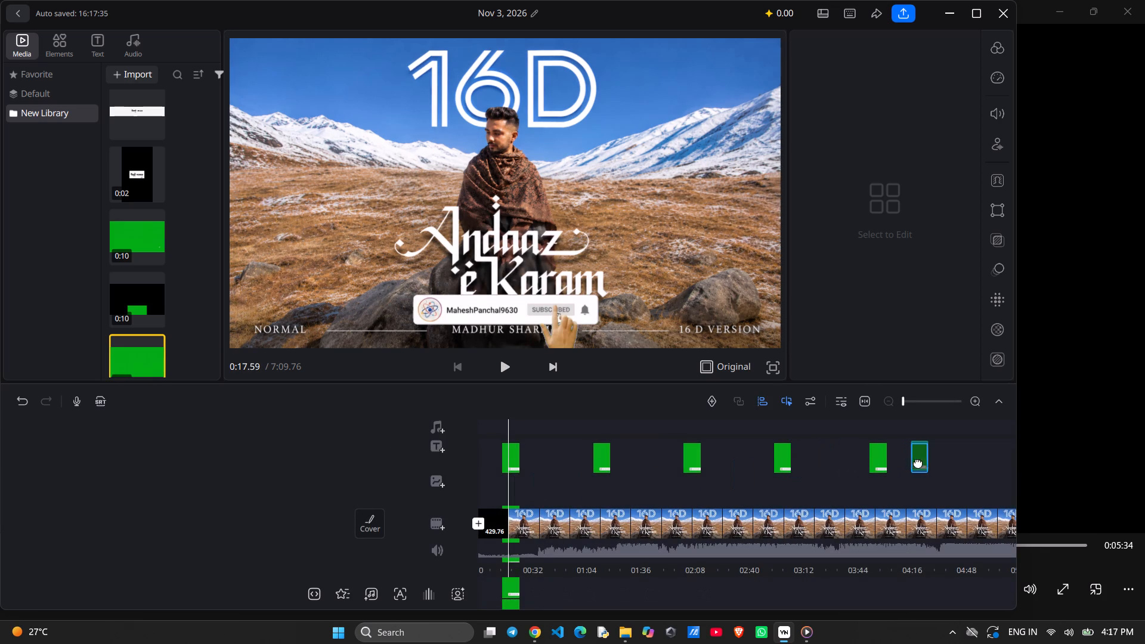
pyautogui.moveTo(918, 462); pyautogui.dragTo(965, 459)
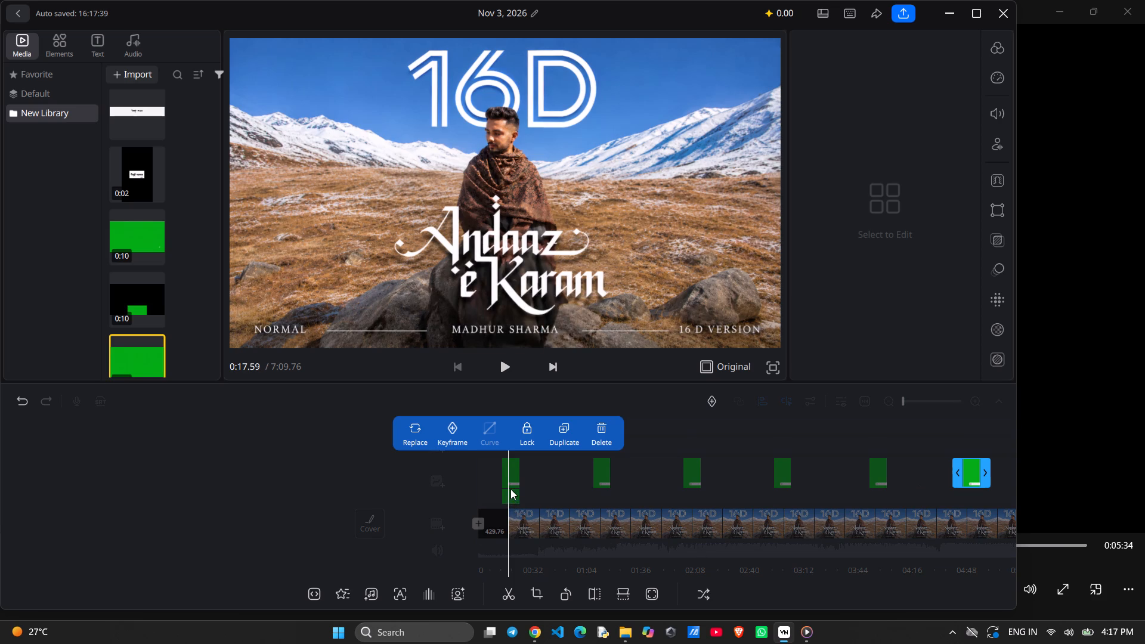
pyautogui.click(510, 489)
pyautogui.moveTo(510, 490); pyautogui.dragTo(885, 462)
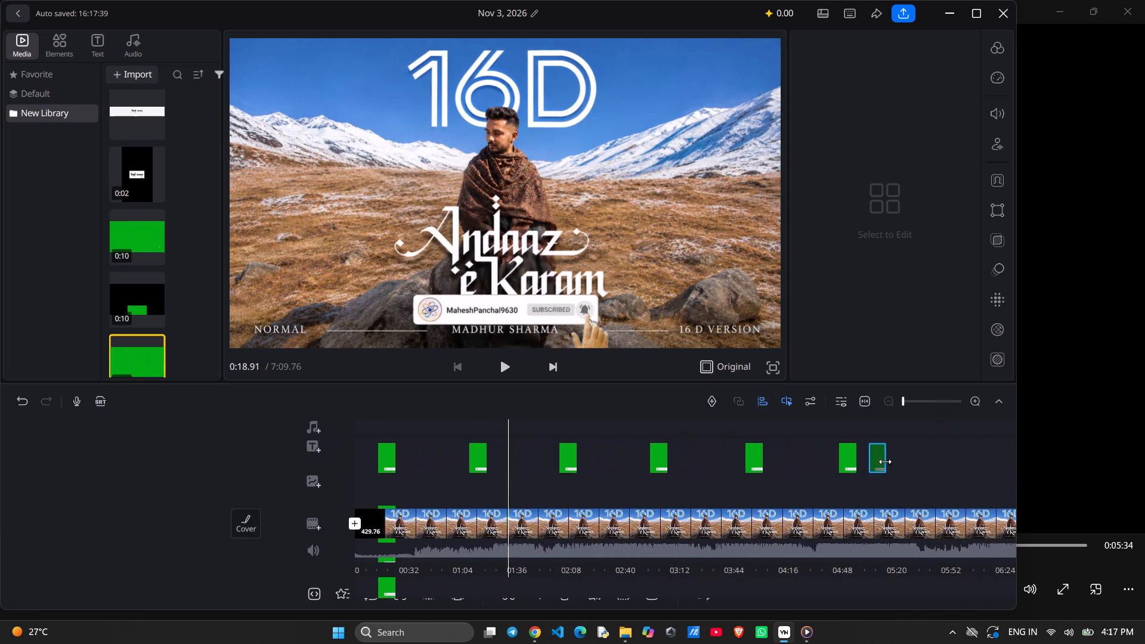
pyautogui.moveTo(885, 462); pyautogui.dragTo(929, 462)
# Move one more stacked banner copy to about 6:21, near the end of the video.
pyautogui.click(391, 495)
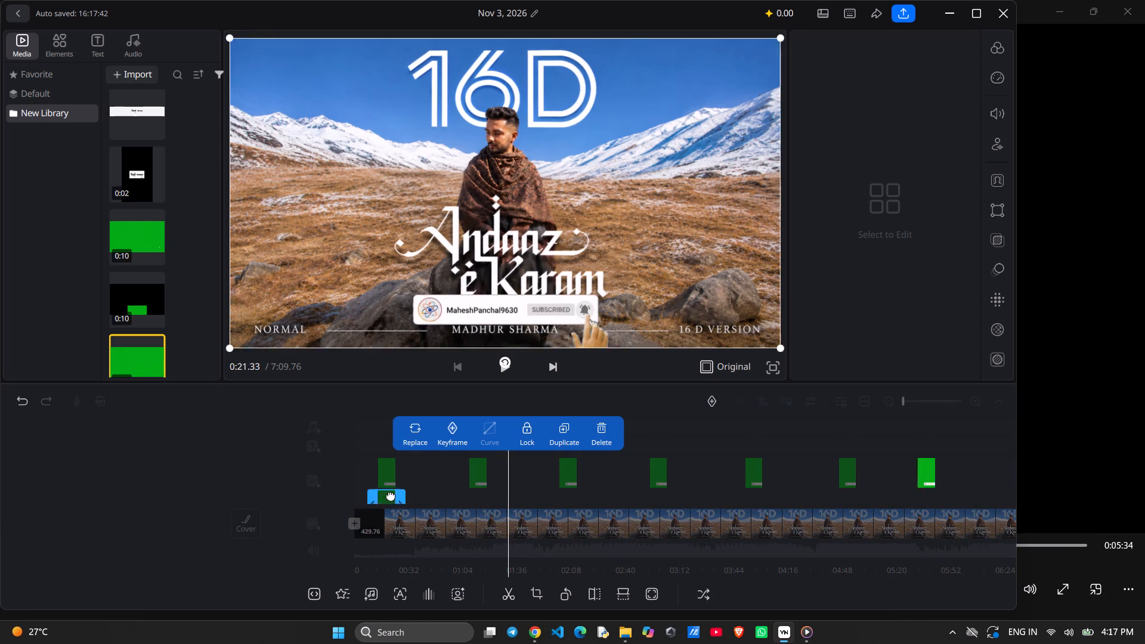
pyautogui.moveTo(391, 495); pyautogui.dragTo(908, 463)
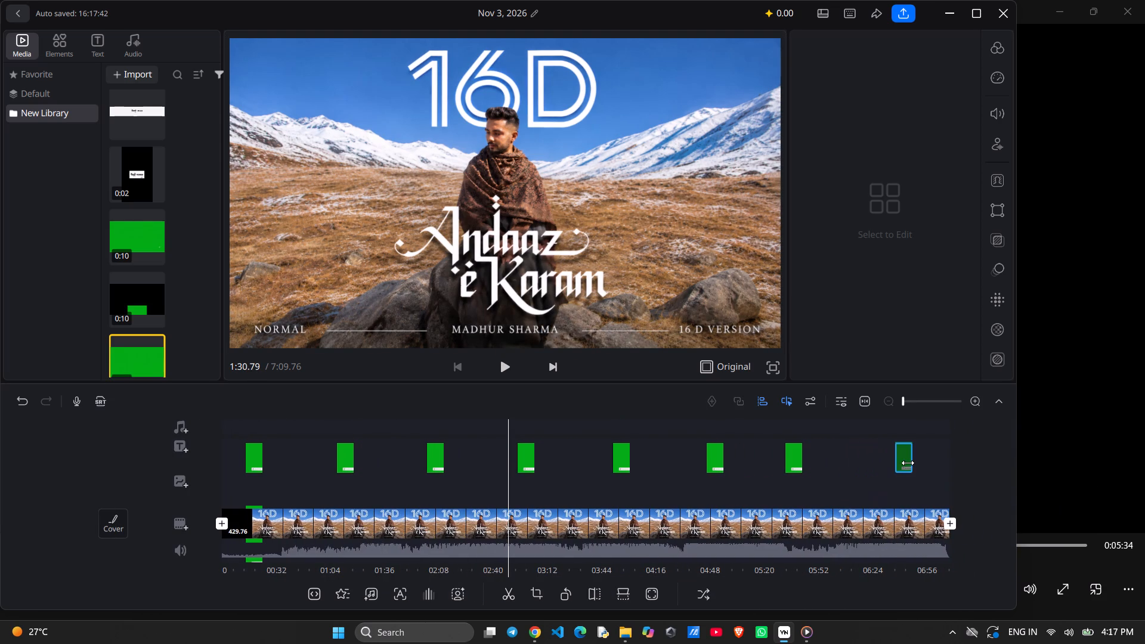
pyautogui.moveTo(908, 463); pyautogui.dragTo(880, 461)
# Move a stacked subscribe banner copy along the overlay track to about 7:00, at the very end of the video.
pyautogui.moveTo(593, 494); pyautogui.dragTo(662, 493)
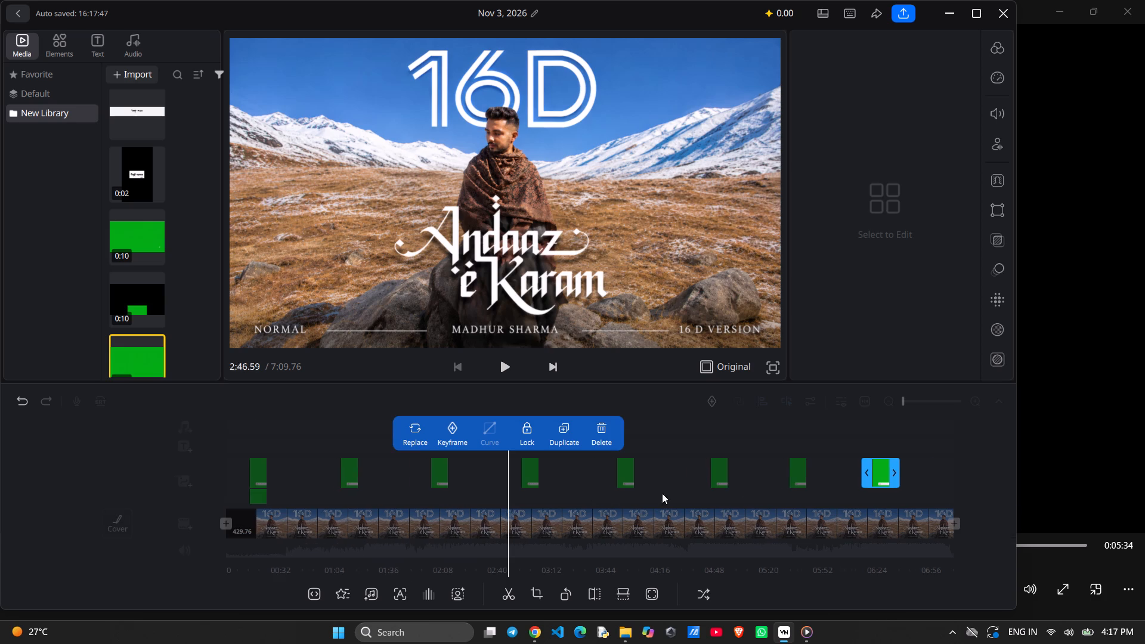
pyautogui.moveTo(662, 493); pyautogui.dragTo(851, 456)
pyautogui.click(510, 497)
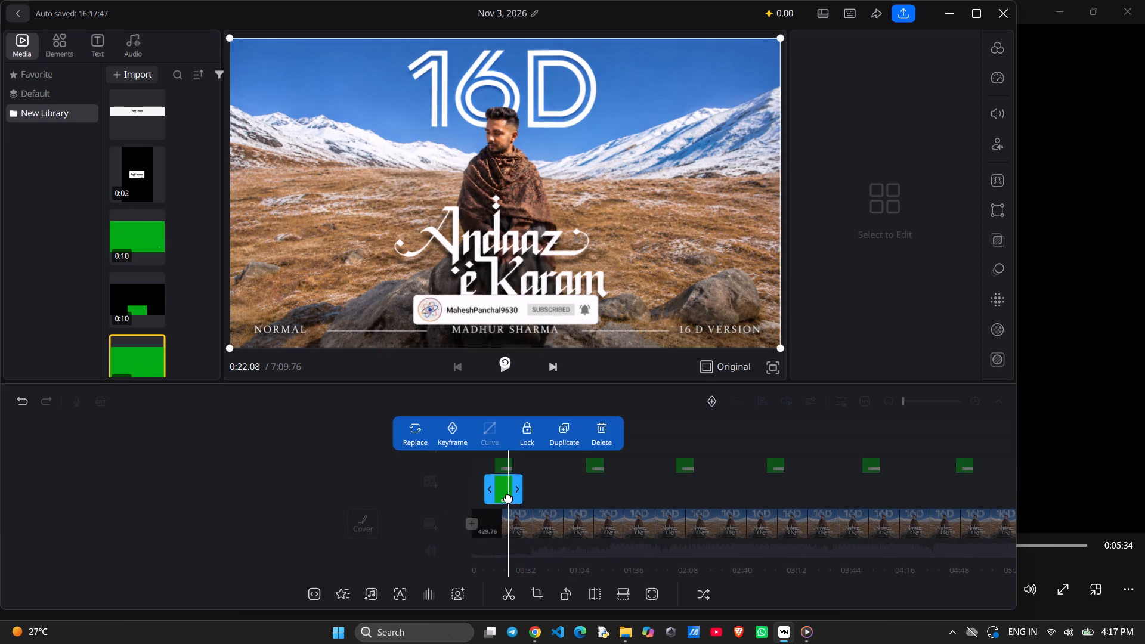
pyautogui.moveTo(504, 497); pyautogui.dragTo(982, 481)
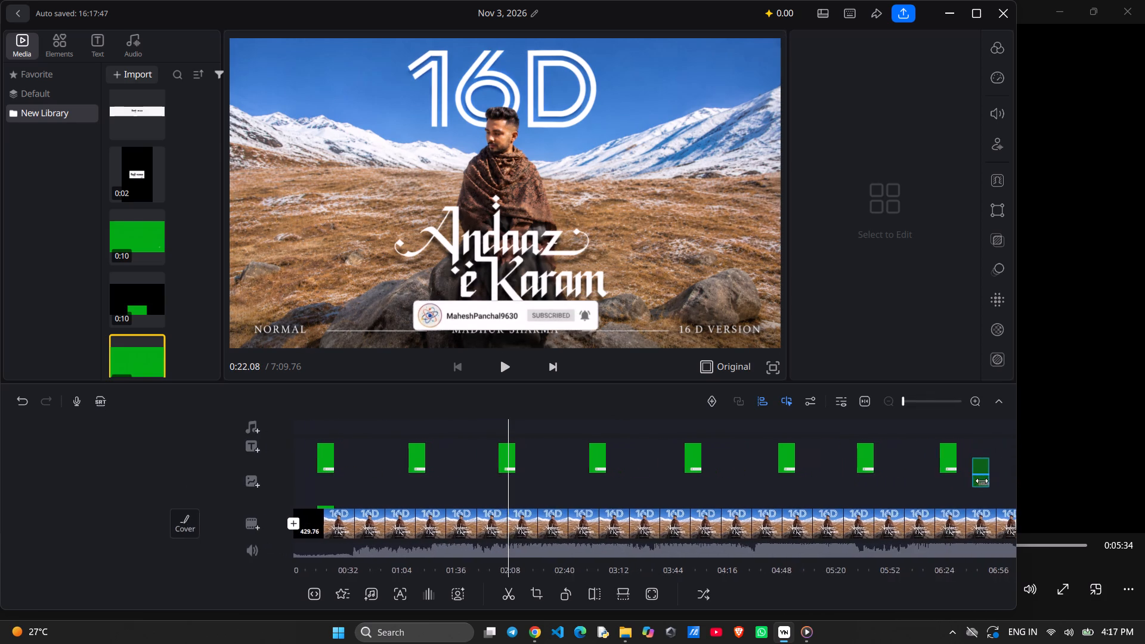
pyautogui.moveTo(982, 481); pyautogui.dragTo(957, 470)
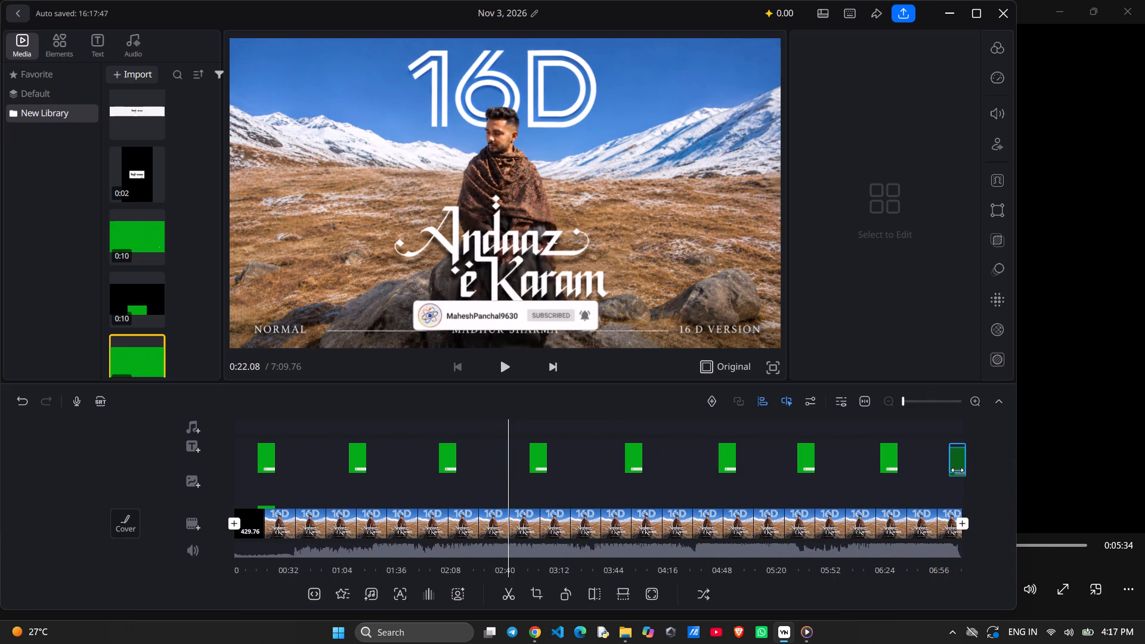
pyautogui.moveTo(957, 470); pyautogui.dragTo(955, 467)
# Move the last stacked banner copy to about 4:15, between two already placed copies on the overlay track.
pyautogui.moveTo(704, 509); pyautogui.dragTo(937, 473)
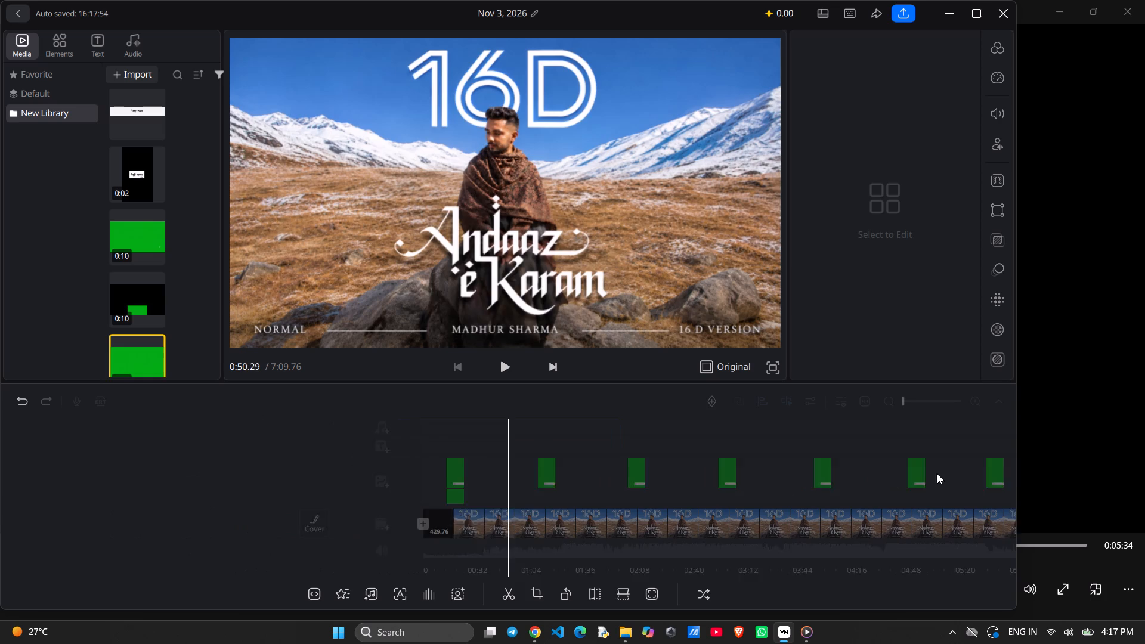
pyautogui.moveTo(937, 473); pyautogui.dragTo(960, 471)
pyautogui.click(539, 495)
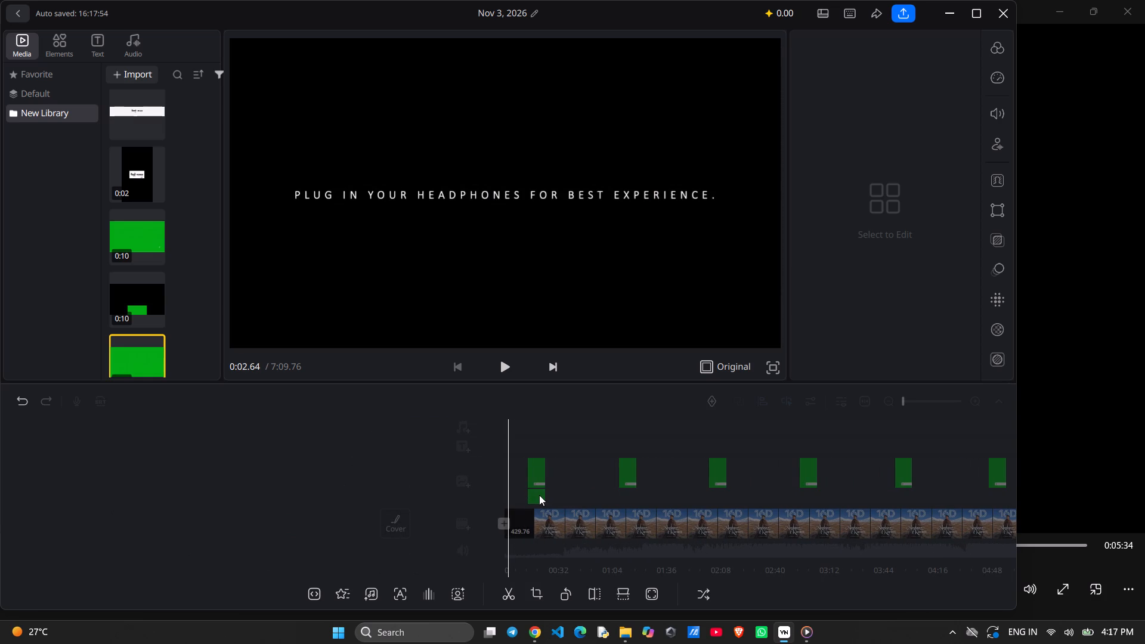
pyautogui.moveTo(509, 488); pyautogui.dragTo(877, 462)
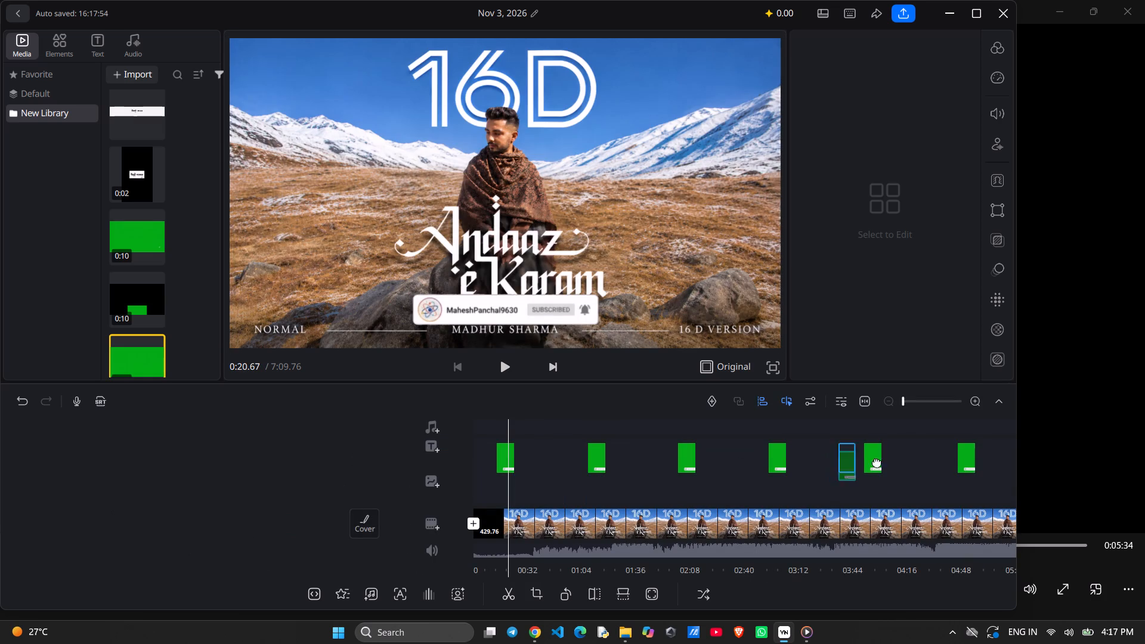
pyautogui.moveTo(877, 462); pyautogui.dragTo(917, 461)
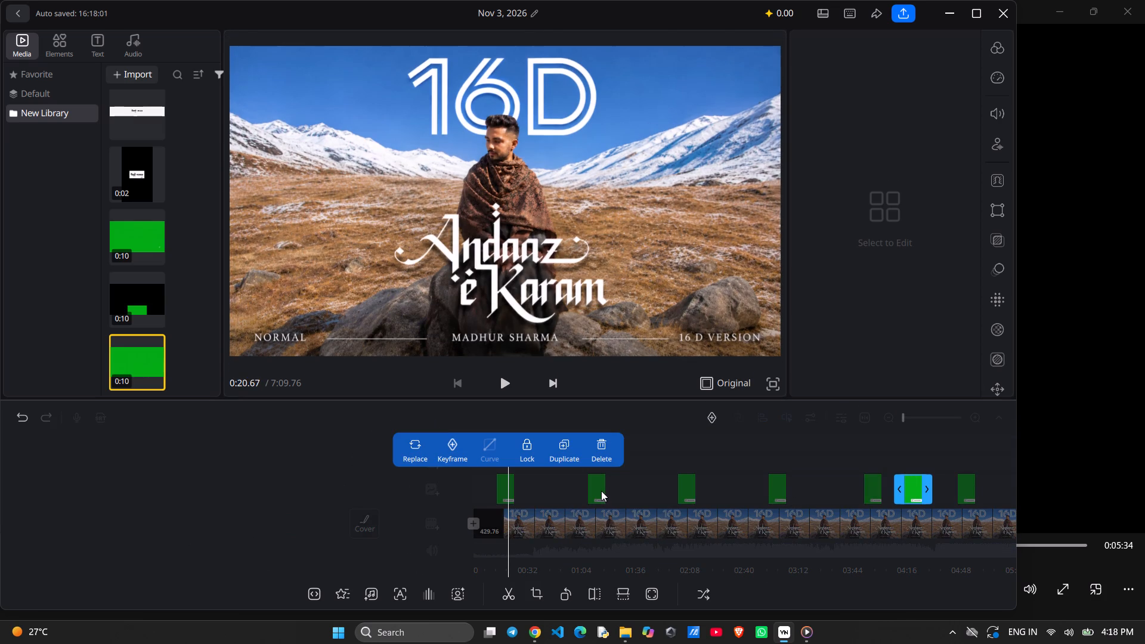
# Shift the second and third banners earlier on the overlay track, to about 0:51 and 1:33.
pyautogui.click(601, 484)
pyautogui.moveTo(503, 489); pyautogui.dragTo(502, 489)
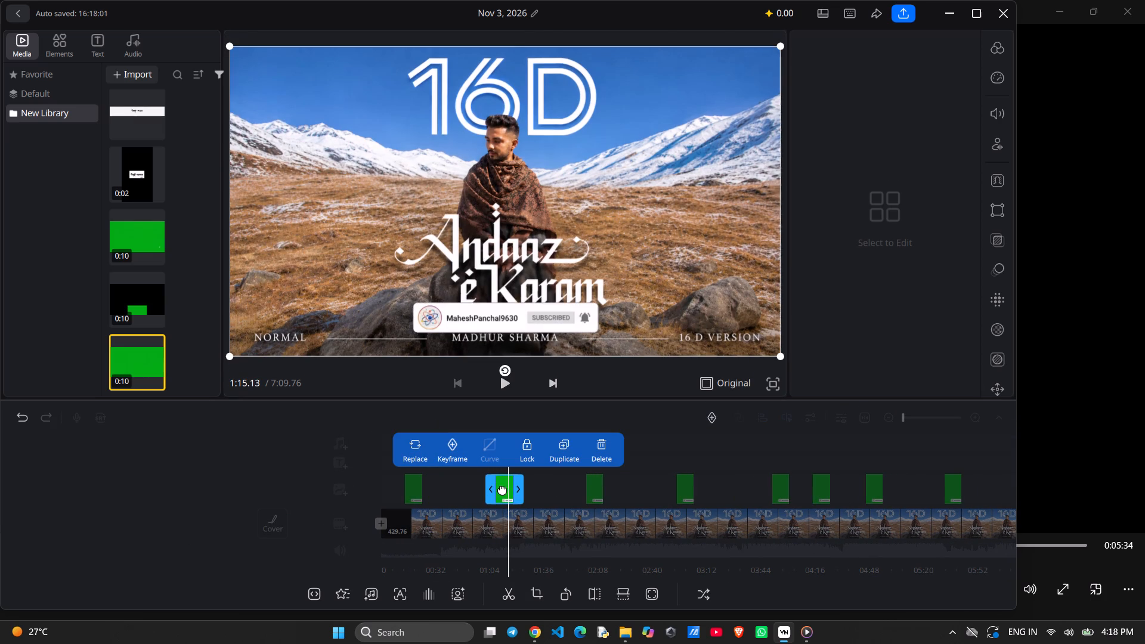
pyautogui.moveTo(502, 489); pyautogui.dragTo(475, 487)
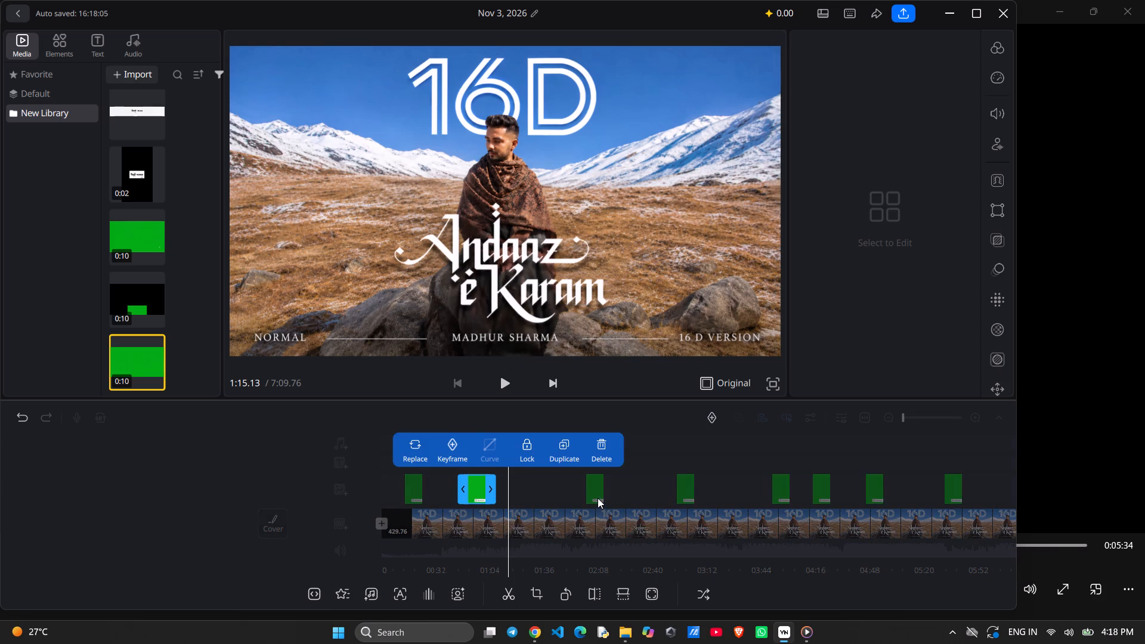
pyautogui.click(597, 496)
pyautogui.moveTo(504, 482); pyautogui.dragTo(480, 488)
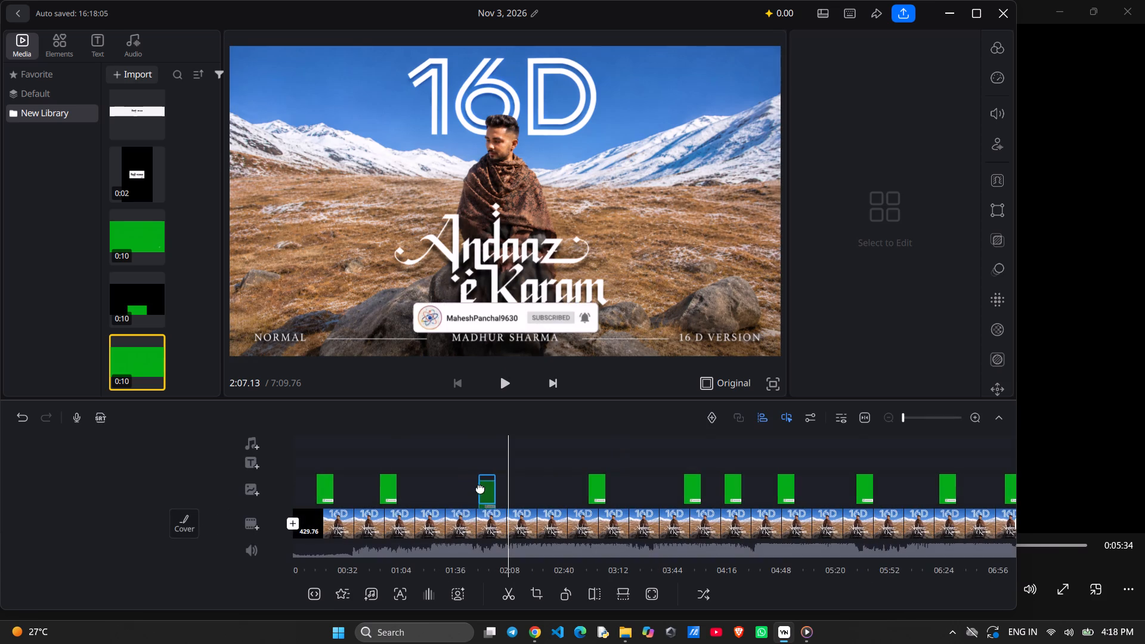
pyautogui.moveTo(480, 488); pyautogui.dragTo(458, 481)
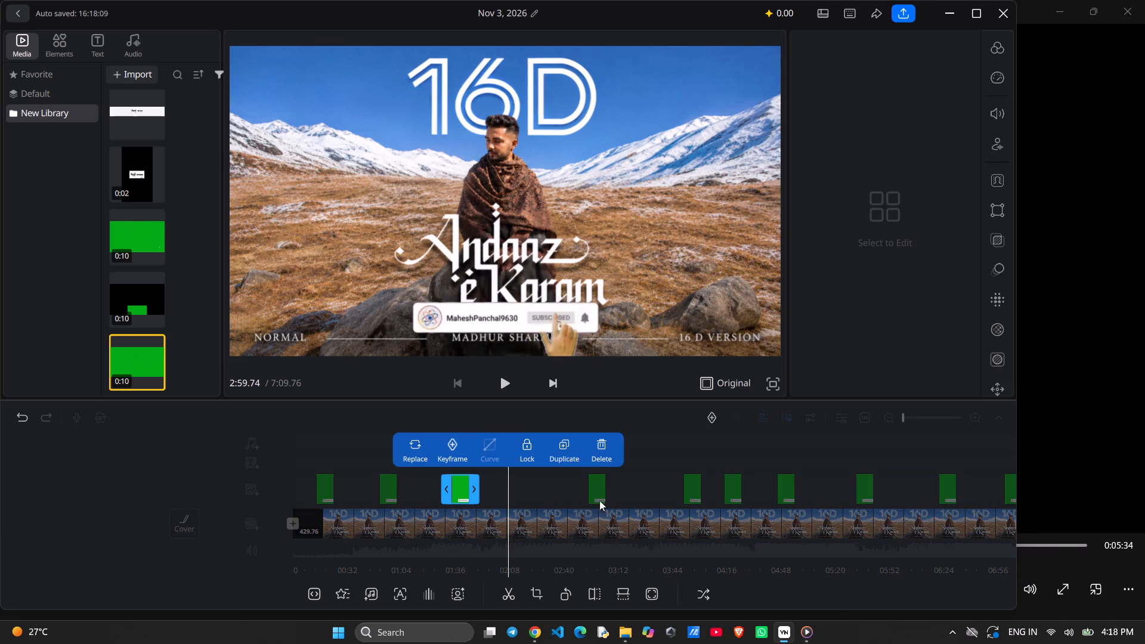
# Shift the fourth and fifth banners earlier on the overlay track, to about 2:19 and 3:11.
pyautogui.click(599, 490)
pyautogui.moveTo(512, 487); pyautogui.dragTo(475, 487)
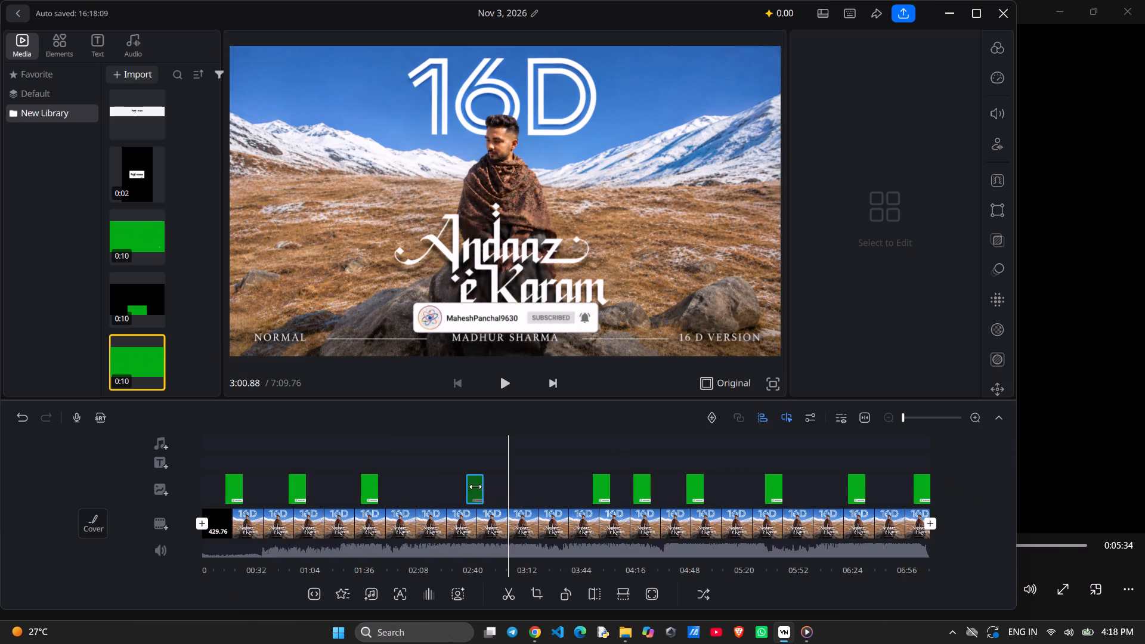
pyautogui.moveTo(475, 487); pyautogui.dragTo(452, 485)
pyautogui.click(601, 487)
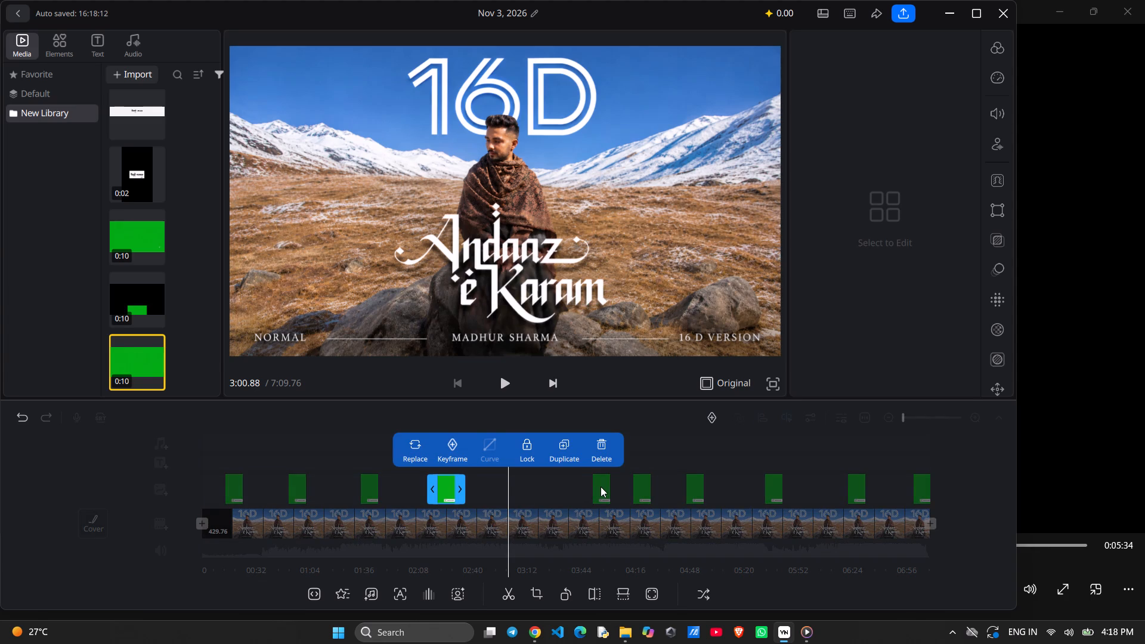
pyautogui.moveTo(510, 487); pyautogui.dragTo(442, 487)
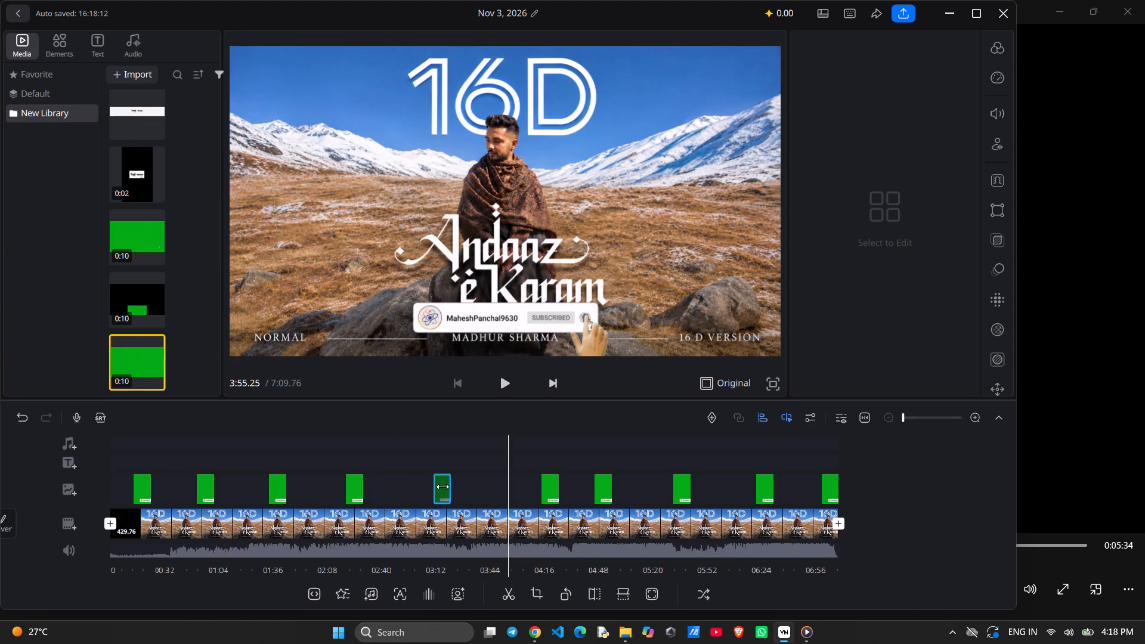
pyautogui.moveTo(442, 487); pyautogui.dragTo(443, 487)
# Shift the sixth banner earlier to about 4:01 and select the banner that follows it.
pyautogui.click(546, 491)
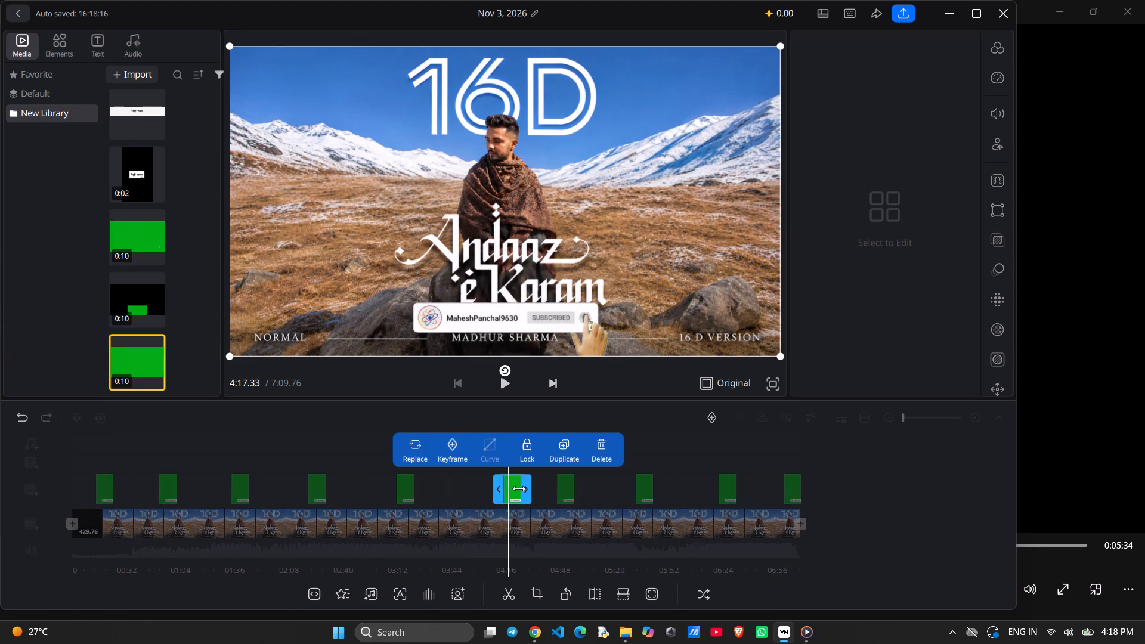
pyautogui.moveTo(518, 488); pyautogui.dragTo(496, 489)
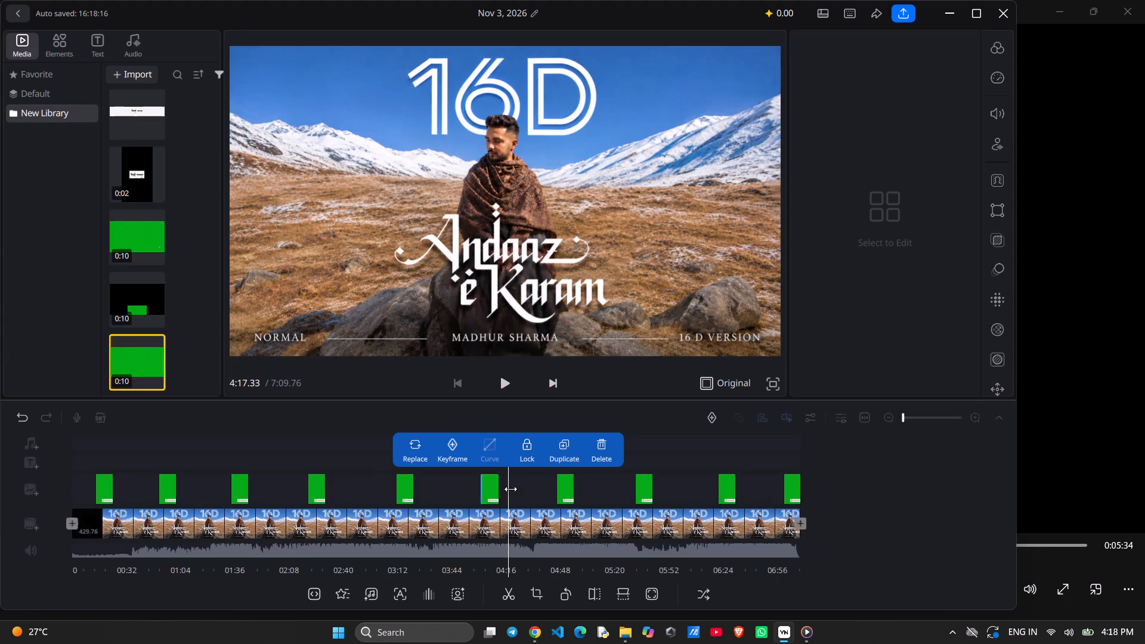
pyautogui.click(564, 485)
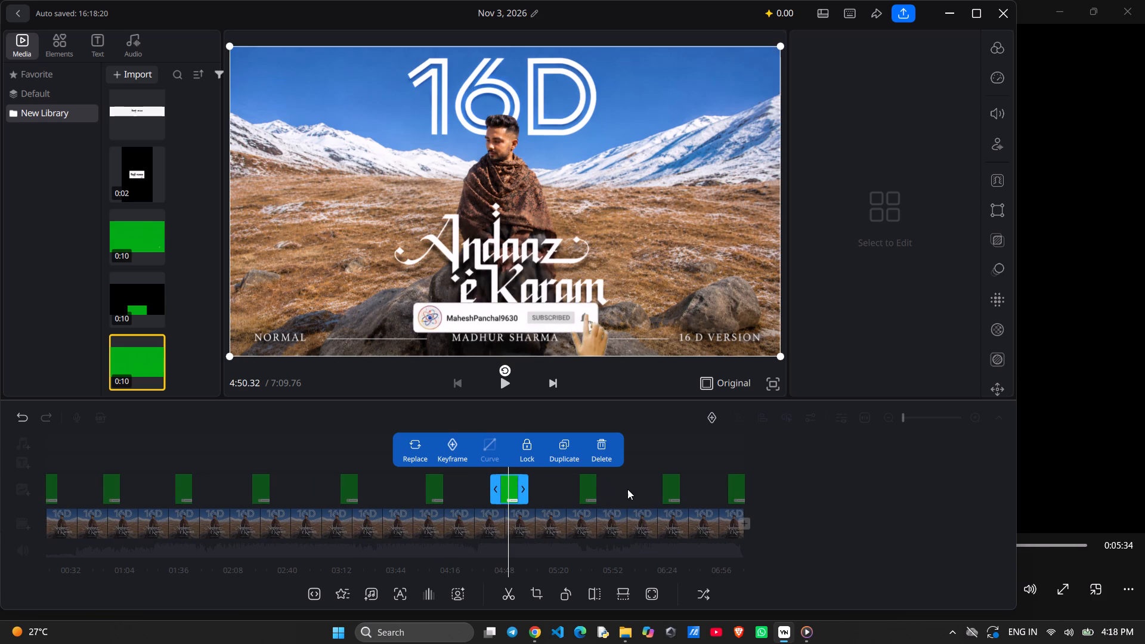
# Play the video's ending, and preview the banner around 4:48 in full screen to check how the overlay looks.
pyautogui.moveTo(627, 489); pyautogui.dragTo(401, 490)
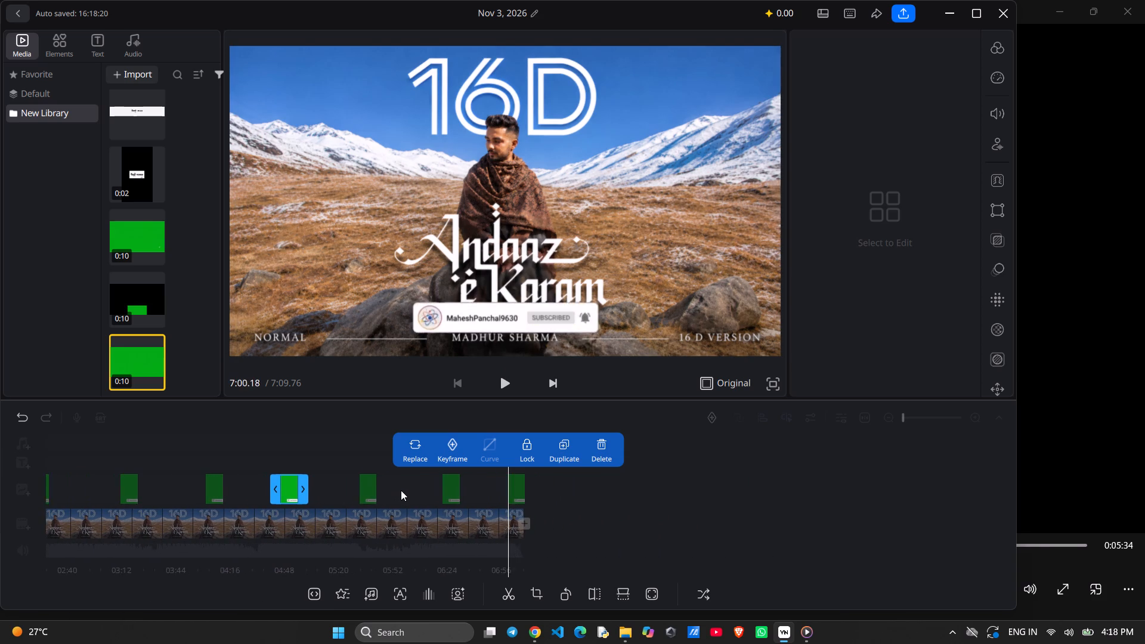
pyautogui.moveTo(401, 490); pyautogui.dragTo(425, 491)
pyautogui.press('space')
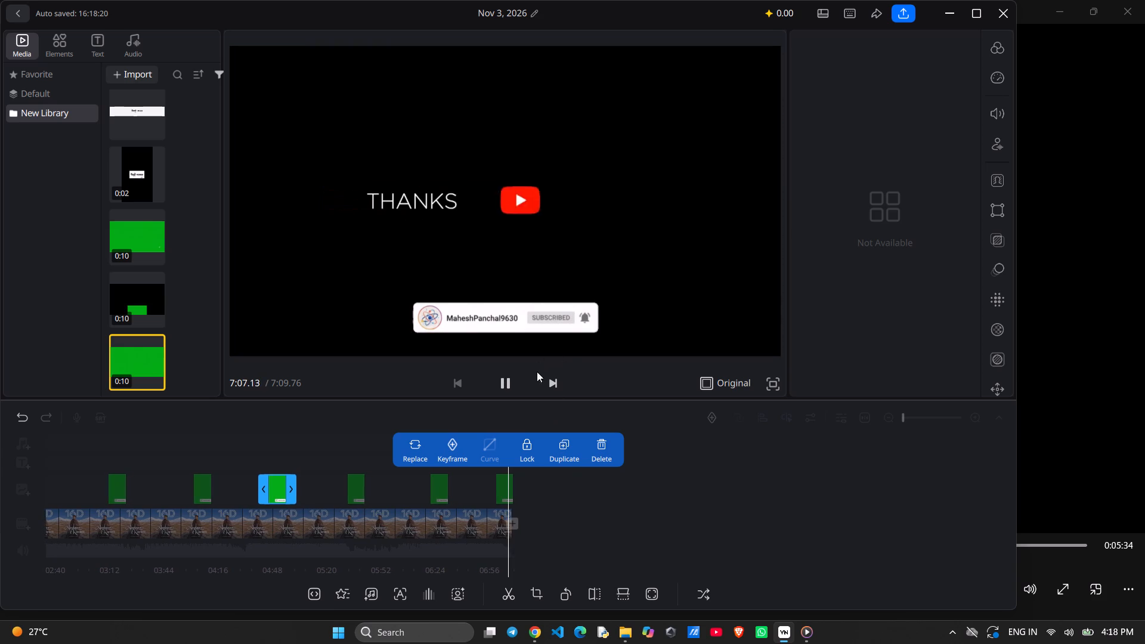
pyautogui.moveTo(568, 537); pyautogui.dragTo(810, 533)
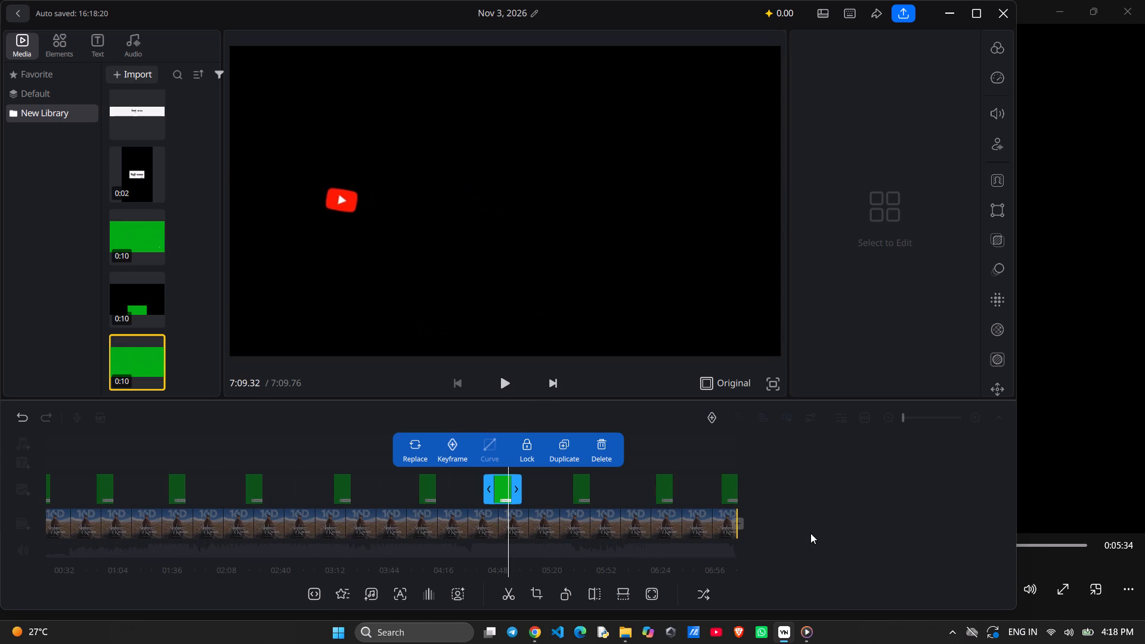
pyautogui.moveTo(770, 537); pyautogui.dragTo(809, 533)
pyautogui.moveTo(809, 533); pyautogui.dragTo(784, 533)
pyautogui.press('space')
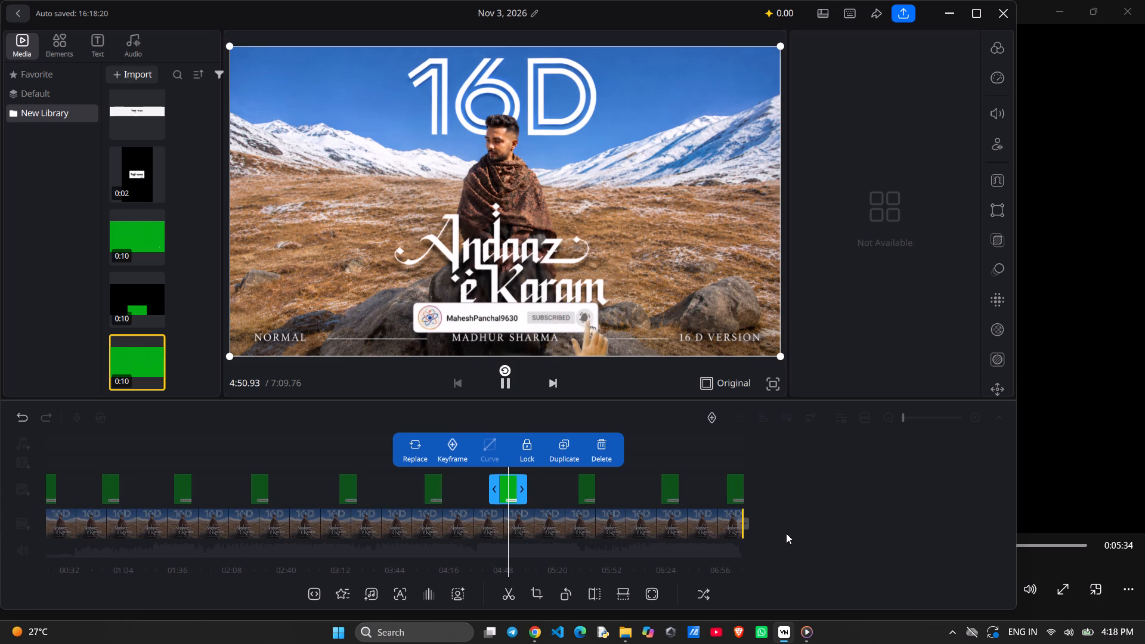
pyautogui.click(768, 380)
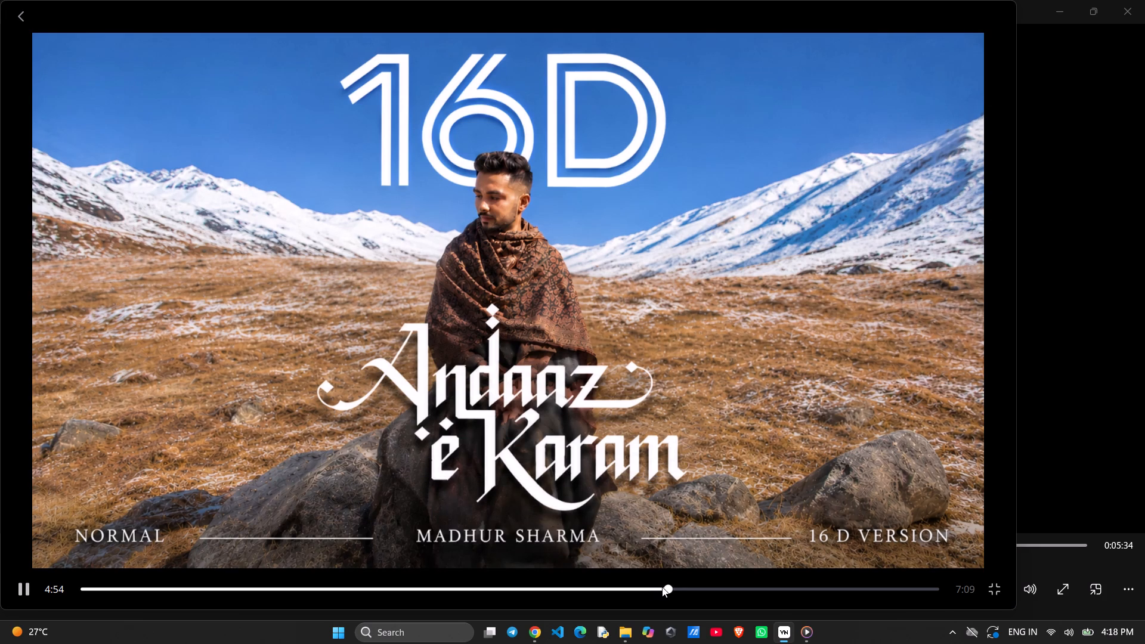
pyautogui.moveTo(665, 587); pyautogui.dragTo(654, 590)
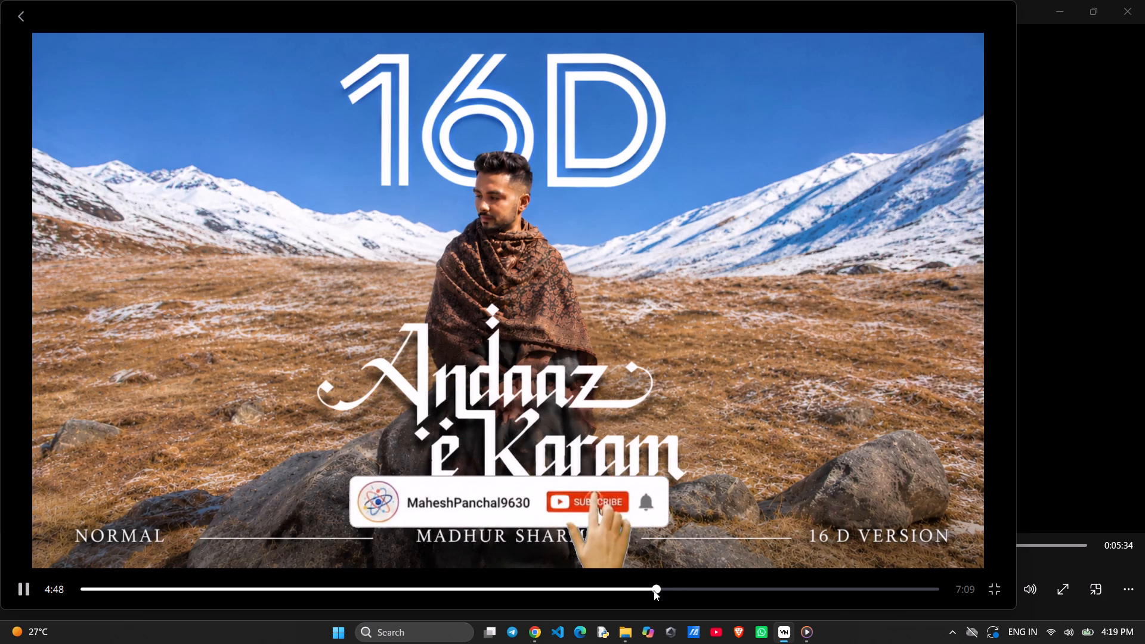
pyautogui.press('space')
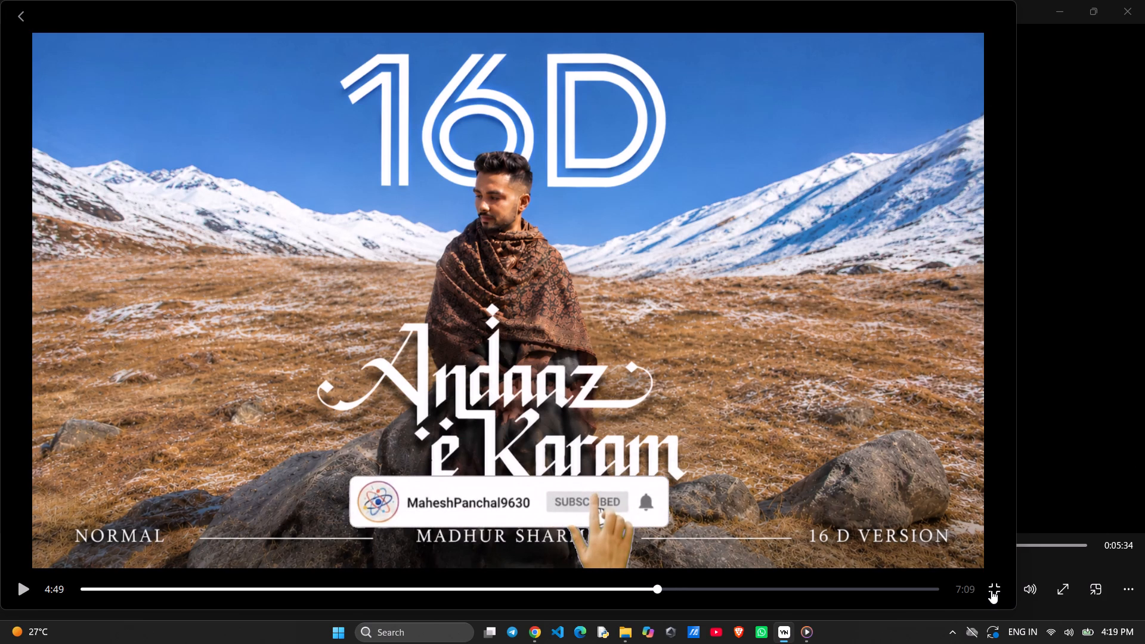
pyautogui.click(991, 590)
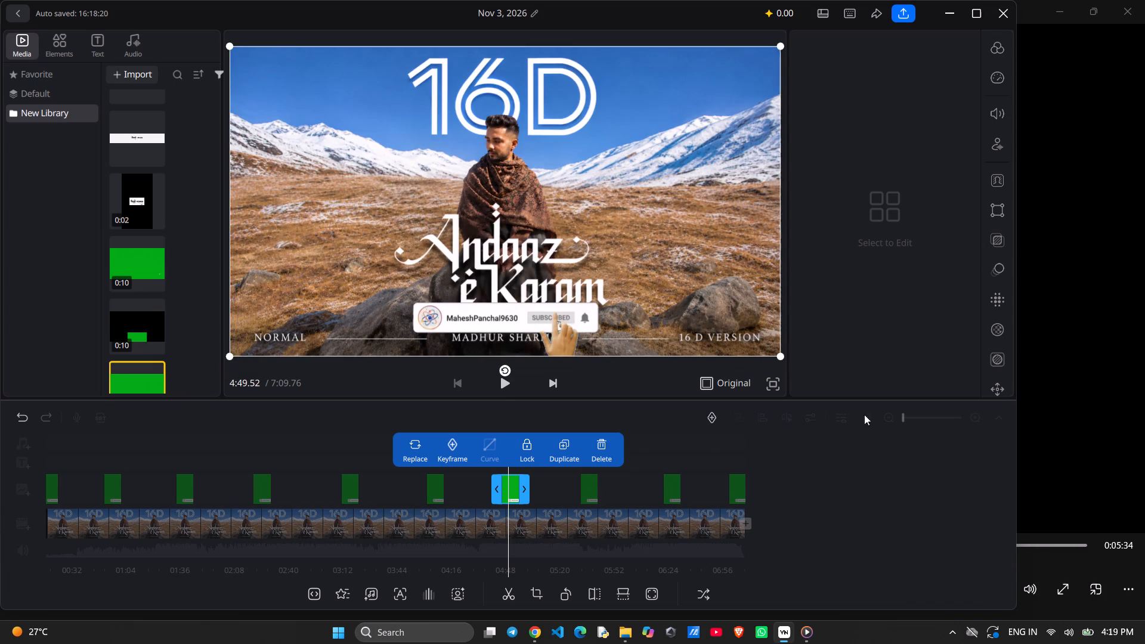
# Undo the banner moves and duplications, redoing one undone edit, until only the single keyed banner near 0:14 remains on the overlay track.
pyautogui.moveTo(834, 503); pyautogui.dragTo(1144, 497)
pyautogui.hotkey('ctrl', 'z')
pyautogui.hotkey('ctrl', 'z')
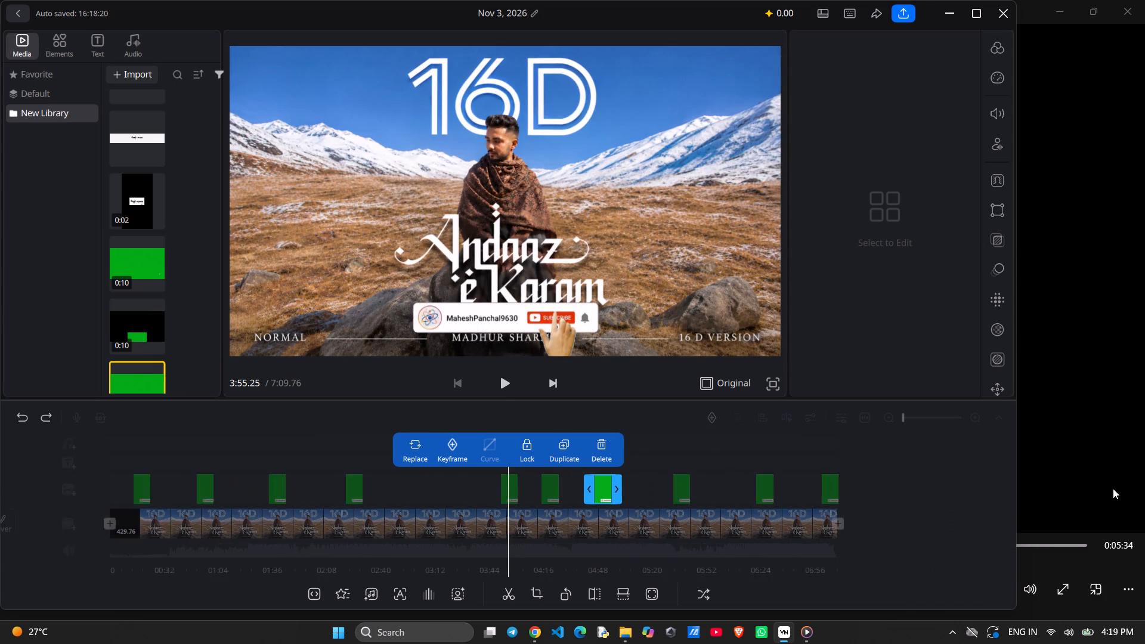
pyautogui.hotkey('ctrl', 'z')
pyautogui.hotkey('ctrl', 'z')
pyautogui.hotkey('ctrl', 'z')
pyautogui.hotkey('ctrl', 'z')
pyautogui.hotkey('ctrl', 'z')
pyautogui.hotkey('ctrl', 'z')
pyautogui.hotkey('ctrl', 'z')
pyautogui.hotkey('ctrl', 'z')
pyautogui.hotkey('ctrl', 'z')
pyautogui.hotkey('ctrl', 'z')
pyautogui.hotkey('ctrl', 'z')
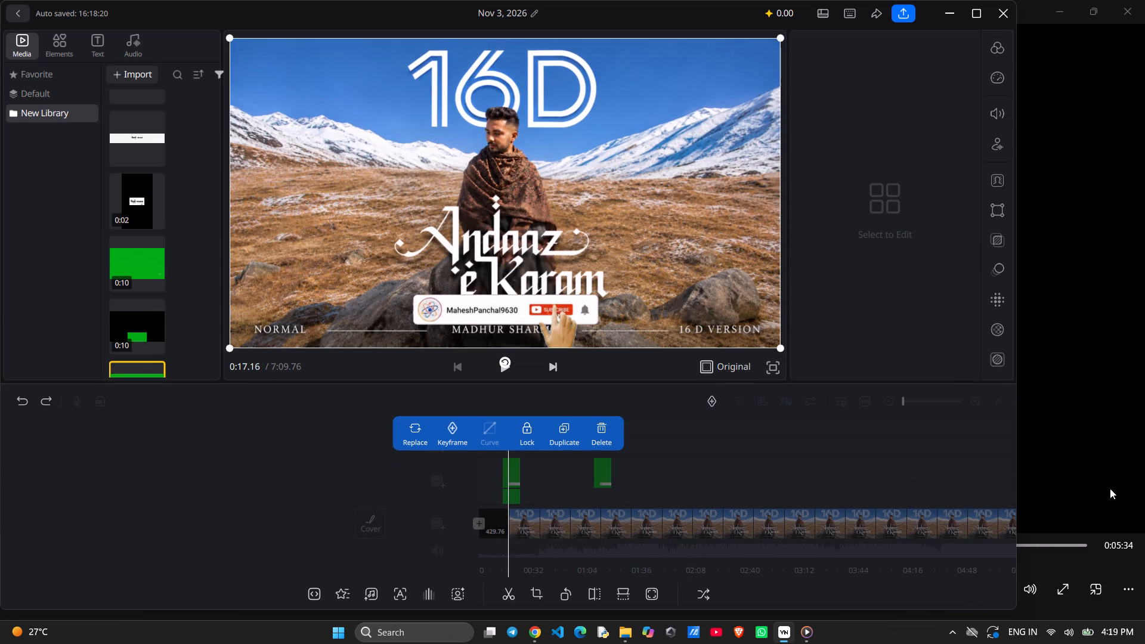
pyautogui.hotkey('ctrl', 'z')
pyautogui.hotkey('ctrl', 'z')
pyautogui.hotkey('ctrl', 'z')
pyautogui.hotkey('ctrl', 'z')
pyautogui.hotkey('ctrl', 'z')
pyautogui.hotkey('ctrl', 'z')
pyautogui.hotkey('ctrl', 'z')
pyautogui.hotkey('ctrl', 'z')
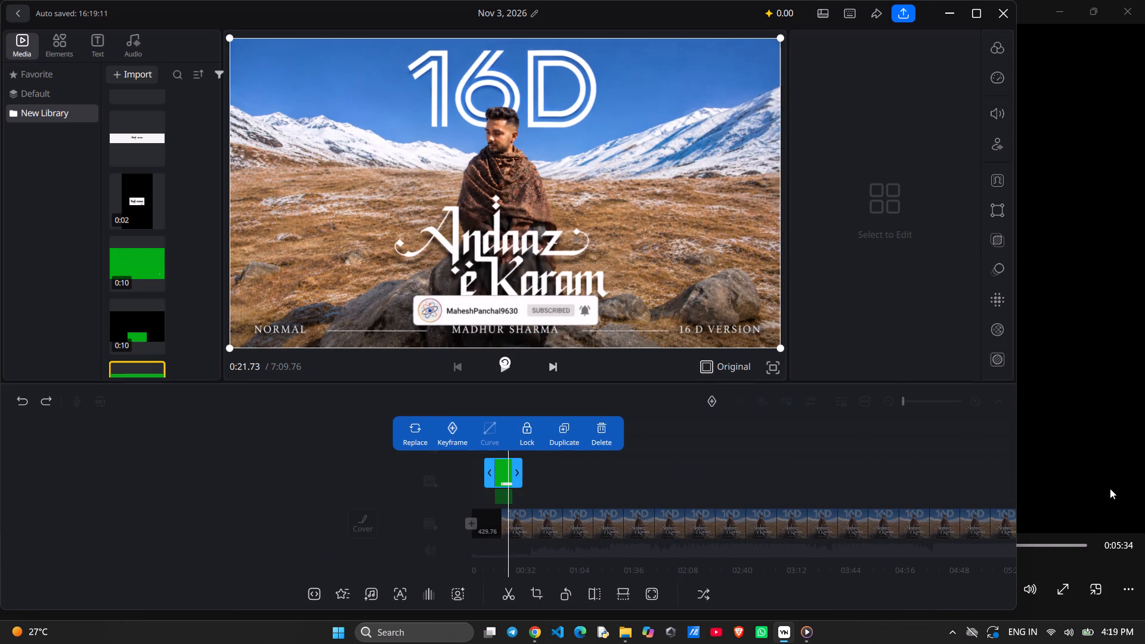
pyautogui.hotkey('ctrl', 'z')
pyautogui.hotkey('ctrl', 'z')
pyautogui.hotkey('ctrl', 'z')
pyautogui.hotkey('ctrl', 'z')
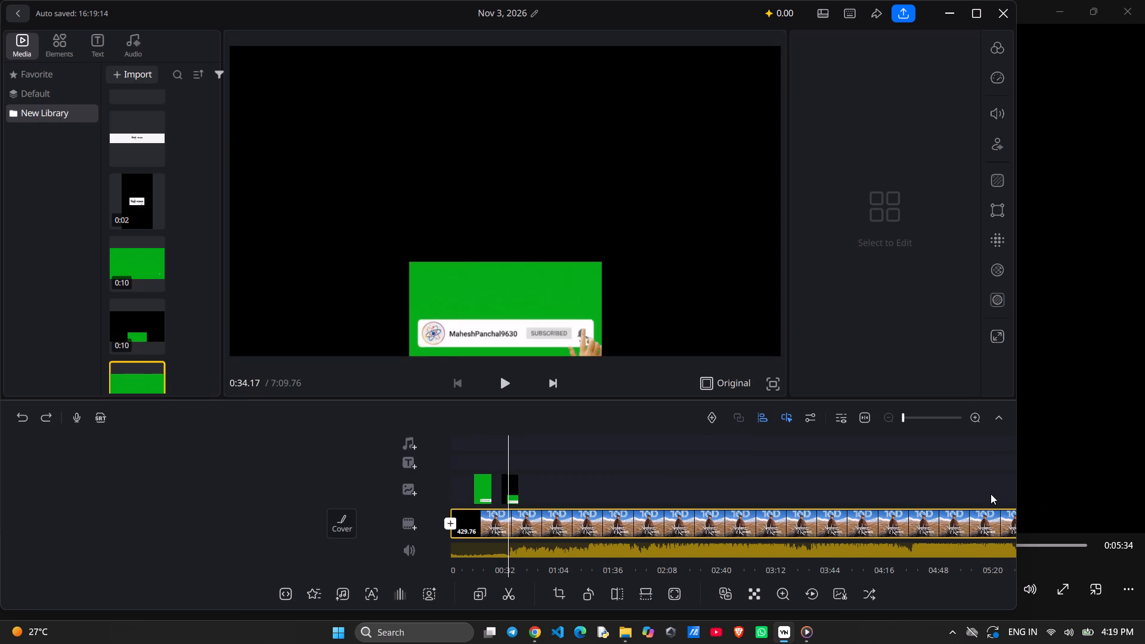
pyautogui.hotkey('ctrl', 'y')
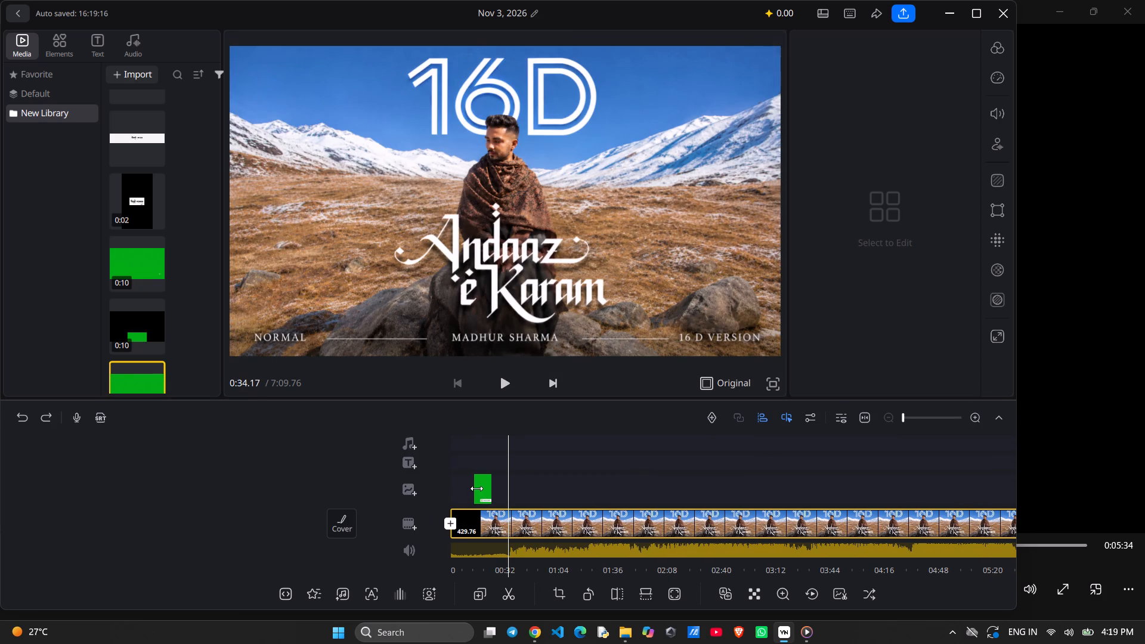
# Select the subscribe banner near 0:14, set the playhead around 0:17, and raise the banner's chroma intensity to 100.
pyautogui.click(476, 488)
pyautogui.moveTo(598, 488); pyautogui.dragTo(614, 489)
pyautogui.moveTo(635, 490); pyautogui.dragTo(614, 489)
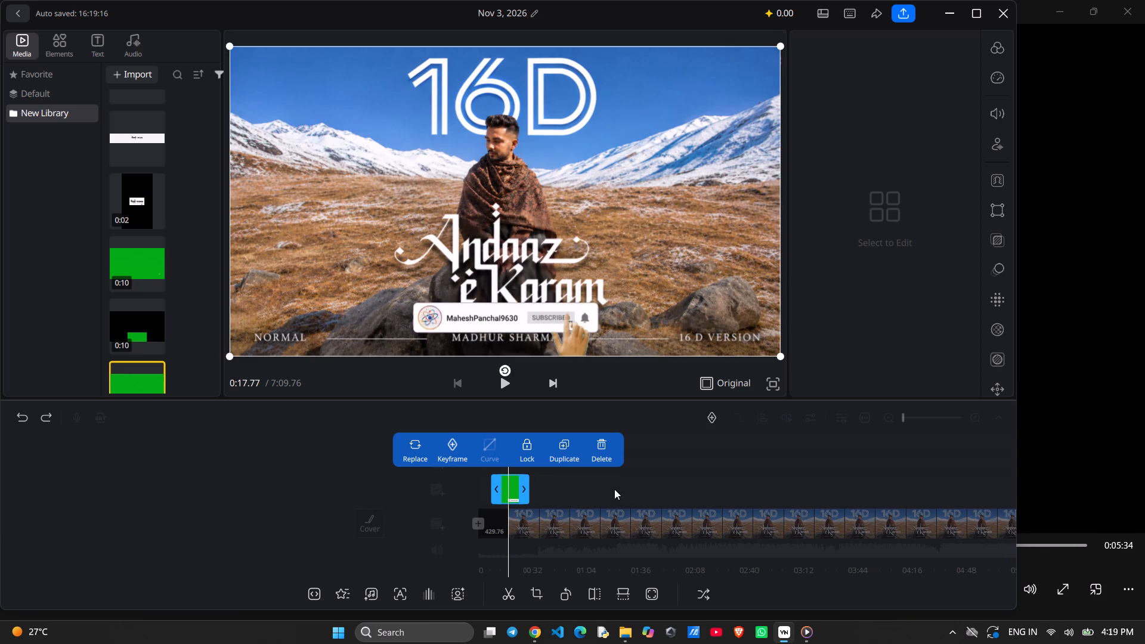
pyautogui.moveTo(614, 489); pyautogui.dragTo(608, 489)
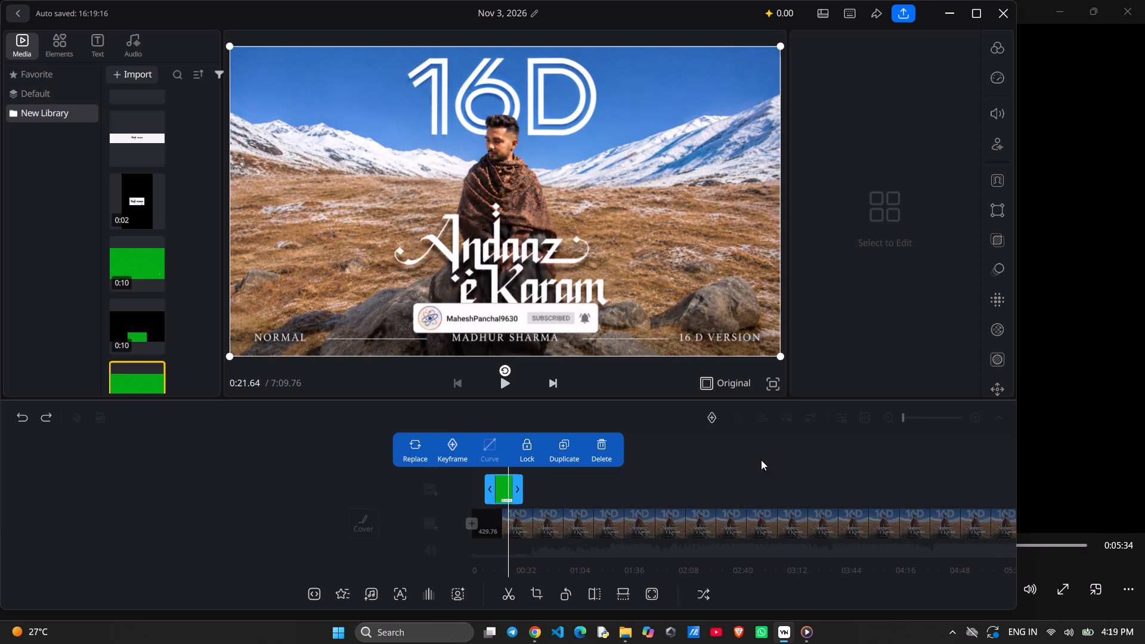
pyautogui.moveTo(761, 460); pyautogui.dragTo(746, 465)
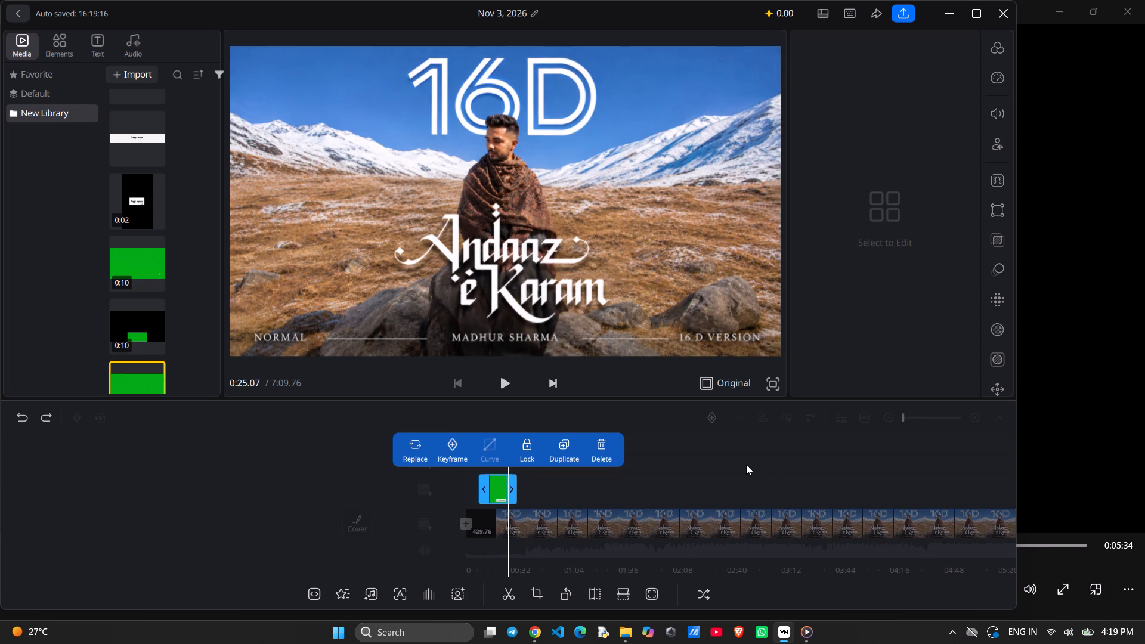
pyautogui.moveTo(746, 465); pyautogui.dragTo(760, 465)
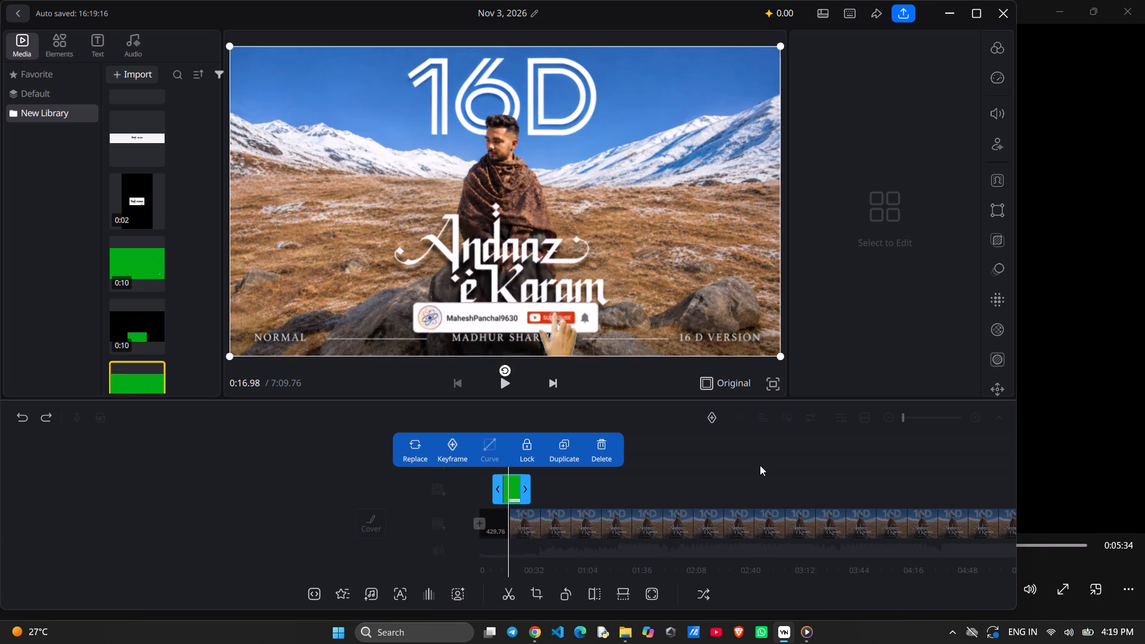
pyautogui.moveTo(760, 465); pyautogui.dragTo(760, 466)
pyautogui.click(998, 186)
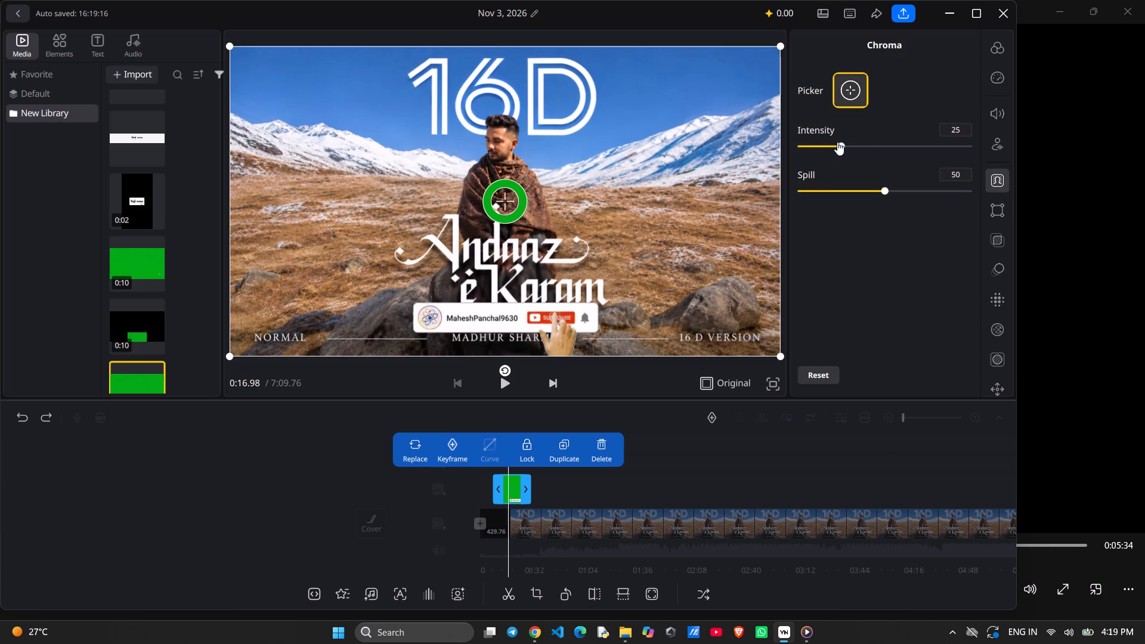
pyautogui.moveTo(838, 141); pyautogui.dragTo(1031, 147)
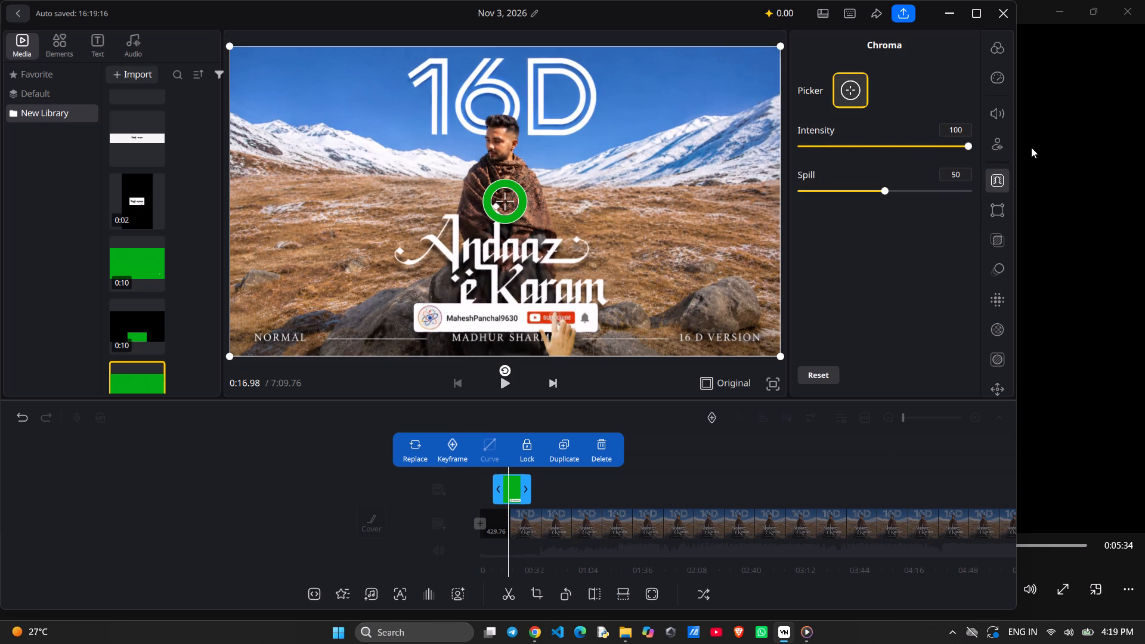
pyautogui.moveTo(1031, 147); pyautogui.dragTo(1033, 147)
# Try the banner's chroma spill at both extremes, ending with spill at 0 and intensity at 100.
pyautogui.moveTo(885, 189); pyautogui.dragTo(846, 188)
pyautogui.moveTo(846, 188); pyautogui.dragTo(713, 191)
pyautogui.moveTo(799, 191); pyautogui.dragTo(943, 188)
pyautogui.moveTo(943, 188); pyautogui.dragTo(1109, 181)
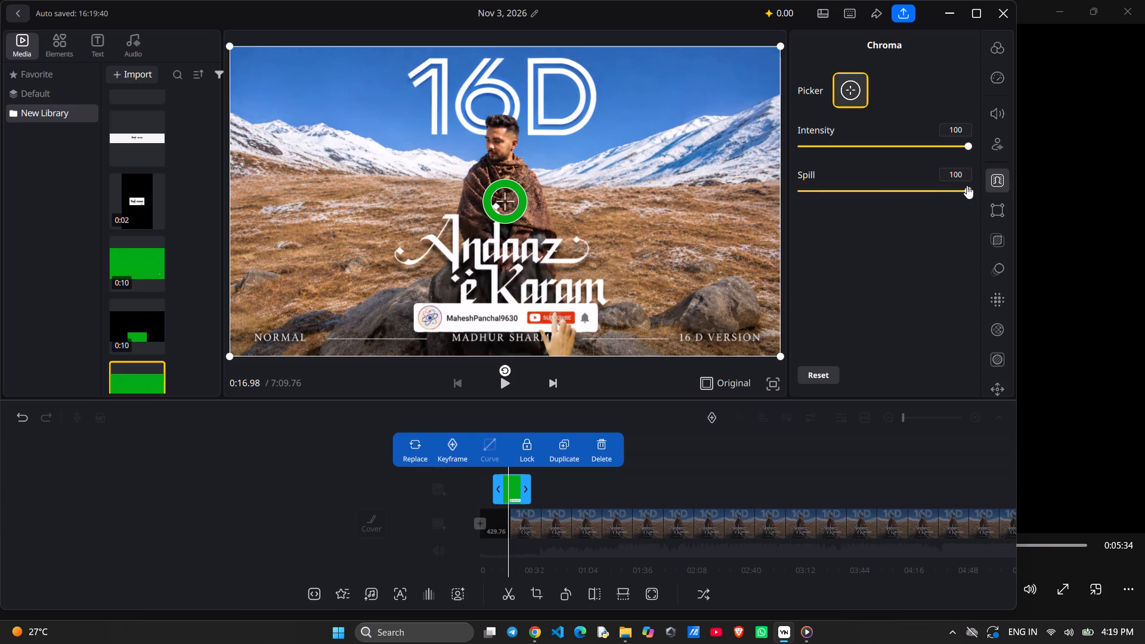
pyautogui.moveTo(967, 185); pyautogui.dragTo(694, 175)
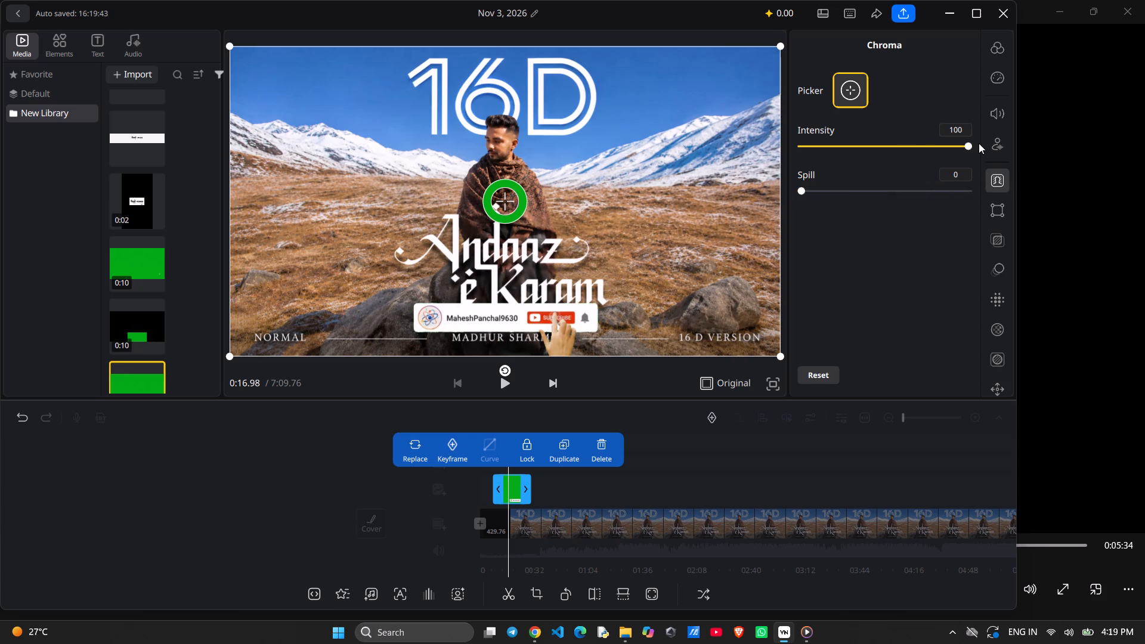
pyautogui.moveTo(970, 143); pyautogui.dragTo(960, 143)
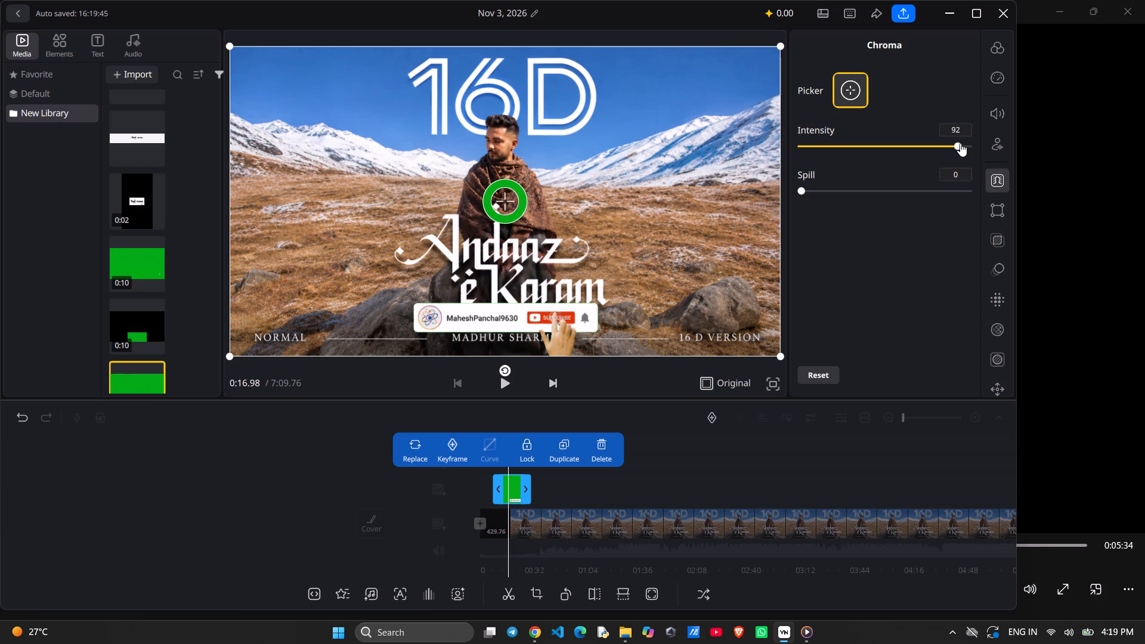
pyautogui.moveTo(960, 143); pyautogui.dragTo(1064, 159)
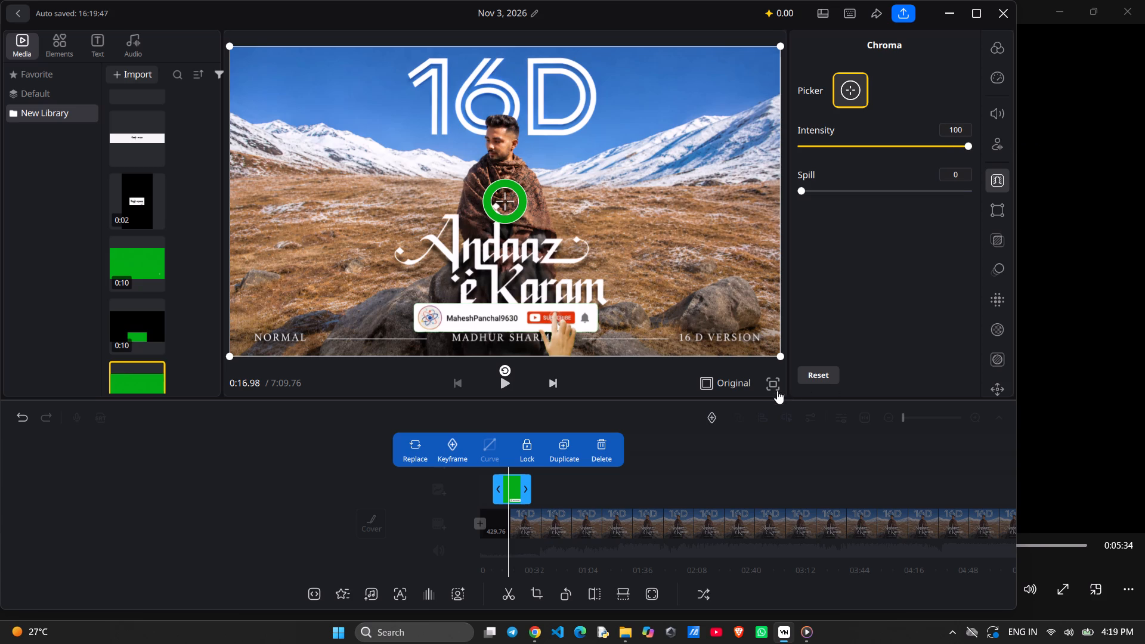
# Preview the keyed banner in full screen from about 0:17 to 0:19 to check its edges.
pyautogui.click(772, 385)
pyautogui.press('space')
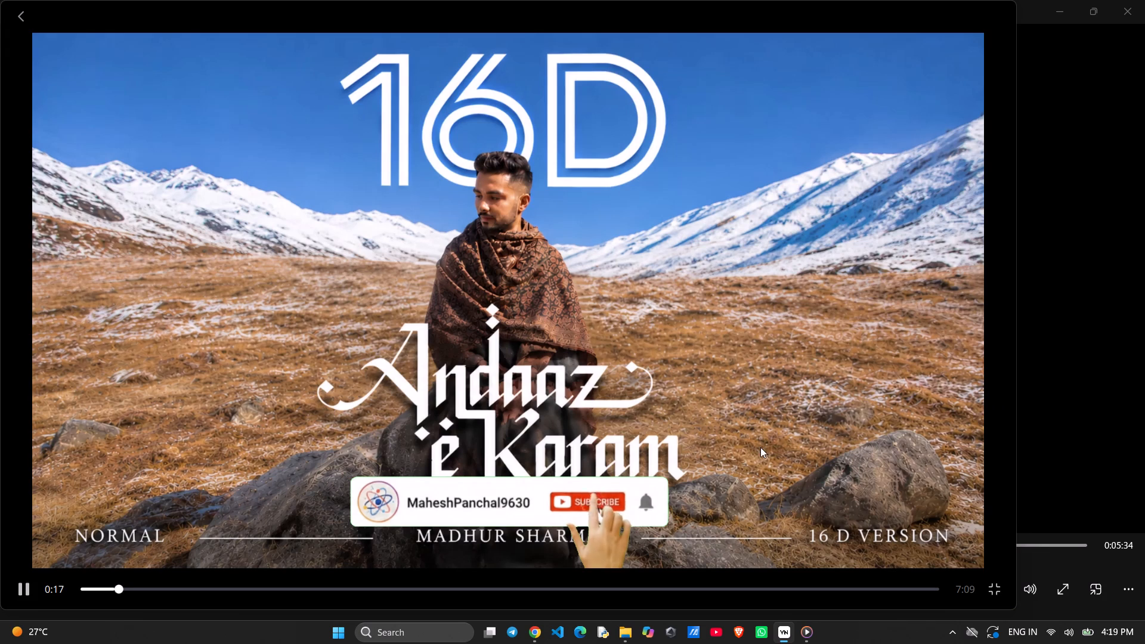
pyautogui.press('space')
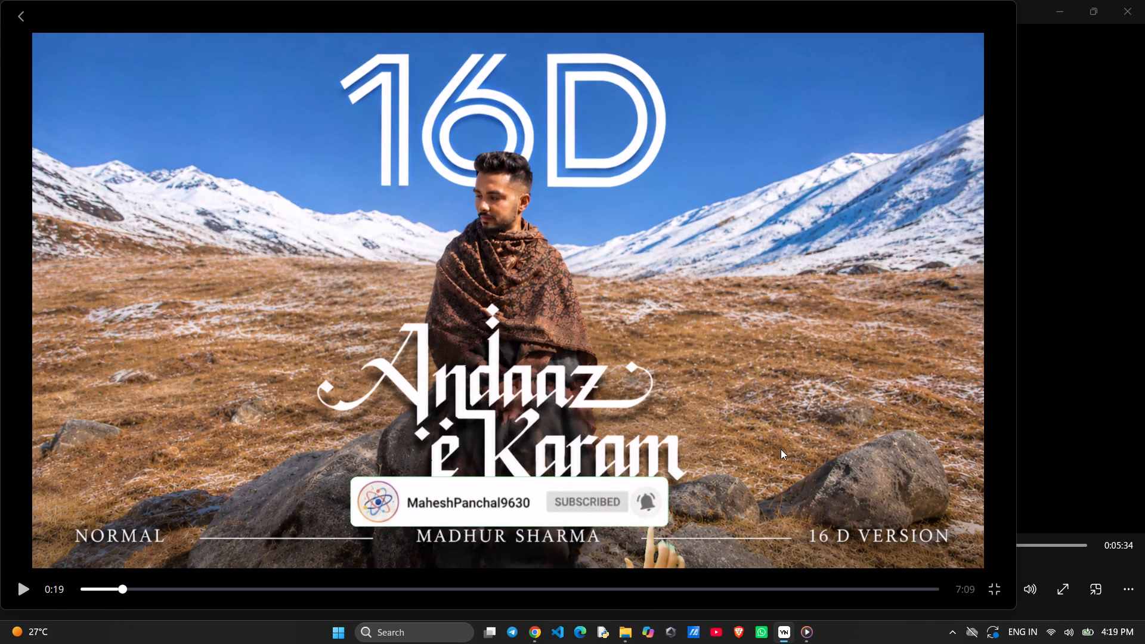
pyautogui.click(999, 587)
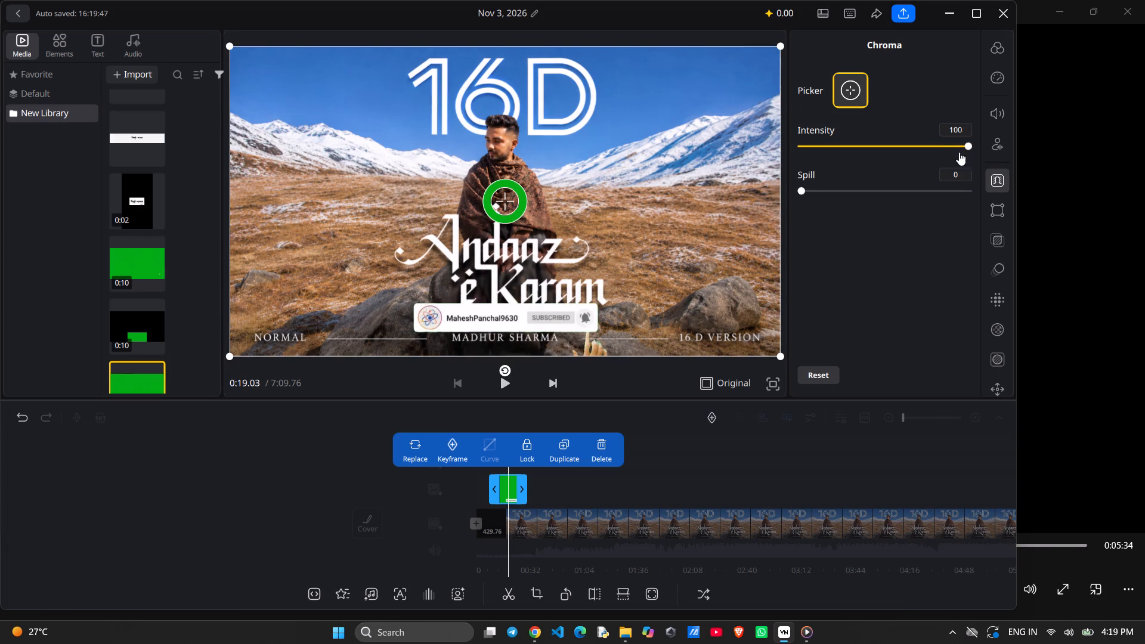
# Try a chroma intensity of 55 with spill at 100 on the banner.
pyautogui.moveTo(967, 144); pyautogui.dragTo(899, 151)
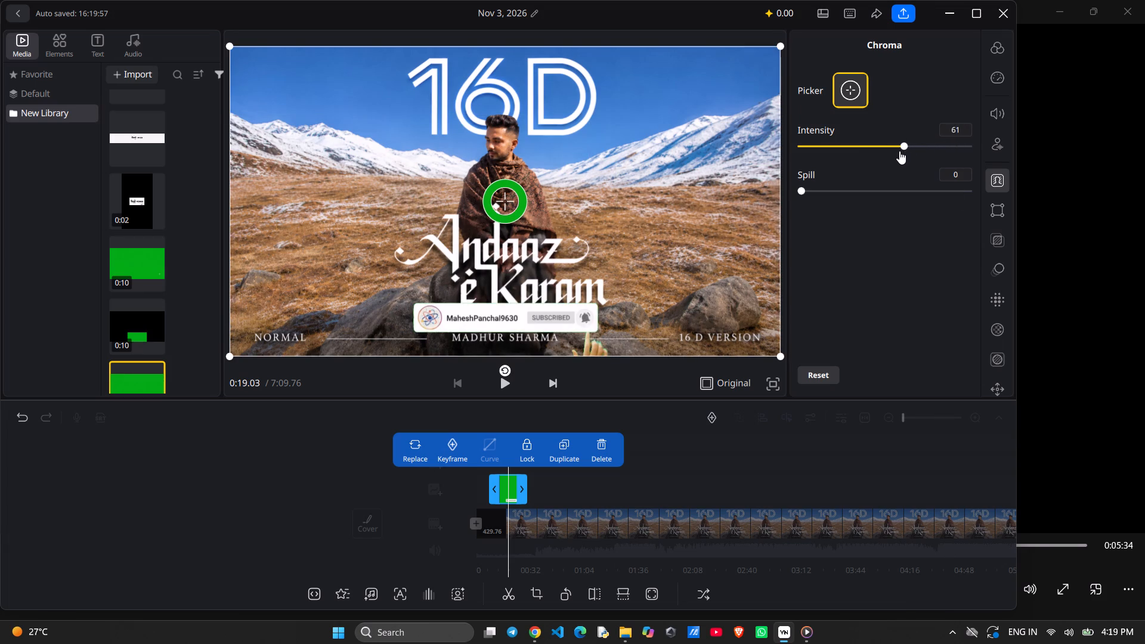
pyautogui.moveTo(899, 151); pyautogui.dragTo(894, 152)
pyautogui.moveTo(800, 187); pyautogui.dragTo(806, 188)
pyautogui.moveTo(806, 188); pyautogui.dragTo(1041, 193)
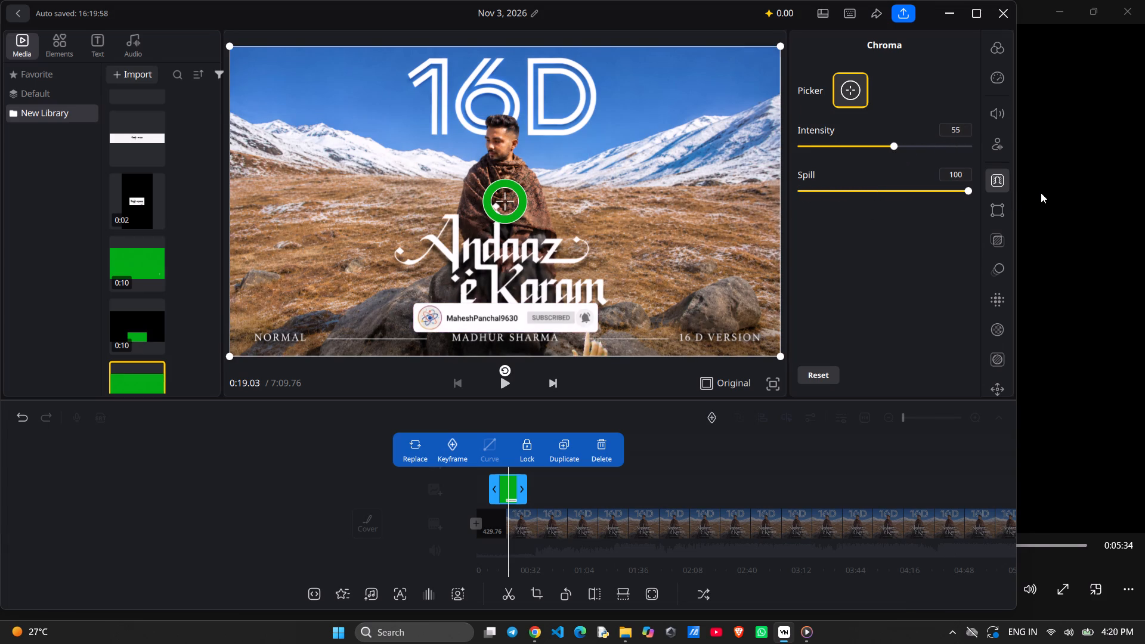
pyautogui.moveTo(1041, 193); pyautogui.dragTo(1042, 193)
# Preview the banner in full screen, replaying it from about 0:15, to check its edges with the changed chroma settings.
pyautogui.click(777, 383)
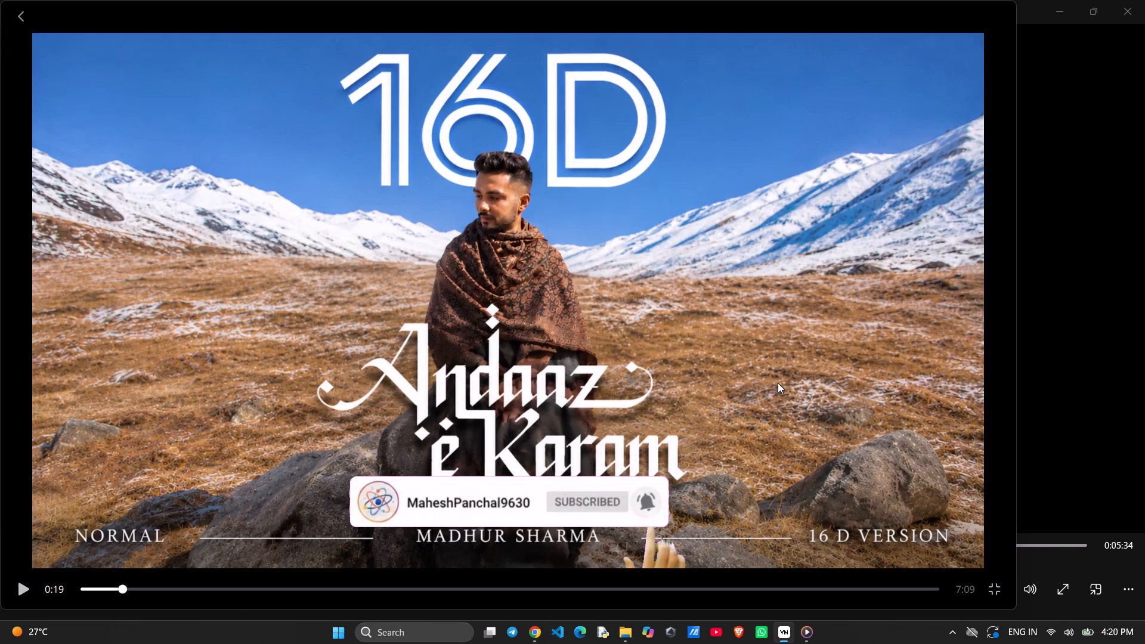
pyautogui.press('space')
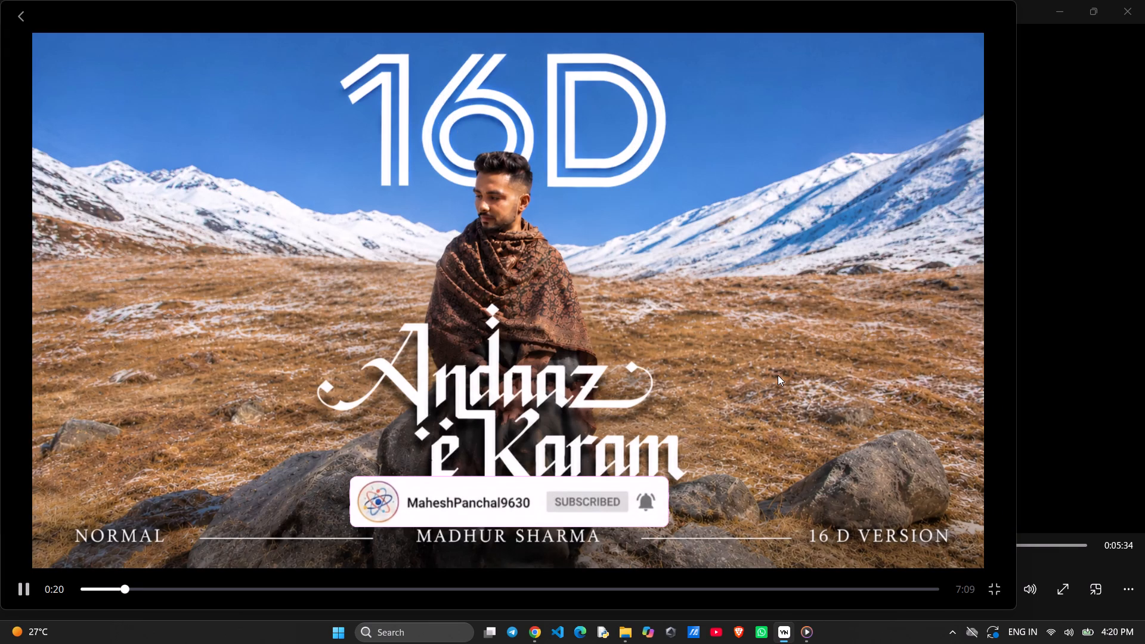
pyautogui.press('space')
pyautogui.moveTo(125, 589); pyautogui.dragTo(115, 587)
pyautogui.press('space')
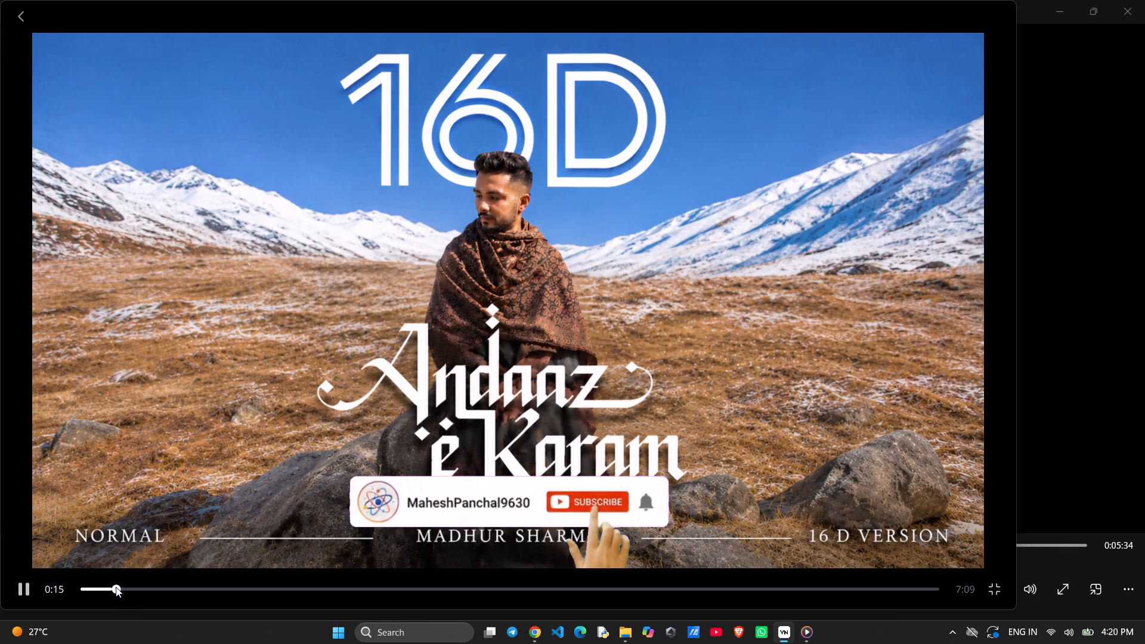
pyautogui.press('space')
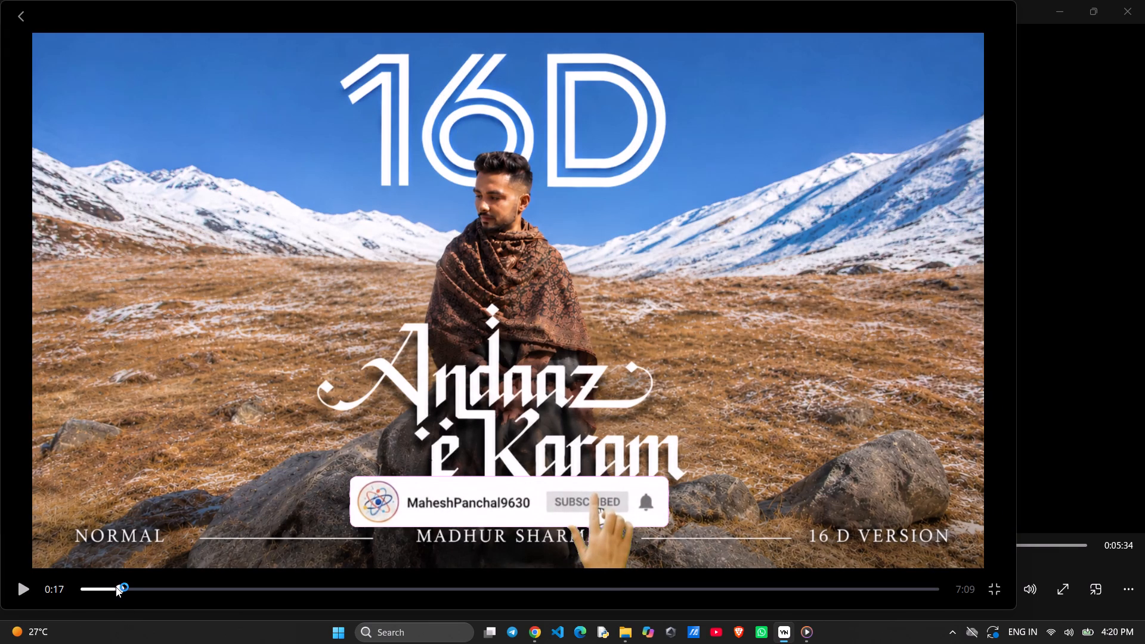
pyautogui.hotkey('alt', 'Tab')
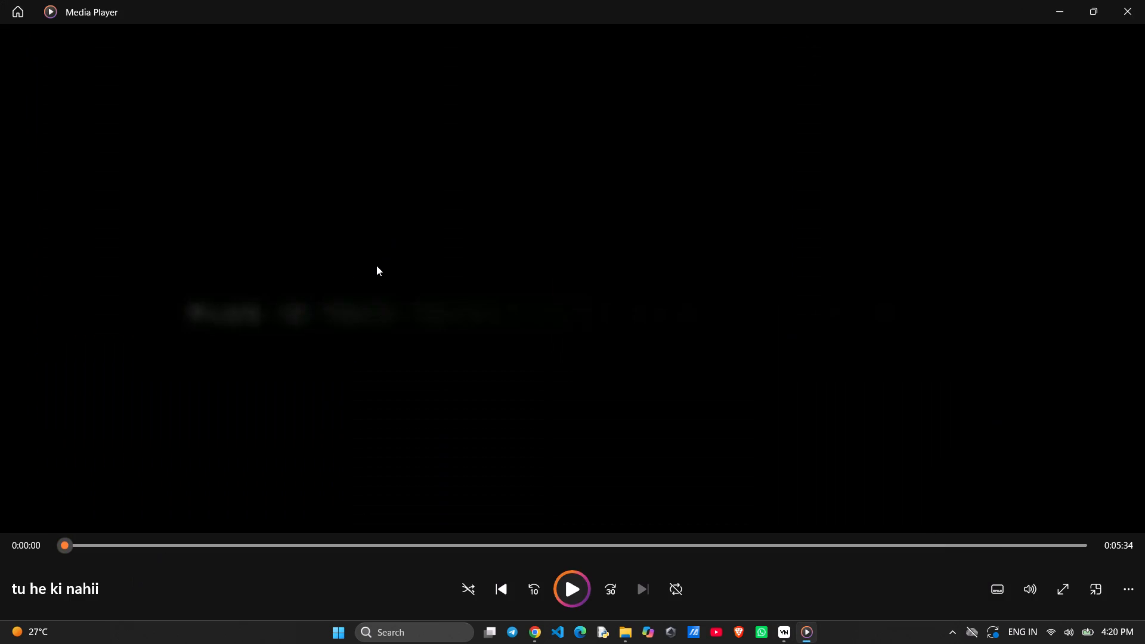
pyautogui.hotkey('alt', 'Tab')
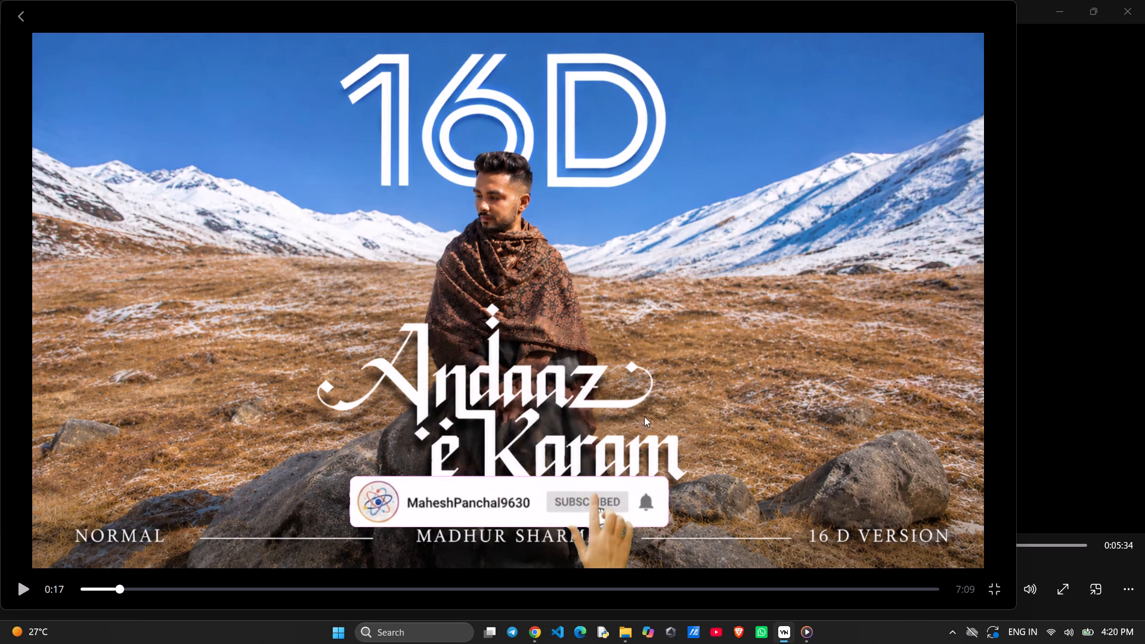
pyautogui.click(1001, 595)
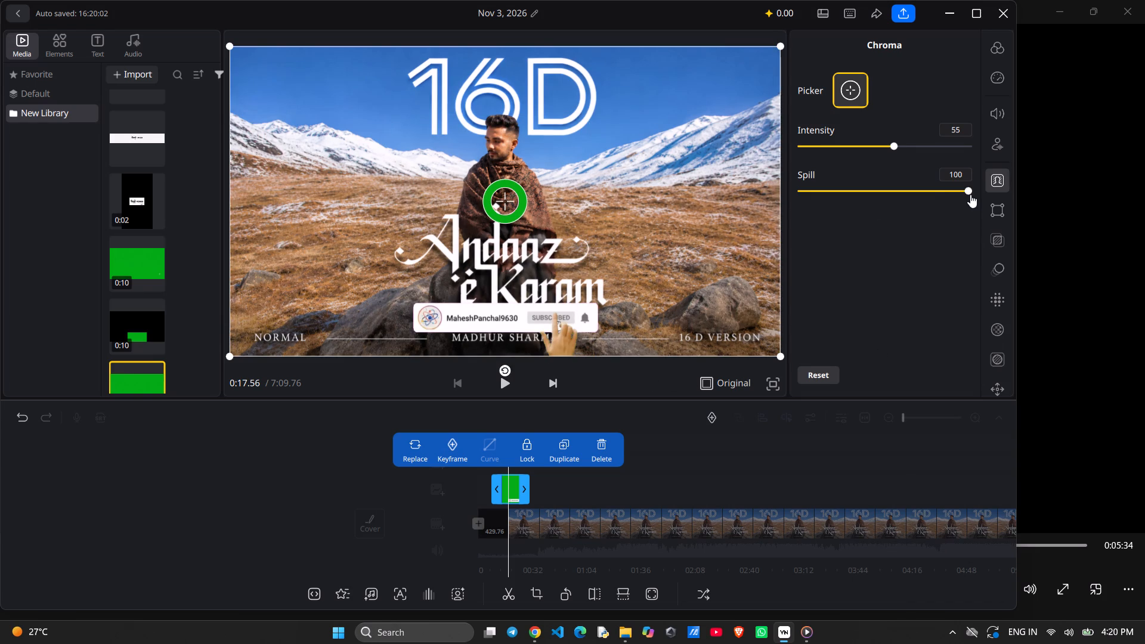
# Set the banner's chroma spill to 54 and raise its intensity to slightly above 71.
pyautogui.moveTo(969, 191); pyautogui.dragTo(895, 208)
pyautogui.moveTo(895, 208); pyautogui.dragTo(892, 208)
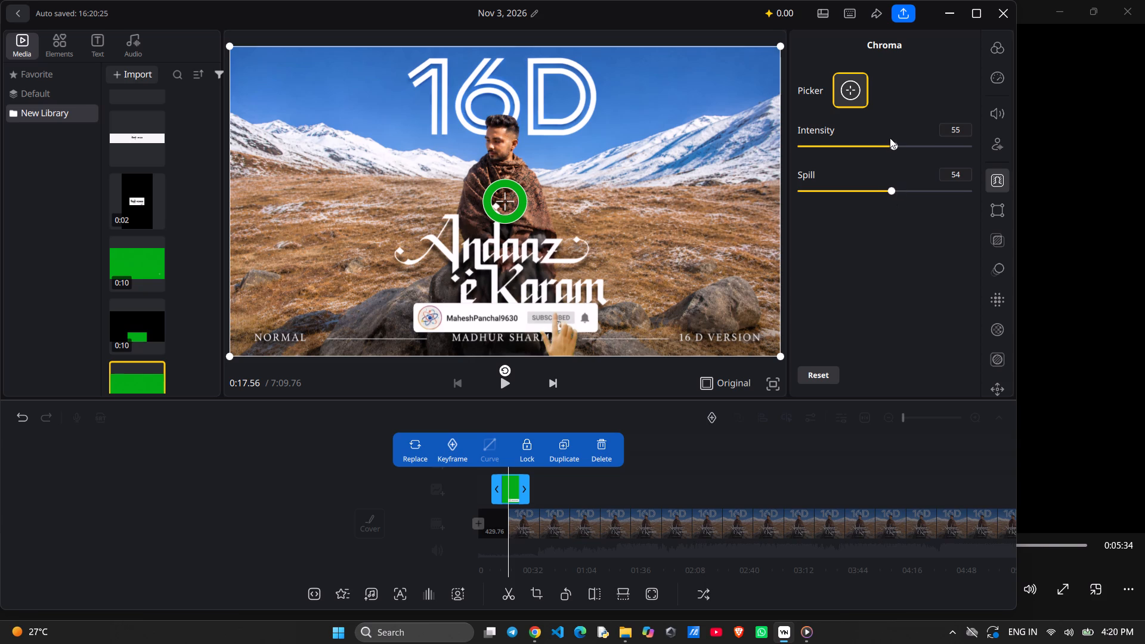
pyautogui.moveTo(895, 146); pyautogui.dragTo(922, 145)
pyautogui.moveTo(922, 145); pyautogui.dragTo(927, 145)
# Play the banner in full screen from about 0:14 until past its end to check the keying, and return to the editor.
pyautogui.click(773, 382)
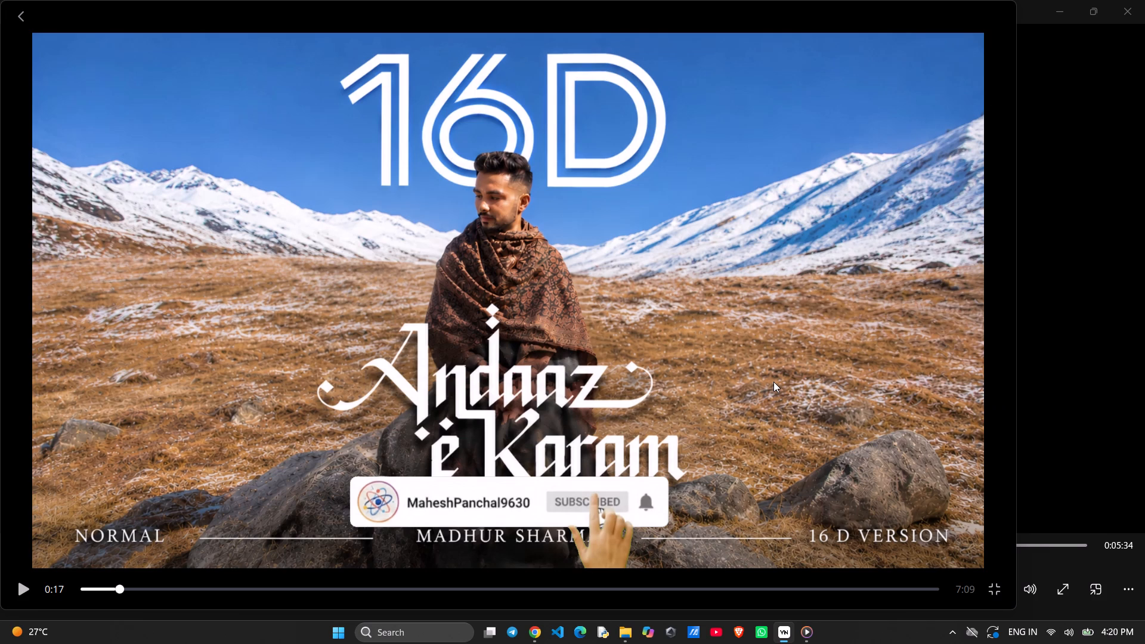
pyautogui.press('space')
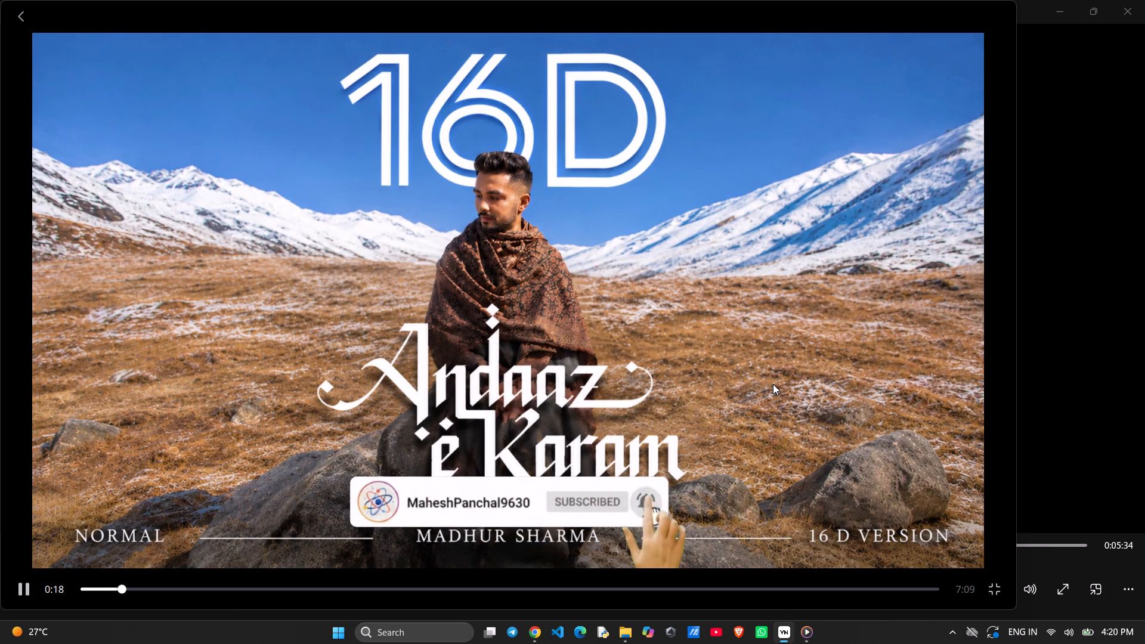
pyautogui.press('space')
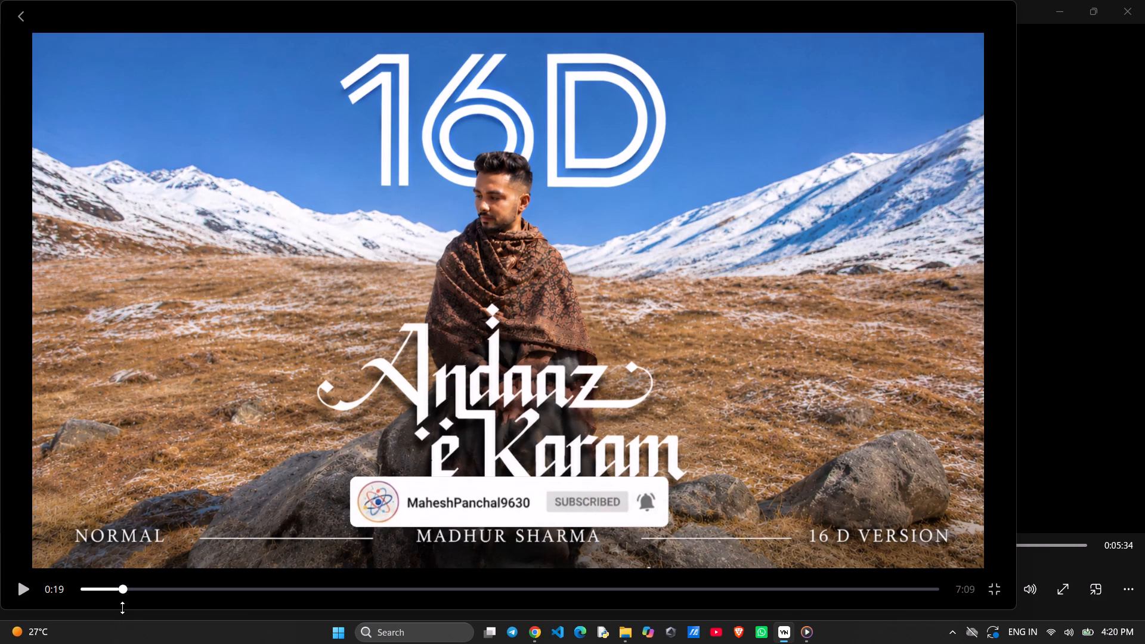
pyautogui.moveTo(124, 587); pyautogui.dragTo(110, 596)
pyautogui.press('space')
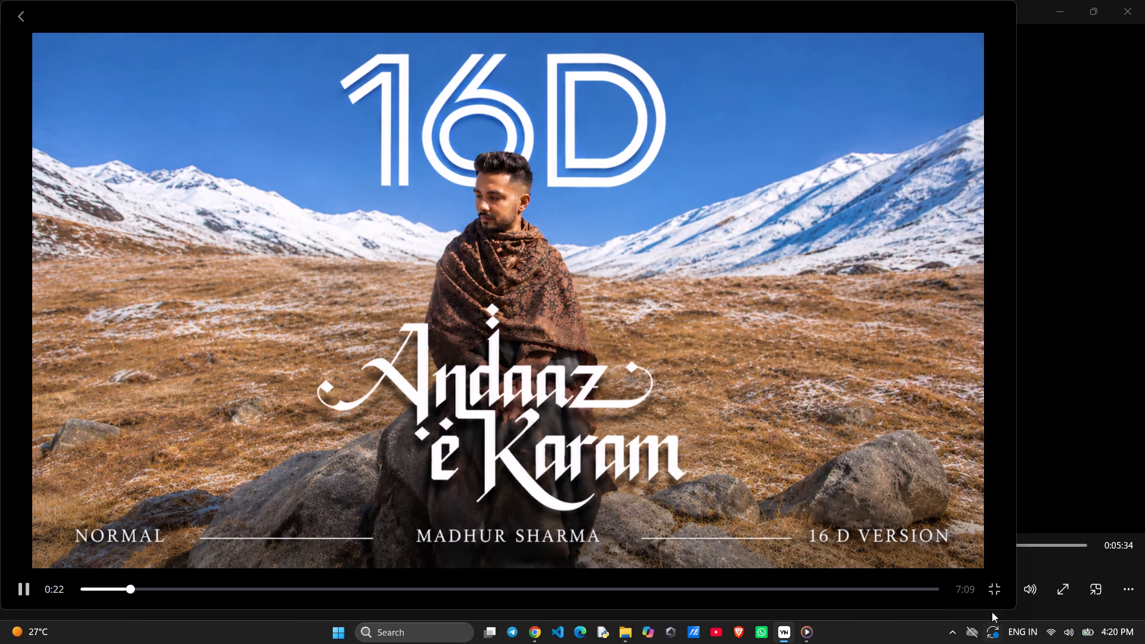
pyautogui.click(995, 596)
pyautogui.click(997, 587)
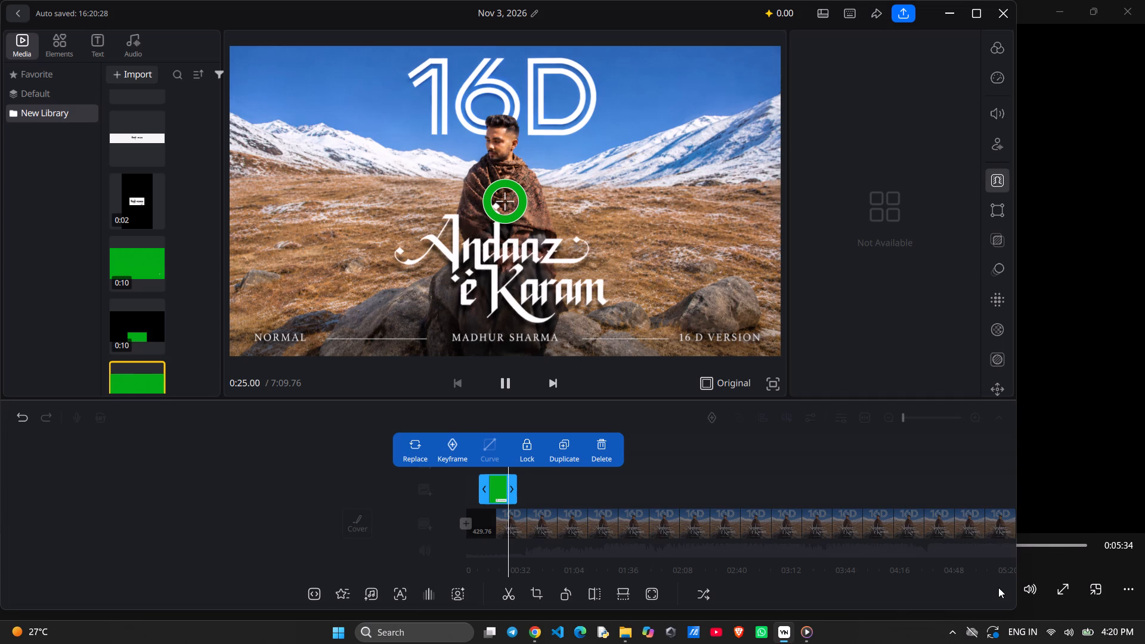
# Maximize the video editor window.
pyautogui.click(980, 11)
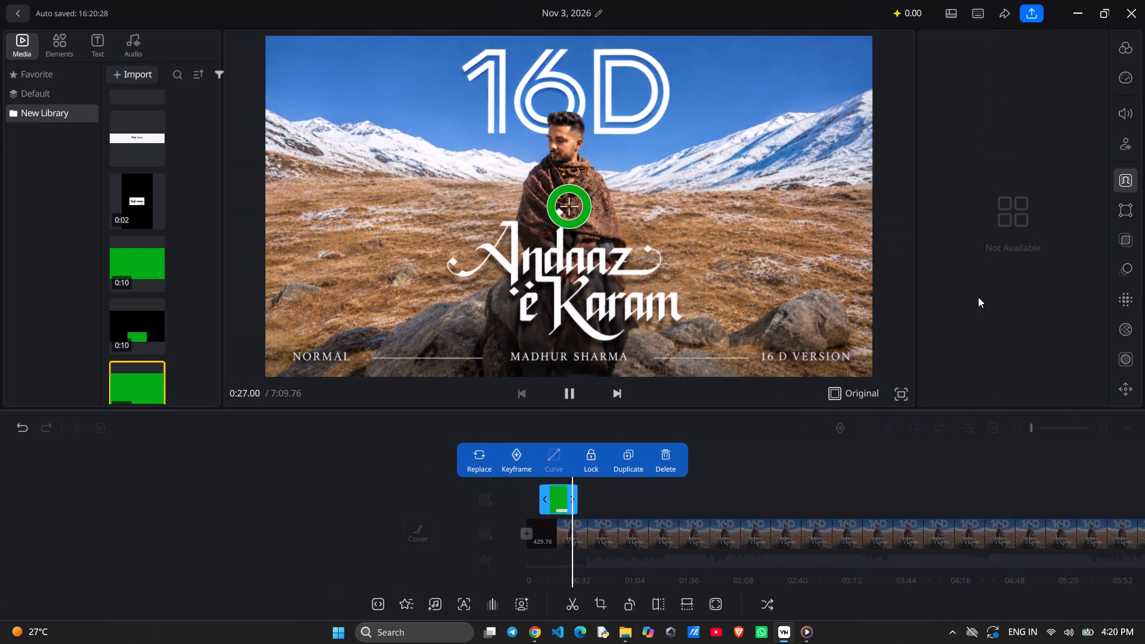
# Replay the banner in full screen from about 0:14 to check its keyed edges, and return to the editor.
pyautogui.click(905, 397)
pyautogui.press('Left')
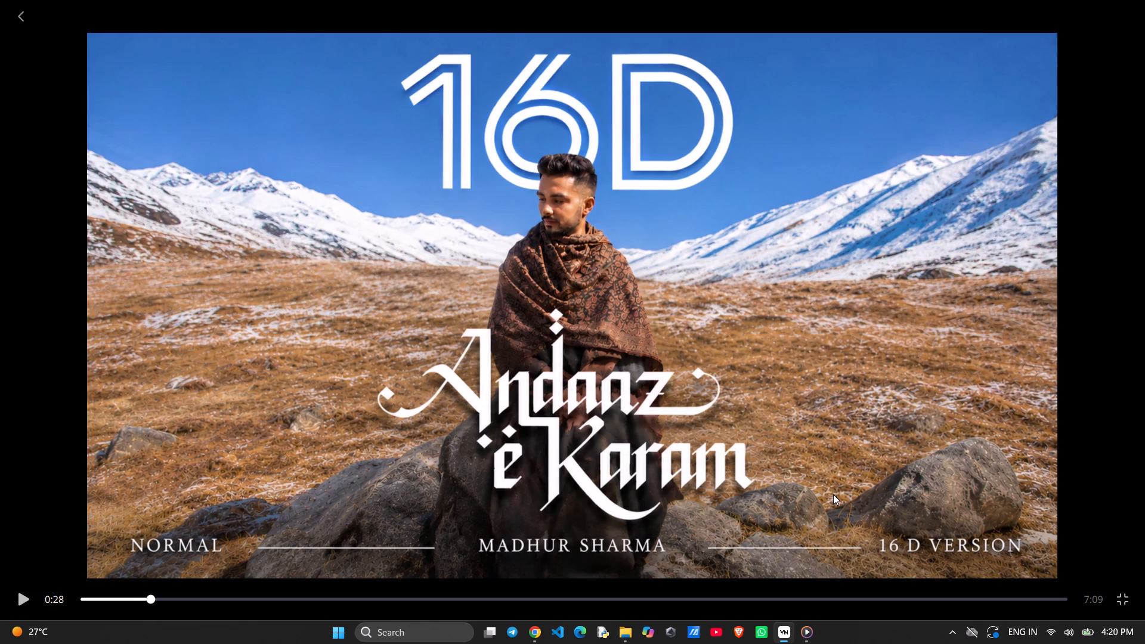
pyautogui.press('Left')
pyautogui.press('Left')
pyautogui.press('Left')
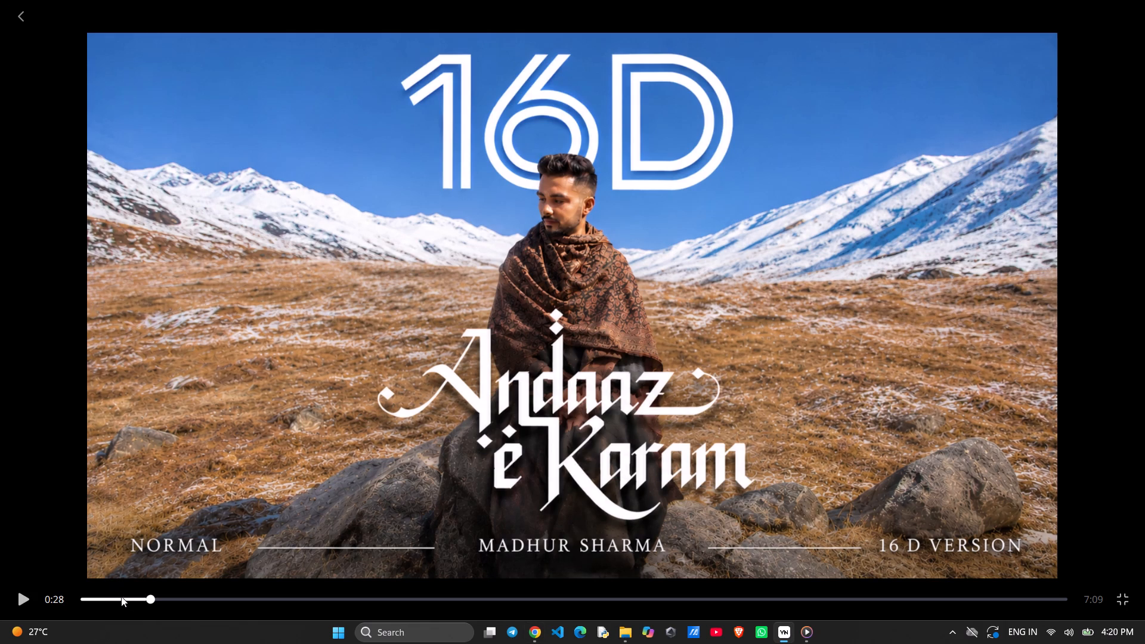
pyautogui.click(128, 599)
pyautogui.press('space')
pyautogui.press('space')
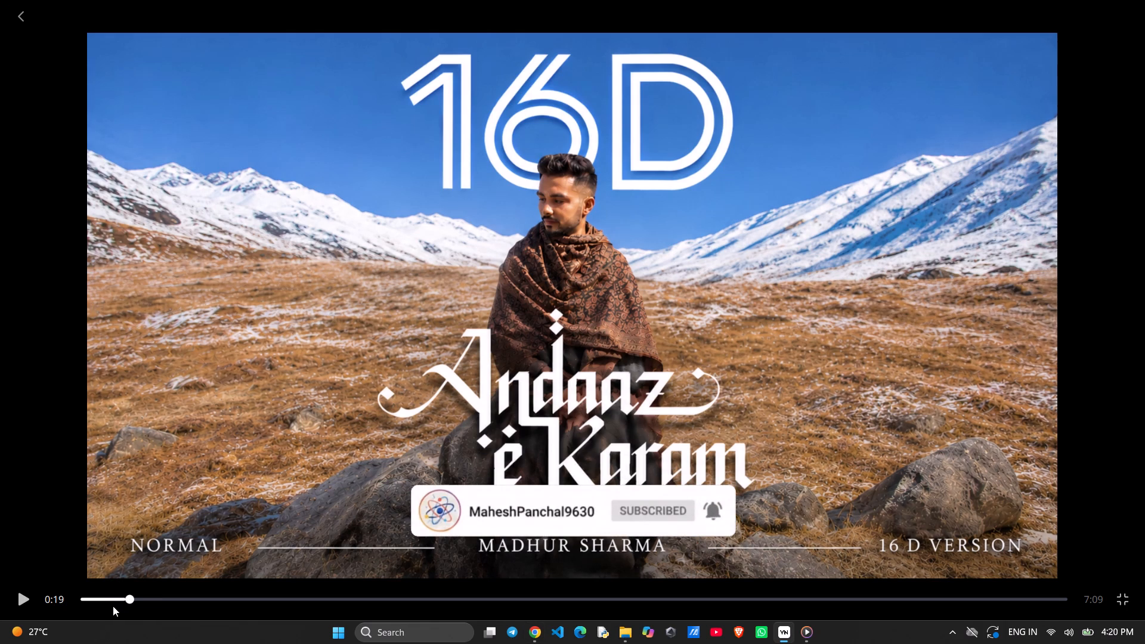
pyautogui.click(112, 599)
pyautogui.press('space')
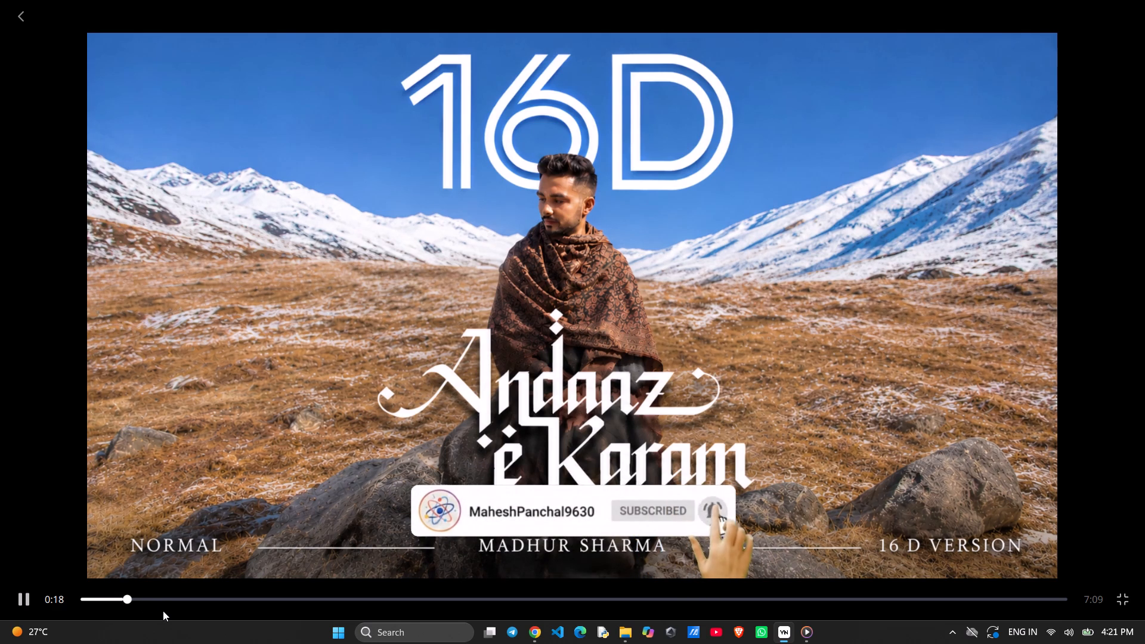
pyautogui.press('space')
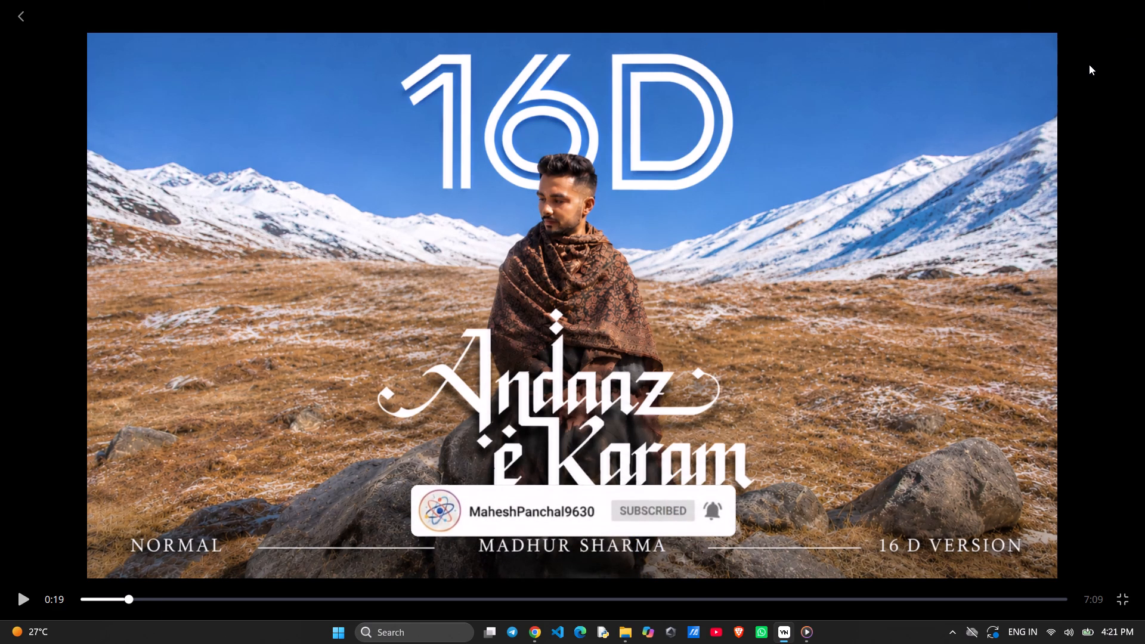
pyautogui.click(1089, 64)
pyautogui.click(1124, 608)
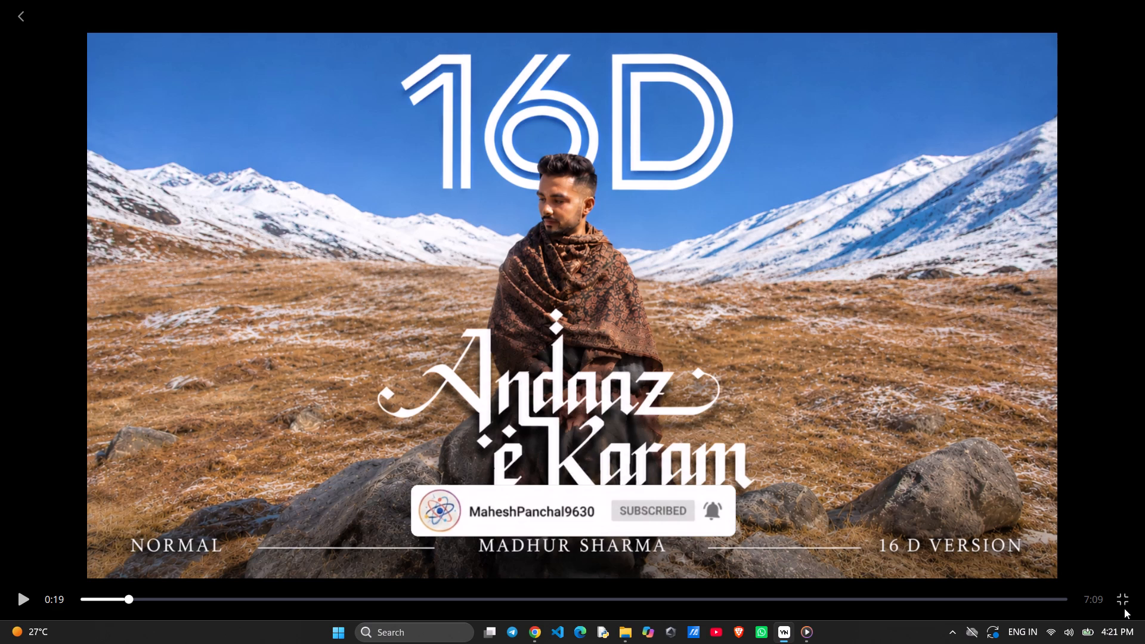
pyautogui.click(1124, 597)
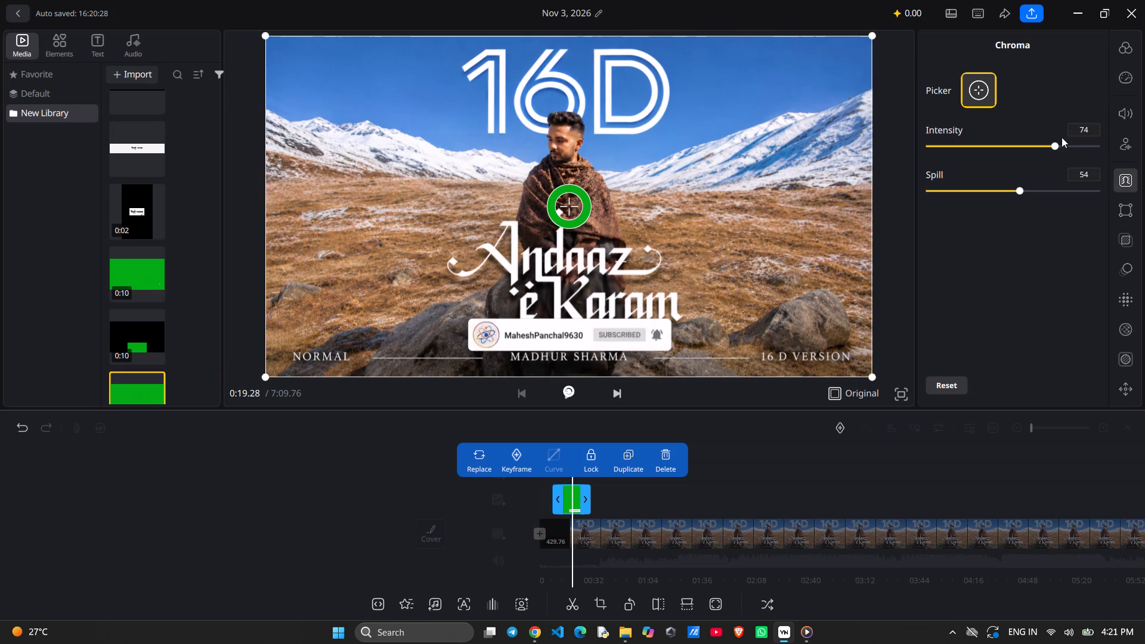
# Set the banner's chroma intensity to 75 and its spill to 55.
pyautogui.click(1056, 146)
pyautogui.click(1018, 190)
pyautogui.click(1090, 174)
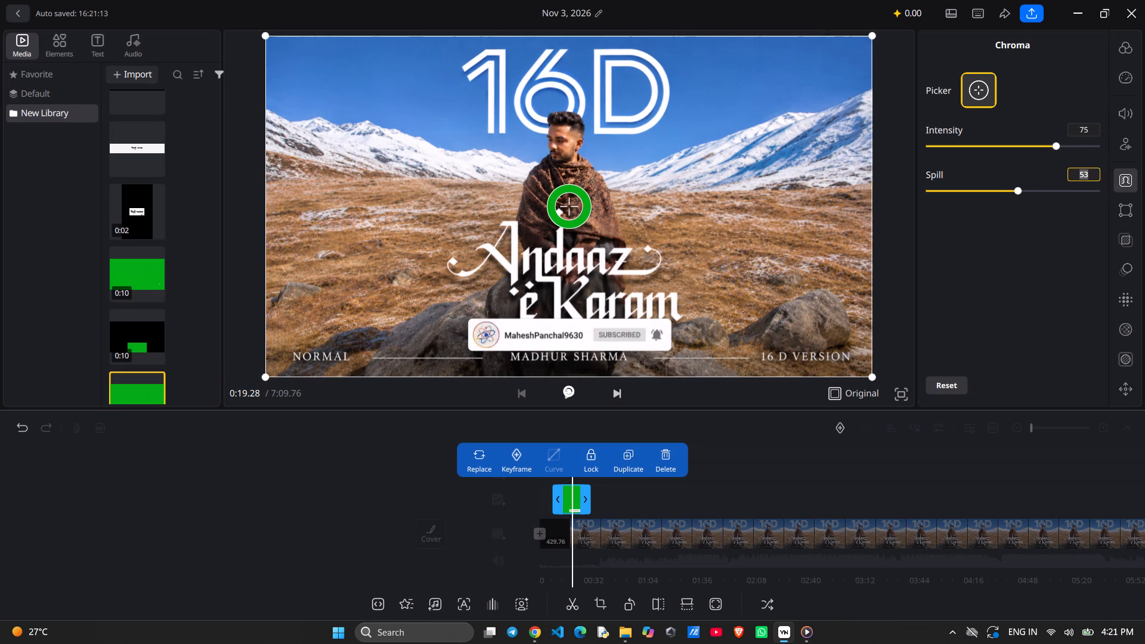
pyautogui.press('BackSpace')
pyautogui.write('55')
pyautogui.click(1028, 333)
# Play the banner in full screen from about 0:12 to check the changed chroma key, and return to the editor.
pyautogui.click(900, 395)
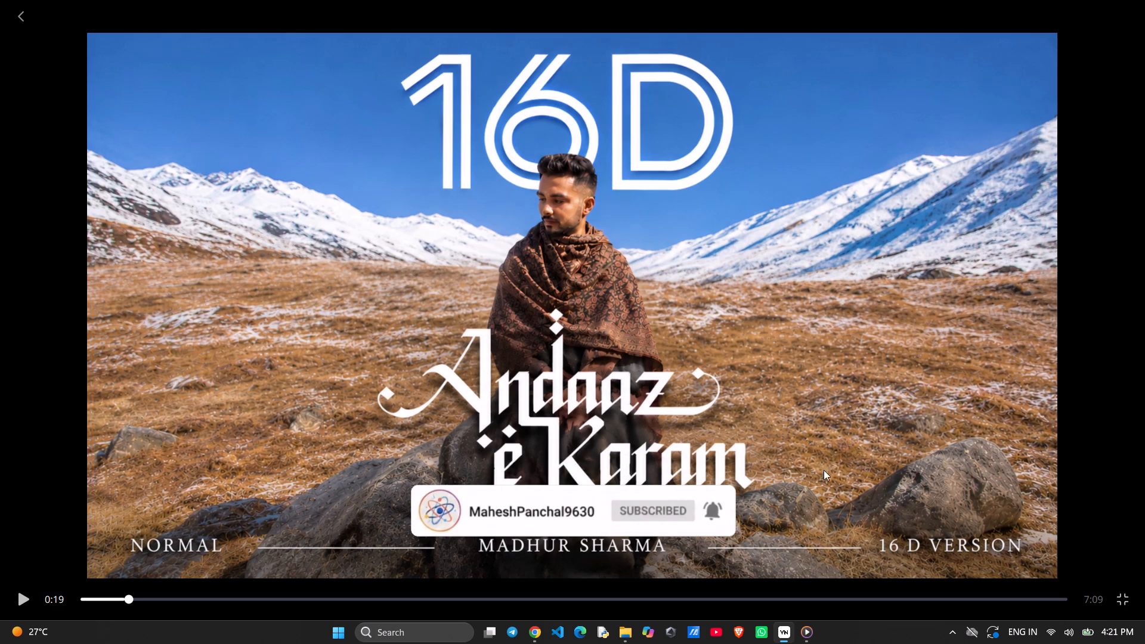
pyautogui.click(108, 595)
pyautogui.press('space')
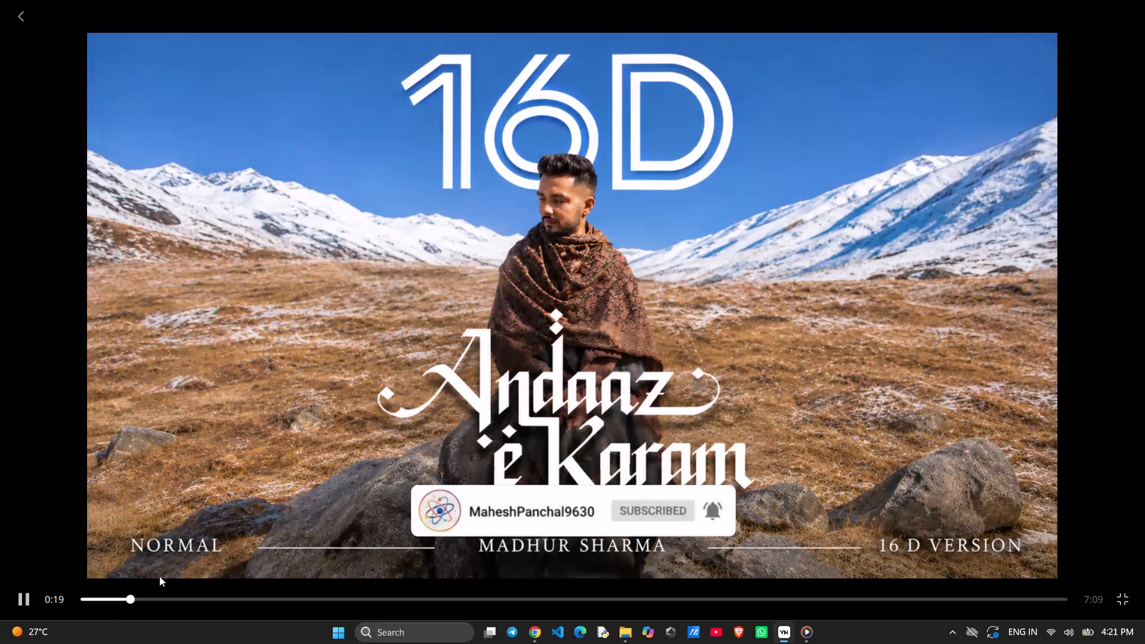
pyautogui.press('space')
pyautogui.click(1128, 604)
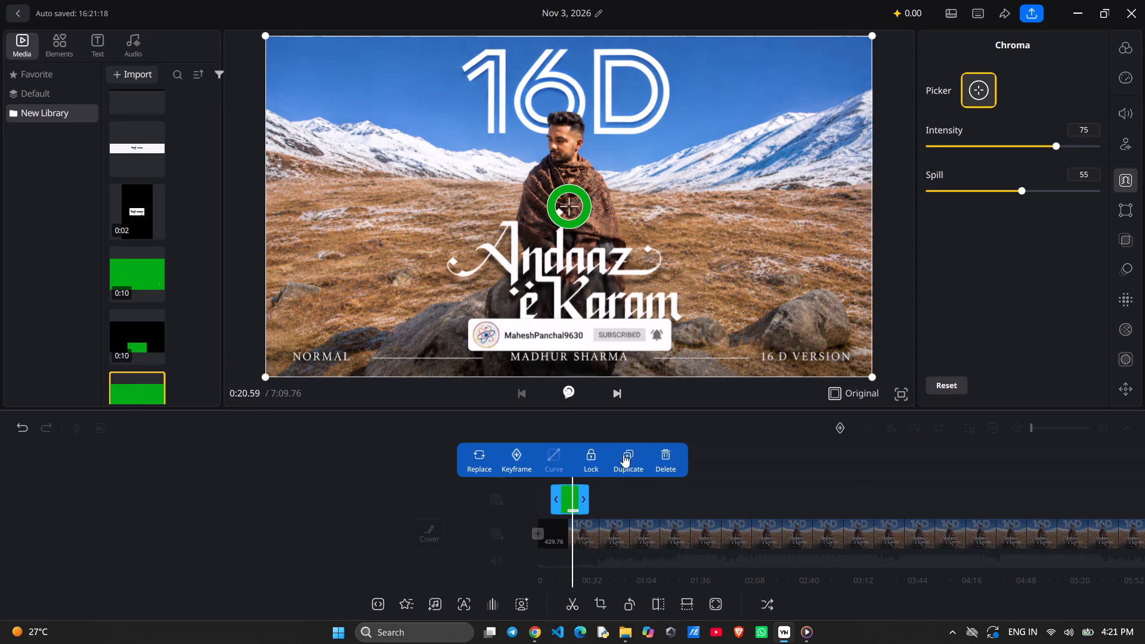
# Duplicate the subscribe banner clip near the start of the timeline.
pyautogui.click(617, 489)
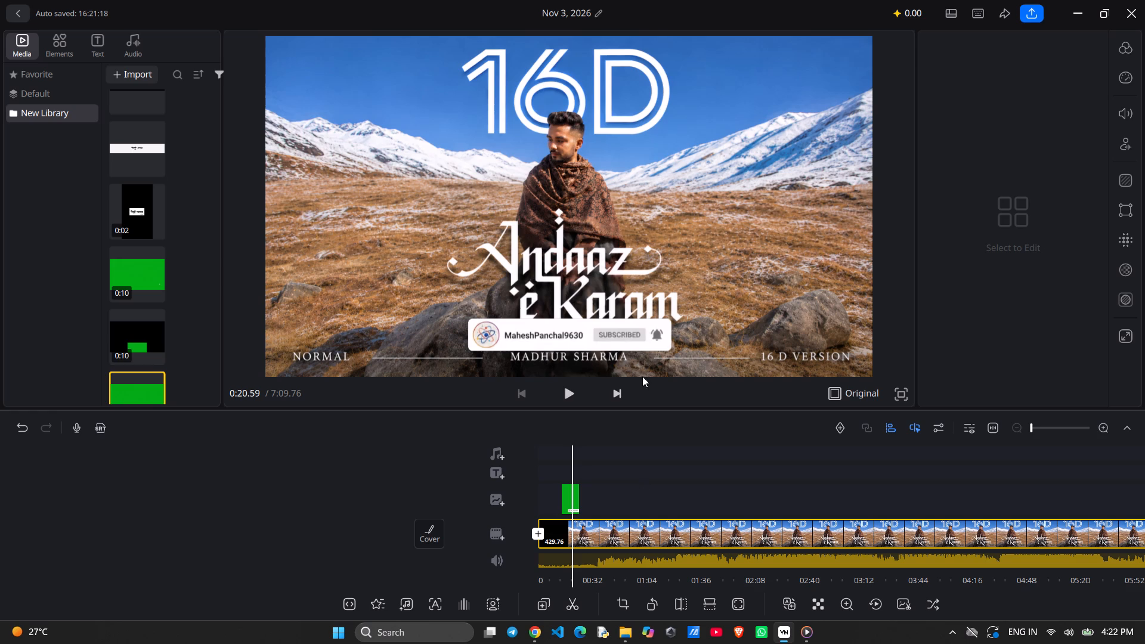
pyautogui.click(571, 501)
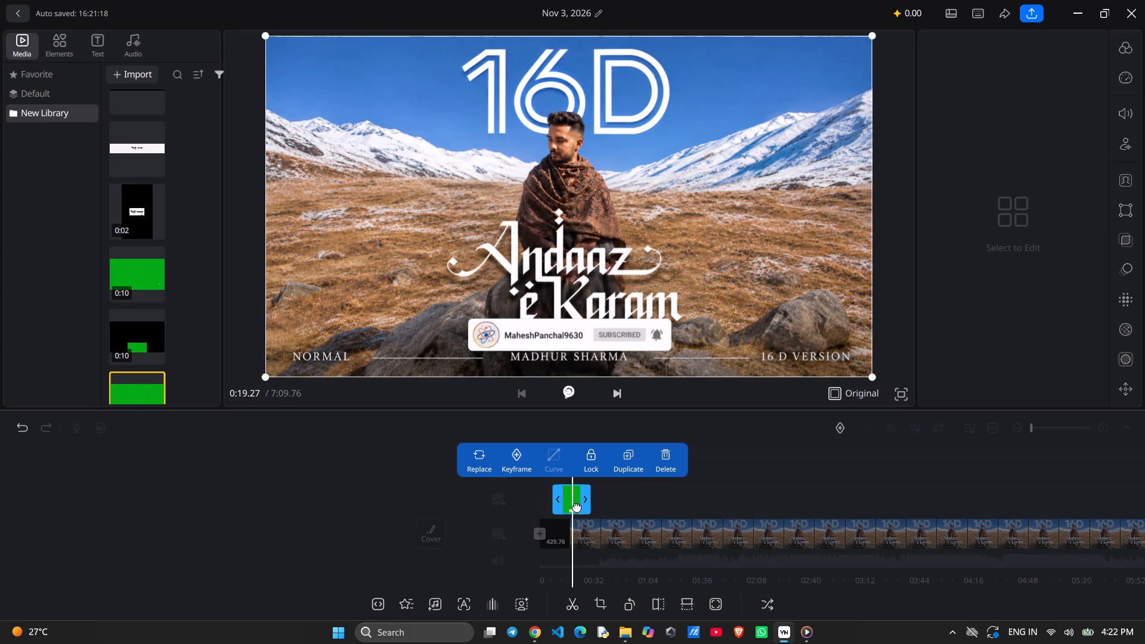
pyautogui.rightClick(576, 505)
pyautogui.rightClick(572, 489)
pyautogui.click(550, 455)
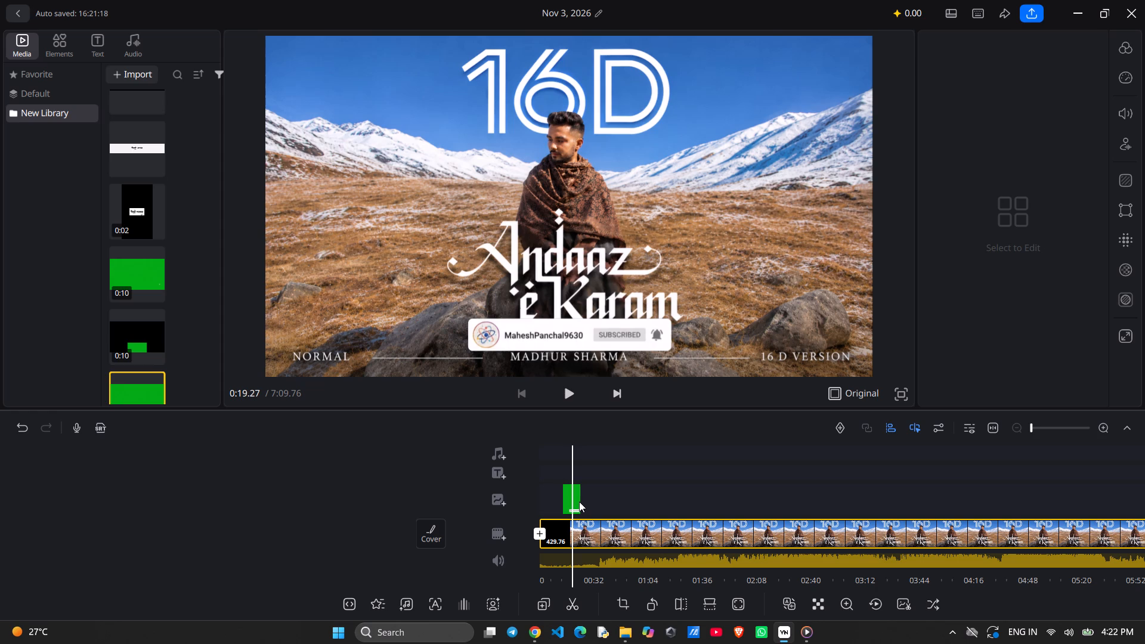
pyautogui.click(563, 503)
pyautogui.click(626, 455)
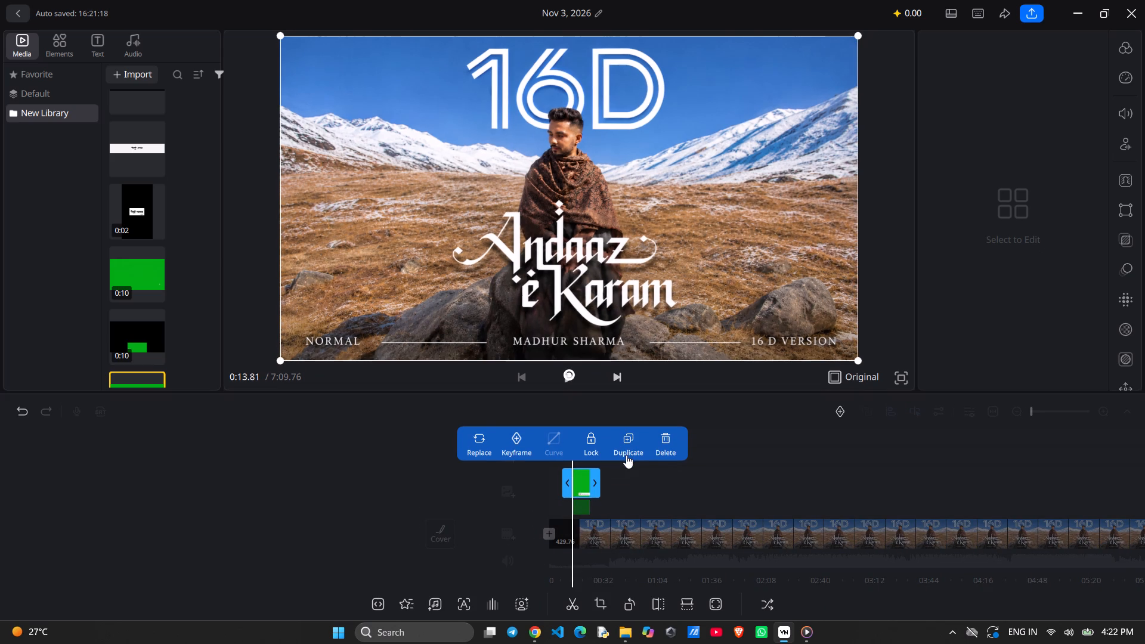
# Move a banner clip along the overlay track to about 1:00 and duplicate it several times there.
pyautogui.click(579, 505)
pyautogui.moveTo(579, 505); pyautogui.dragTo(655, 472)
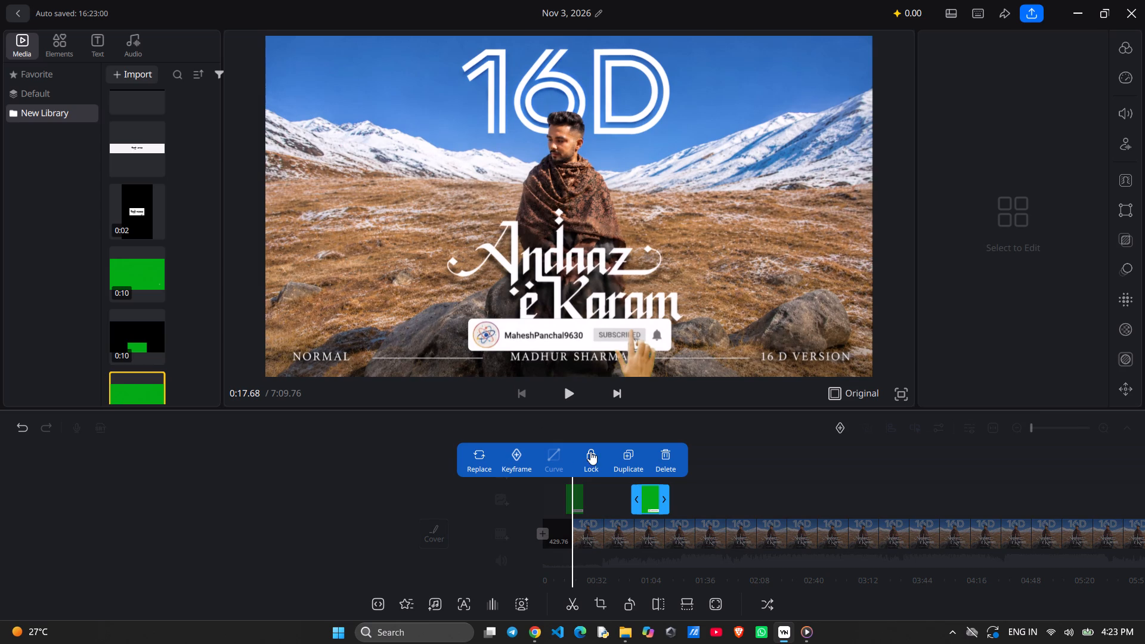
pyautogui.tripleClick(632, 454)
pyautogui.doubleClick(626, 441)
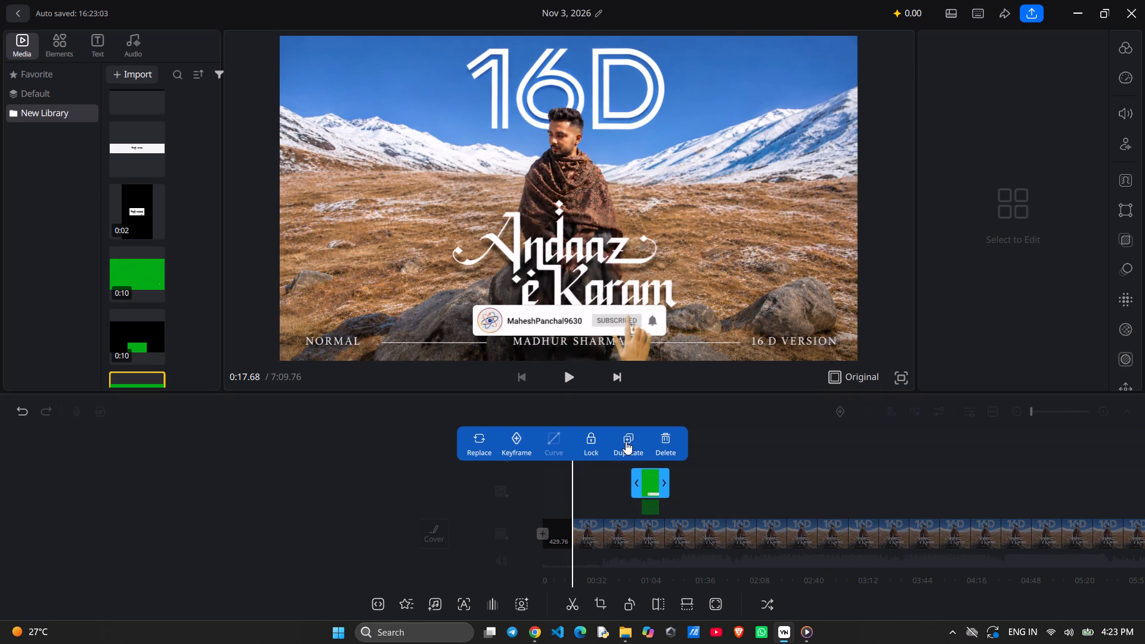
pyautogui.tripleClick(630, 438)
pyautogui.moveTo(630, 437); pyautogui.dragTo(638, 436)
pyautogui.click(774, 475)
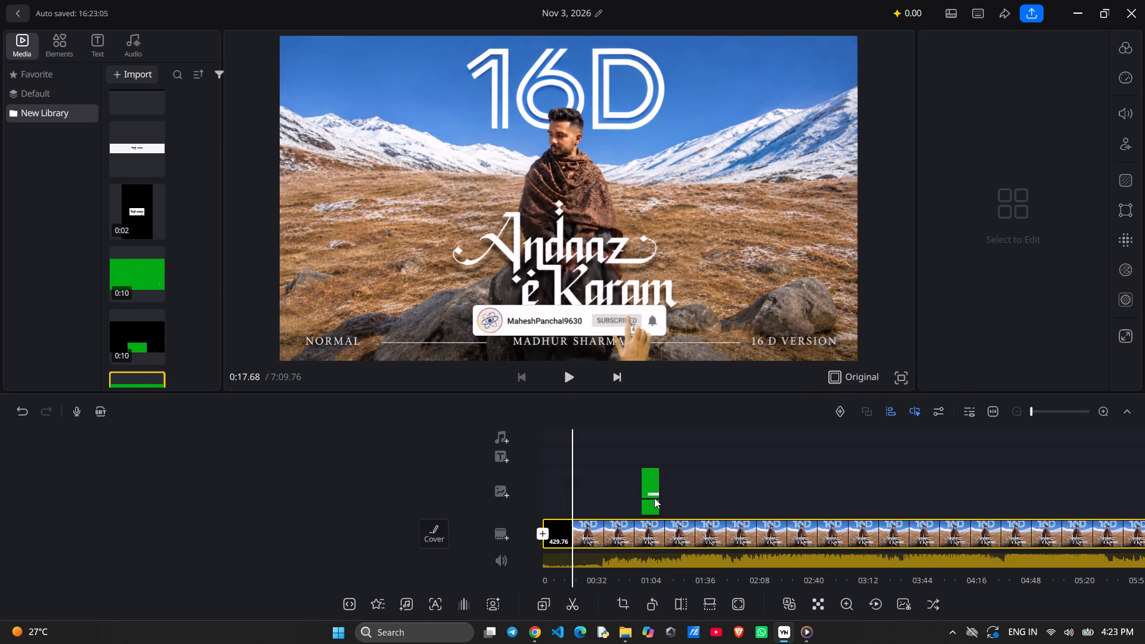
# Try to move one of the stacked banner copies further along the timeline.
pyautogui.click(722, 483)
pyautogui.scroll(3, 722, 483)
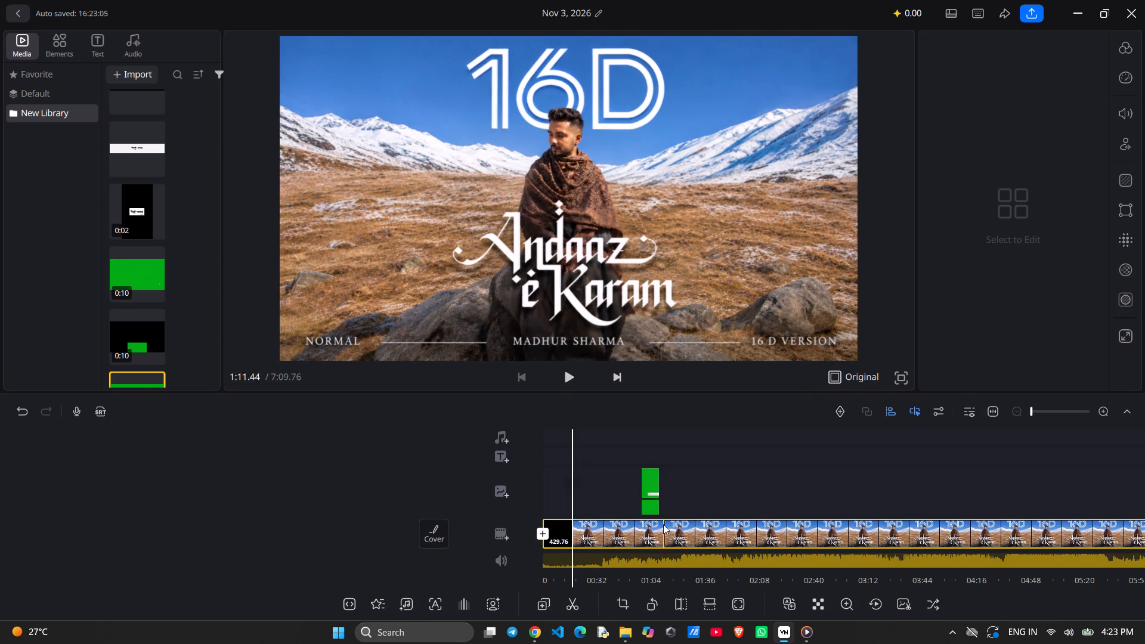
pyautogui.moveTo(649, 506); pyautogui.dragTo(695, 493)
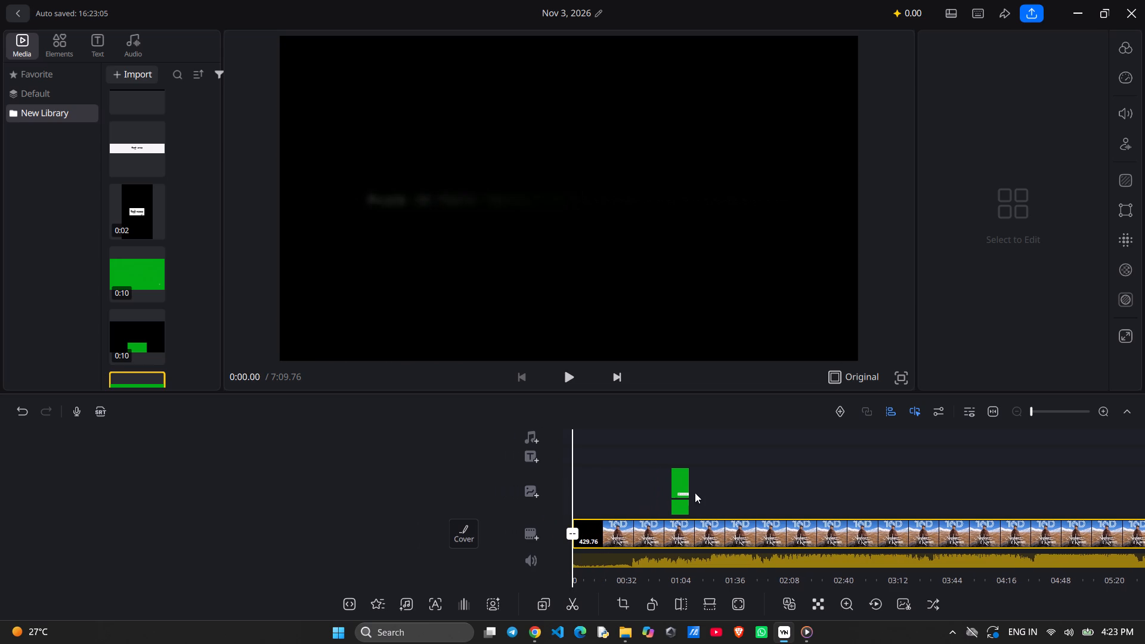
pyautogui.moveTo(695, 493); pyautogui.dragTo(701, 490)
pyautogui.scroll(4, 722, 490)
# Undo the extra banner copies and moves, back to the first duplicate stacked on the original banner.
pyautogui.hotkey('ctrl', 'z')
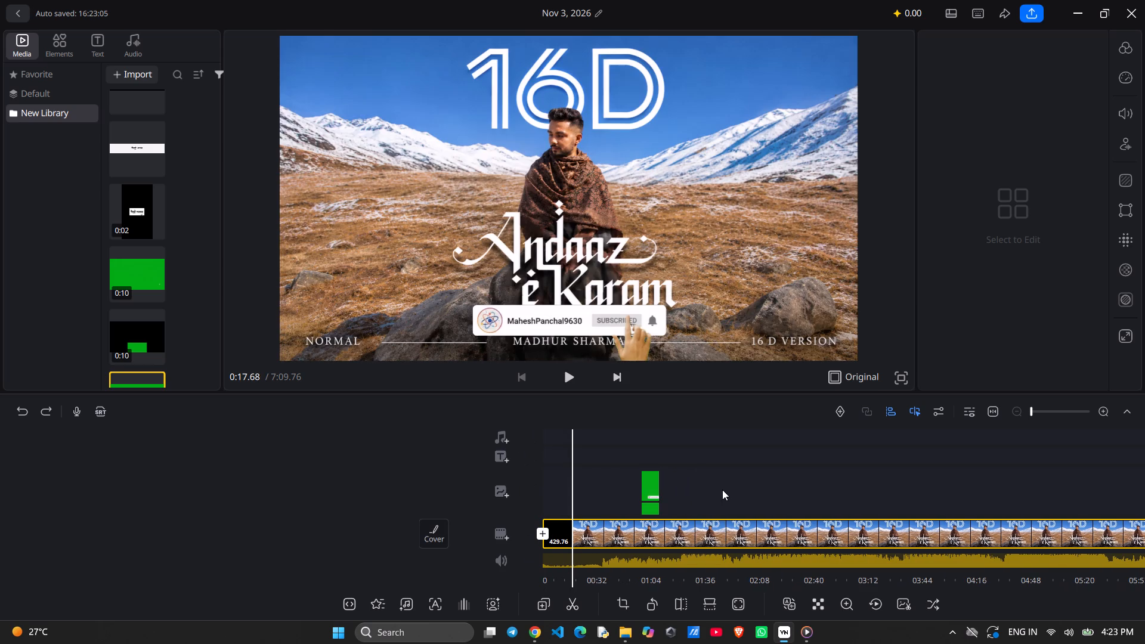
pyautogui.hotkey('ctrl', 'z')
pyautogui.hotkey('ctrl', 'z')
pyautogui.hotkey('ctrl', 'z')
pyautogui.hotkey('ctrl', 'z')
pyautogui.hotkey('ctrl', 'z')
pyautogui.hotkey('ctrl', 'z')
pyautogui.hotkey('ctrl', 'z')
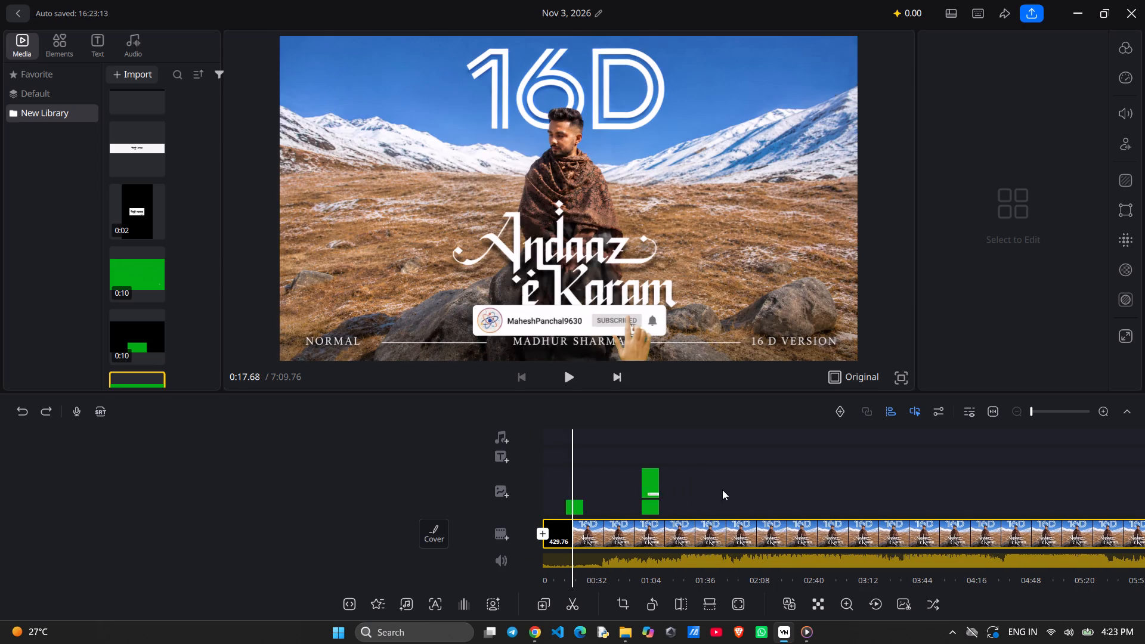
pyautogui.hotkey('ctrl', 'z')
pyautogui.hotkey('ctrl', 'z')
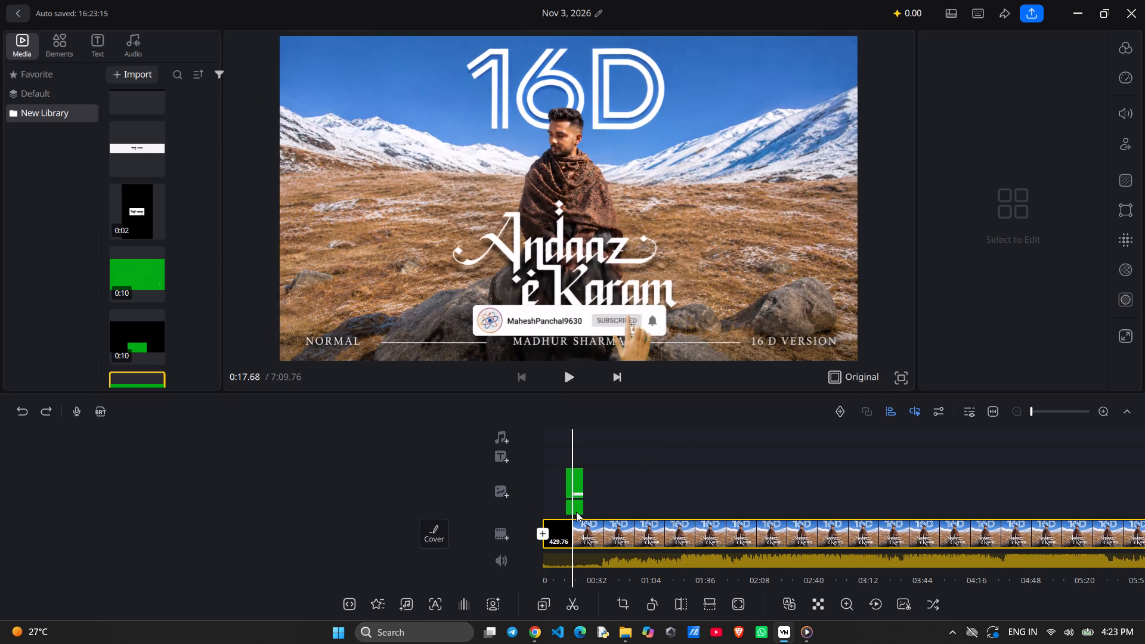
# Duplicate the banner clip several more times at its original position near the start of the timeline.
pyautogui.click(576, 490)
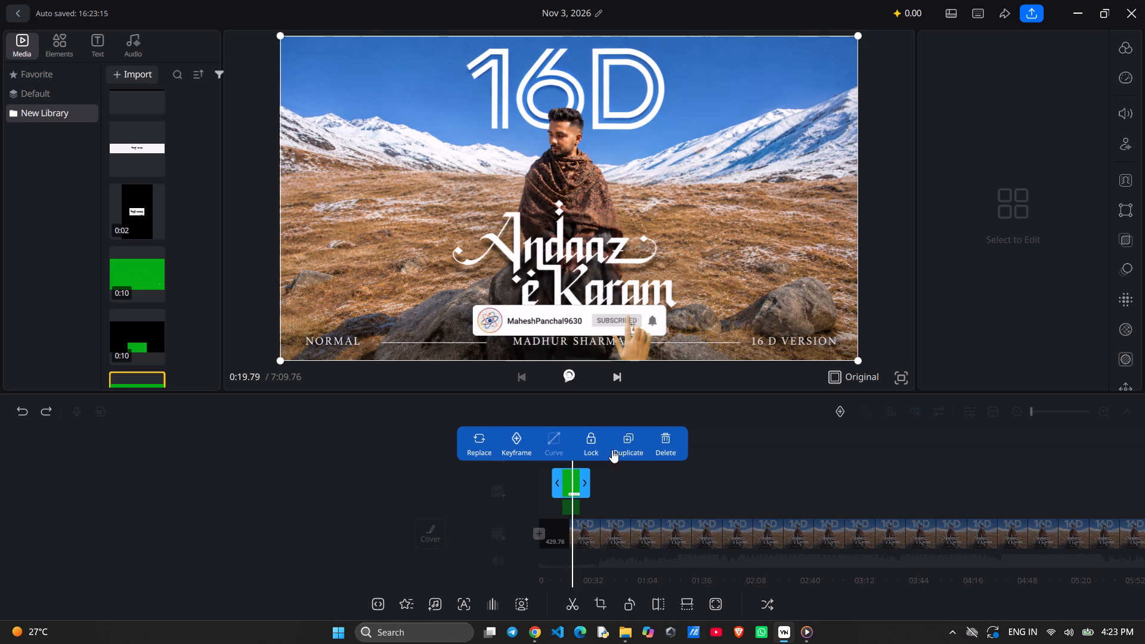
pyautogui.click(624, 442)
pyautogui.tripleClick(624, 442)
pyautogui.tripleClick(624, 442)
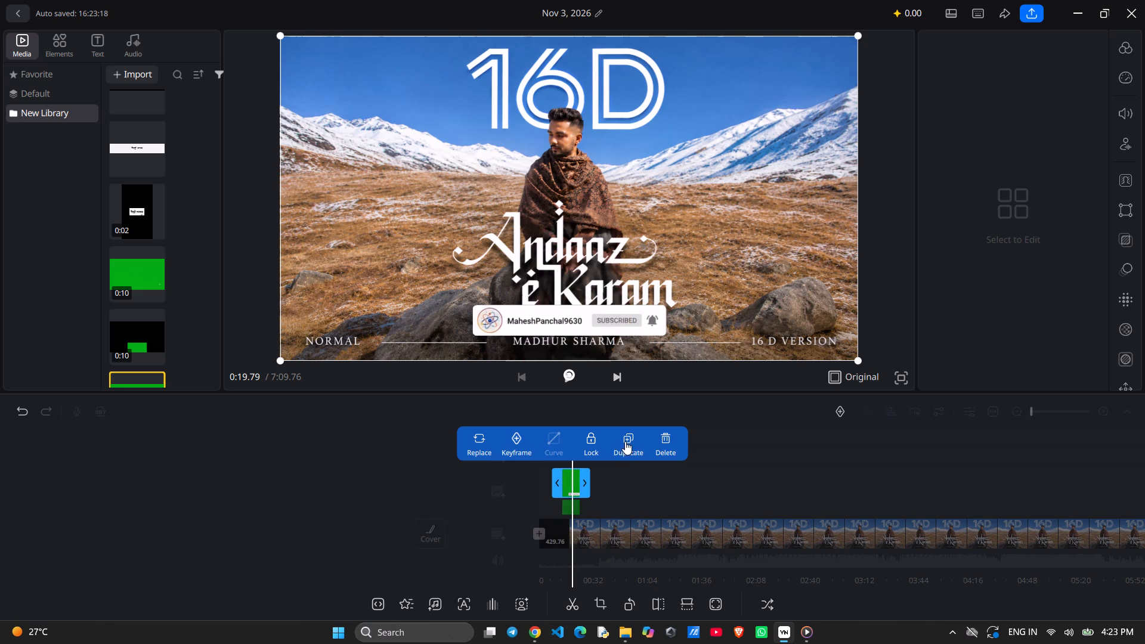
# Move two of the stacked banner copies along the overlay track to about 0:53 and 1:33.
pyautogui.click(630, 500)
pyautogui.click(570, 507)
pyautogui.moveTo(570, 507); pyautogui.dragTo(627, 479)
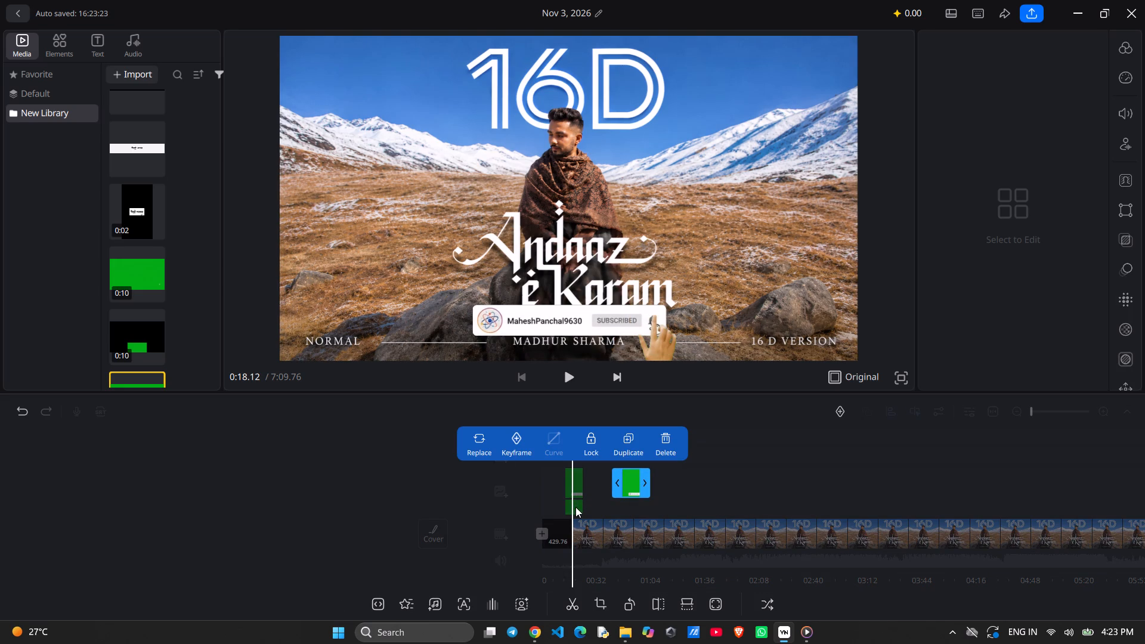
pyautogui.moveTo(575, 507); pyautogui.dragTo(741, 483)
pyautogui.click(604, 506)
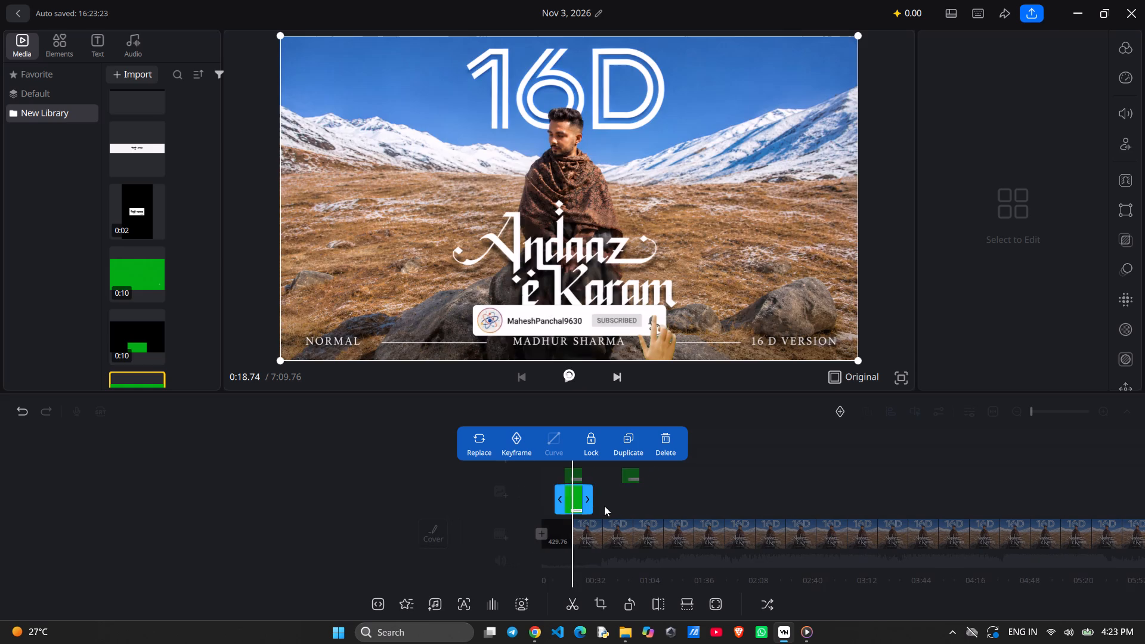
pyautogui.moveTo(571, 501); pyautogui.dragTo(705, 488)
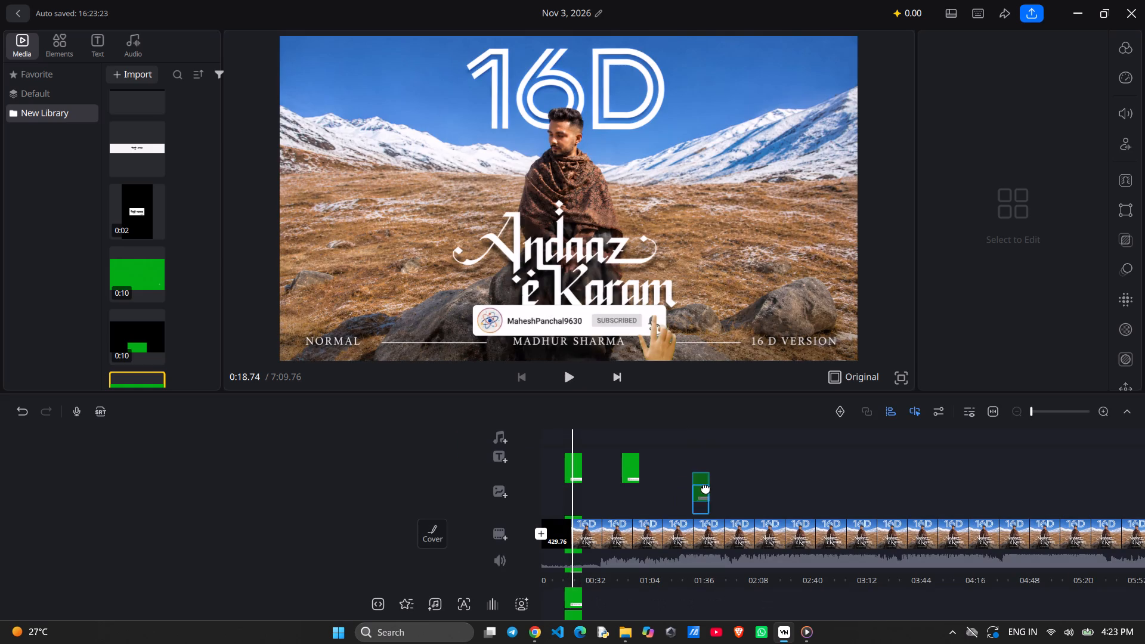
pyautogui.moveTo(705, 488); pyautogui.dragTo(697, 466)
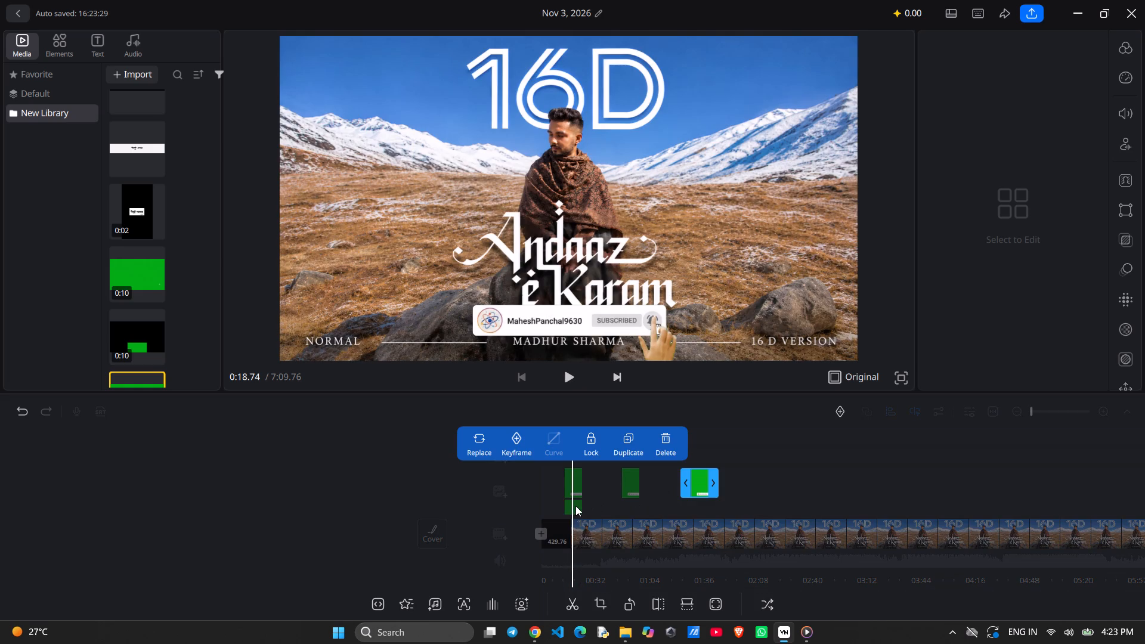
# Move three more stacked banner copies along the overlay track to about 2:25, 3:17 and 4:05.
pyautogui.click(575, 506)
pyautogui.moveTo(575, 506); pyautogui.dragTo(789, 477)
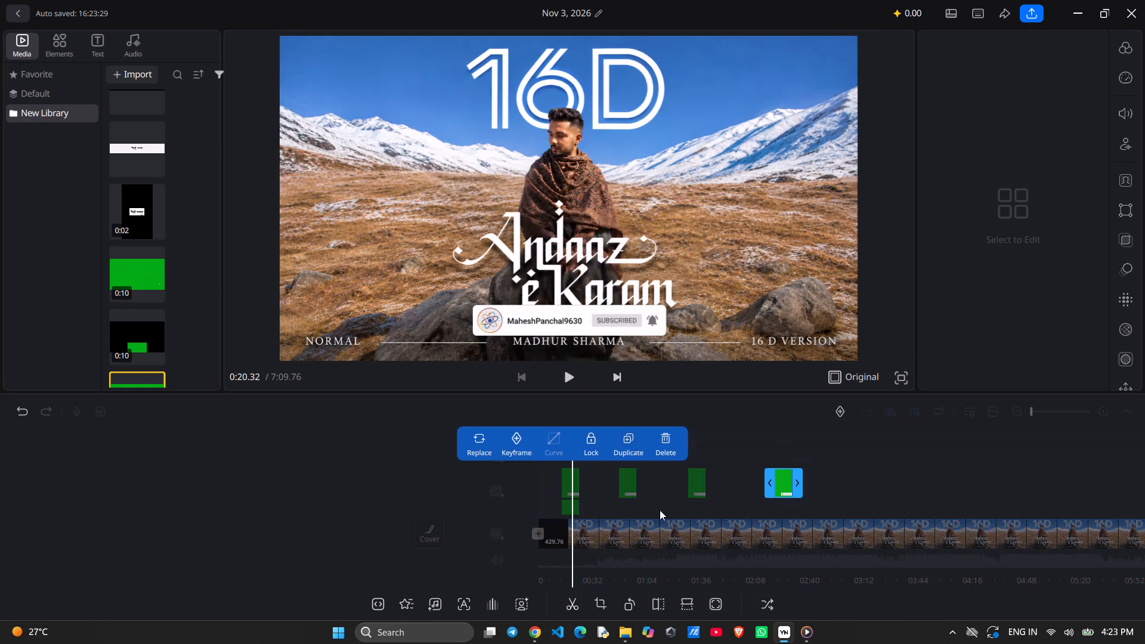
pyautogui.click(573, 505)
pyautogui.moveTo(573, 505); pyautogui.dragTo(859, 472)
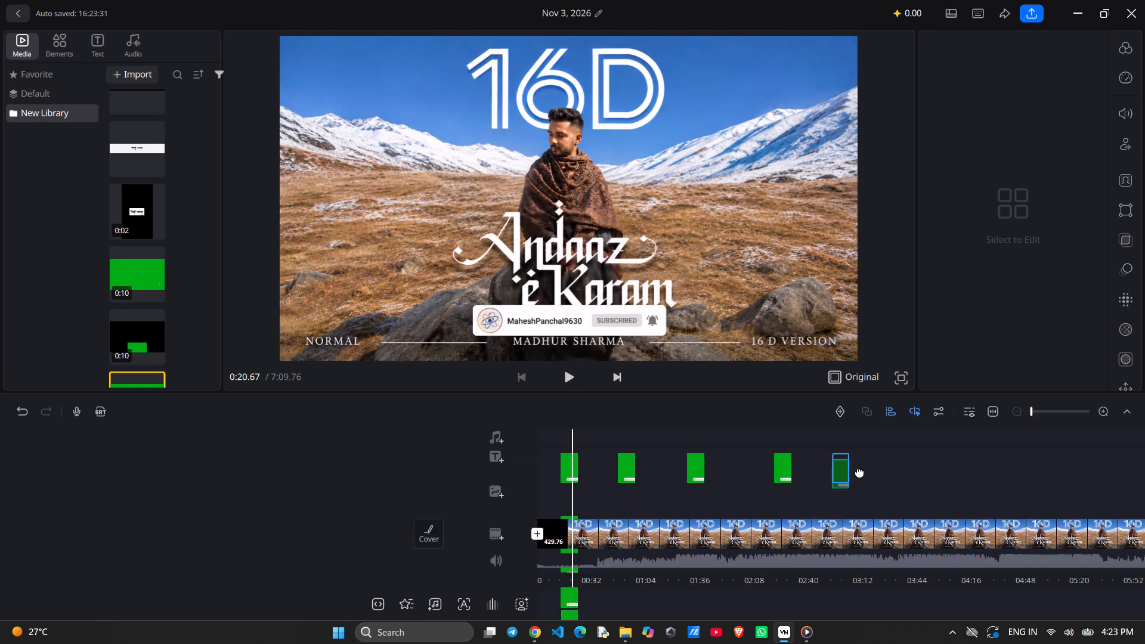
pyautogui.moveTo(859, 472); pyautogui.dragTo(875, 470)
pyautogui.click(571, 509)
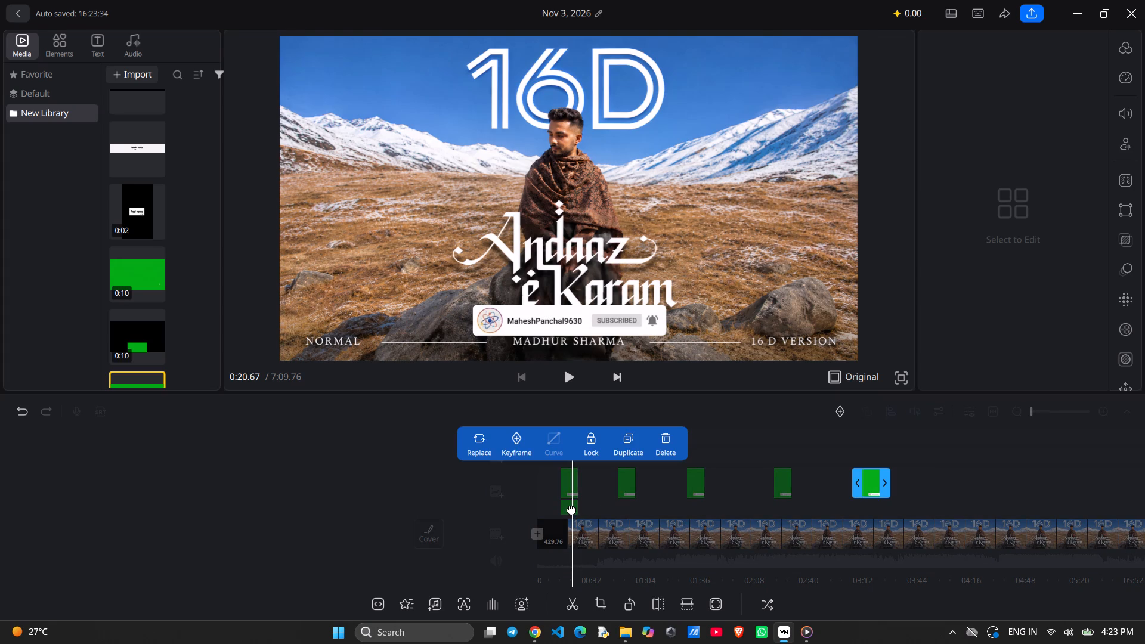
pyautogui.moveTo(571, 509); pyautogui.dragTo(955, 471)
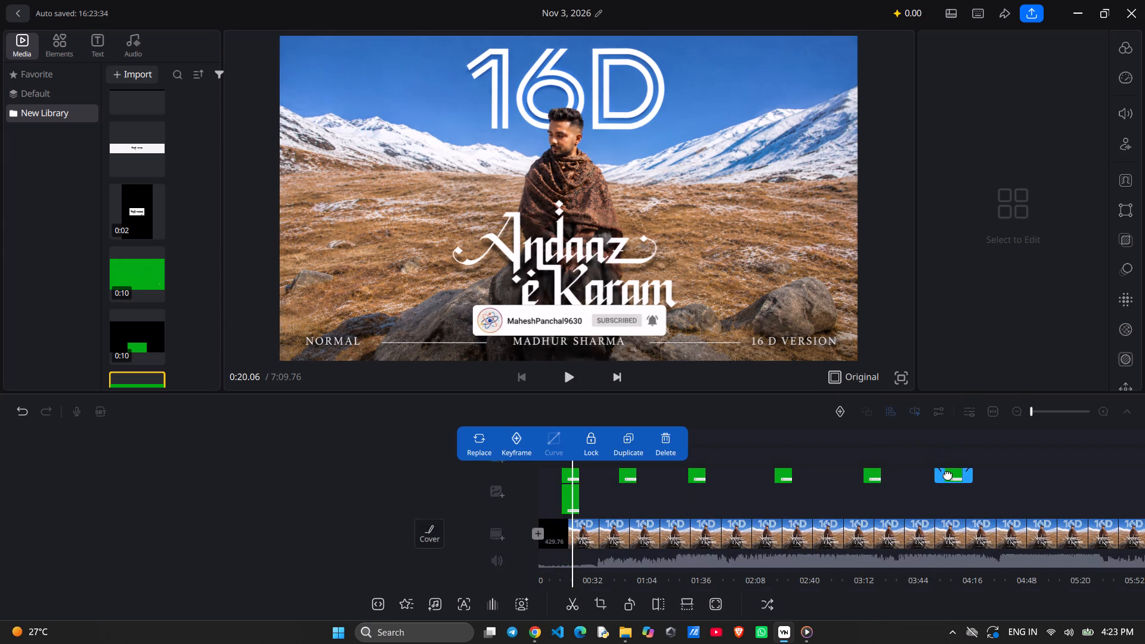
# Move the remaining stacked banner copies along the overlay track to about 4:48, 5:30 and 6:18.
pyautogui.click(574, 508)
pyautogui.moveTo(574, 508); pyautogui.dragTo(633, 503)
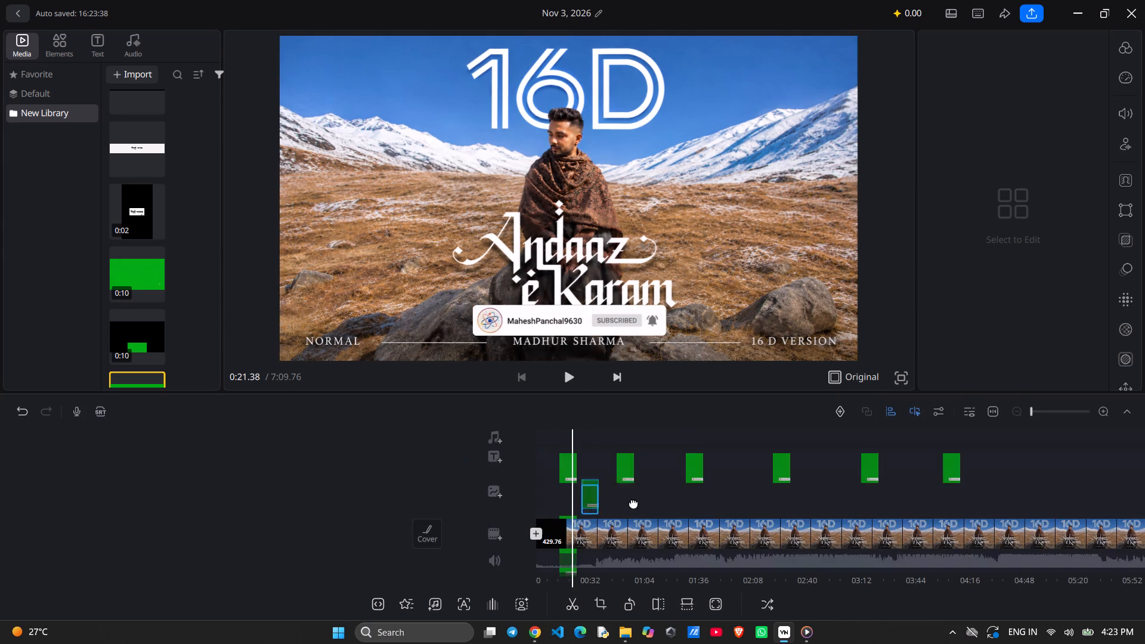
pyautogui.moveTo(633, 503); pyautogui.dragTo(1031, 476)
pyautogui.click(570, 510)
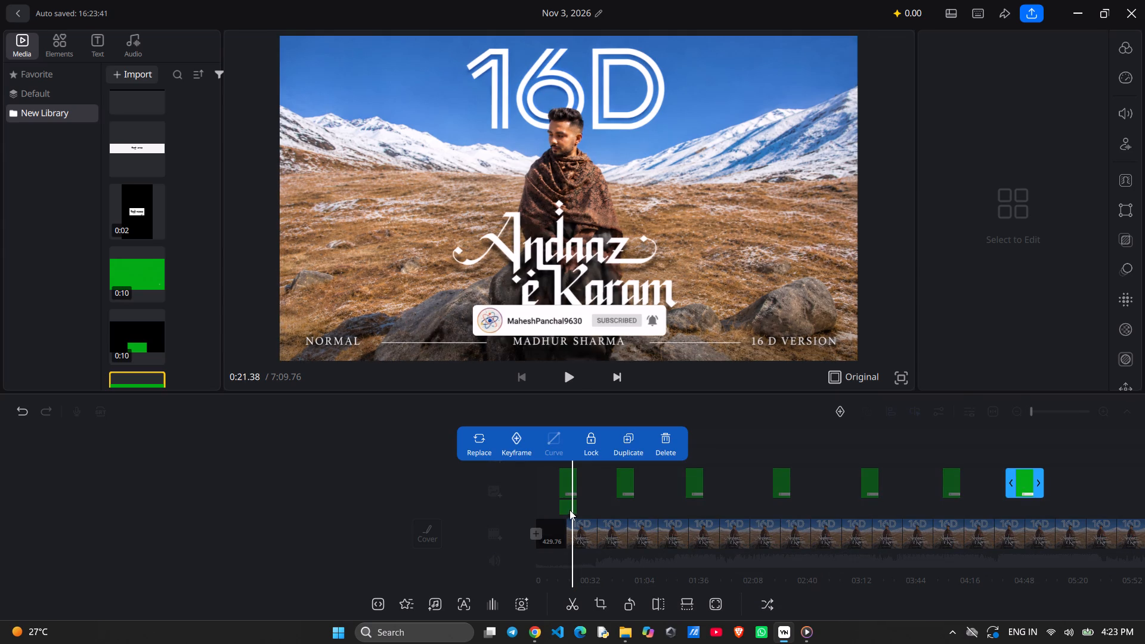
pyautogui.moveTo(570, 509); pyautogui.dragTo(1097, 482)
pyautogui.click(571, 505)
pyautogui.moveTo(571, 505); pyautogui.dragTo(1141, 494)
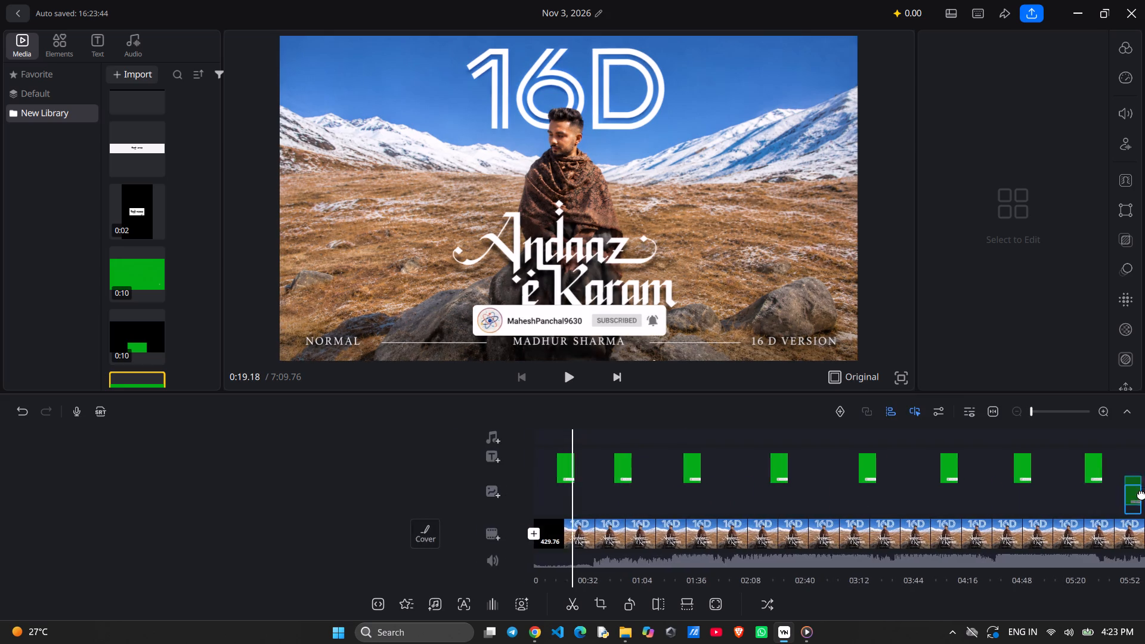
pyautogui.moveTo(1141, 494); pyautogui.dragTo(1083, 476)
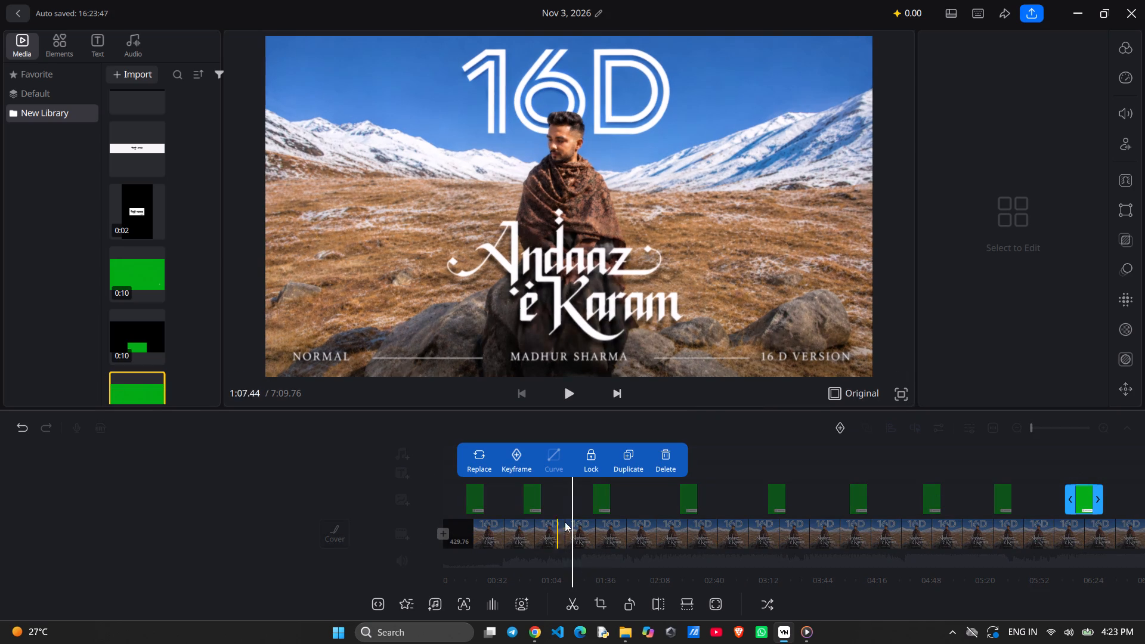
# Duplicate the last banner clip and move the copy to the end of the main video, at about 7:04.
pyautogui.scroll(-1, 572, 520)
pyautogui.scroll(5, 574, 520)
pyautogui.moveTo(929, 530); pyautogui.dragTo(692, 533)
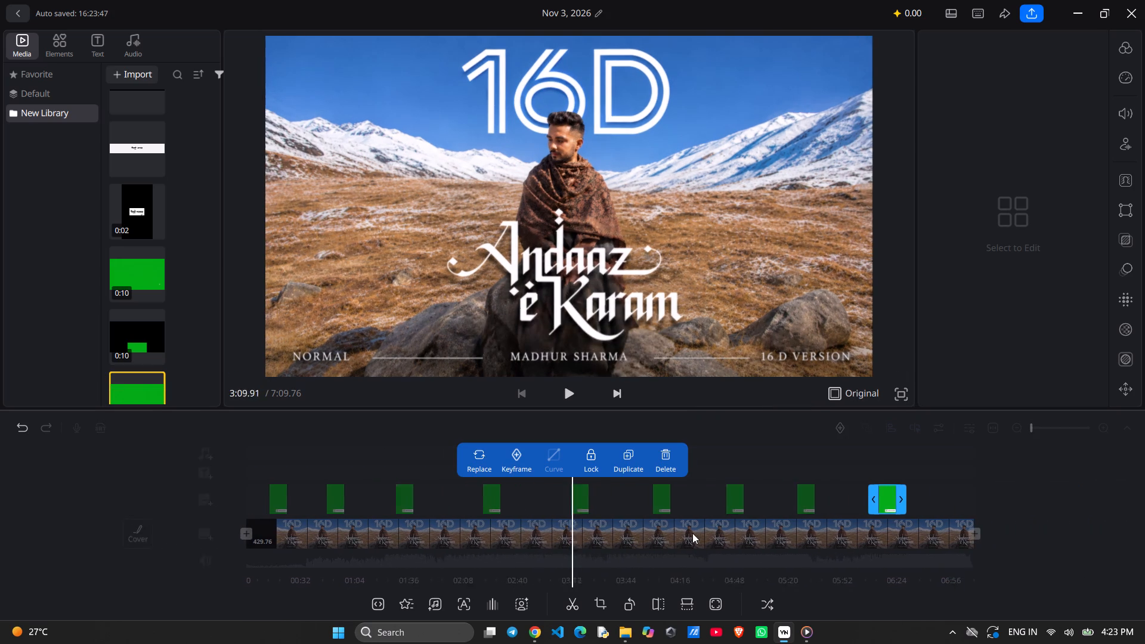
pyautogui.moveTo(692, 533); pyautogui.dragTo(471, 527)
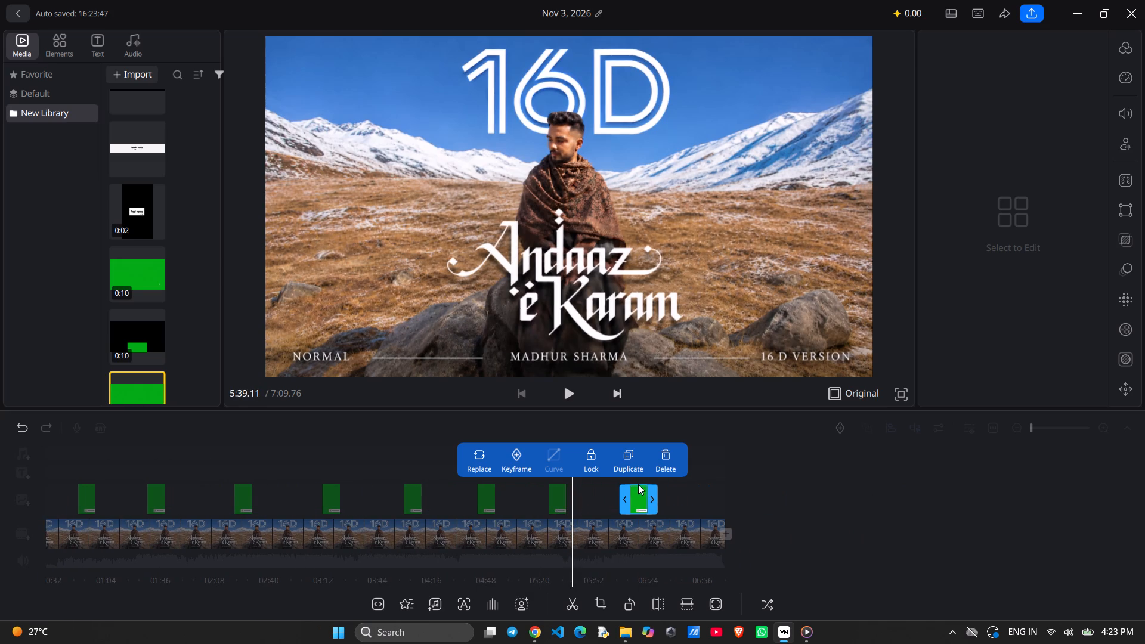
pyautogui.click(622, 454)
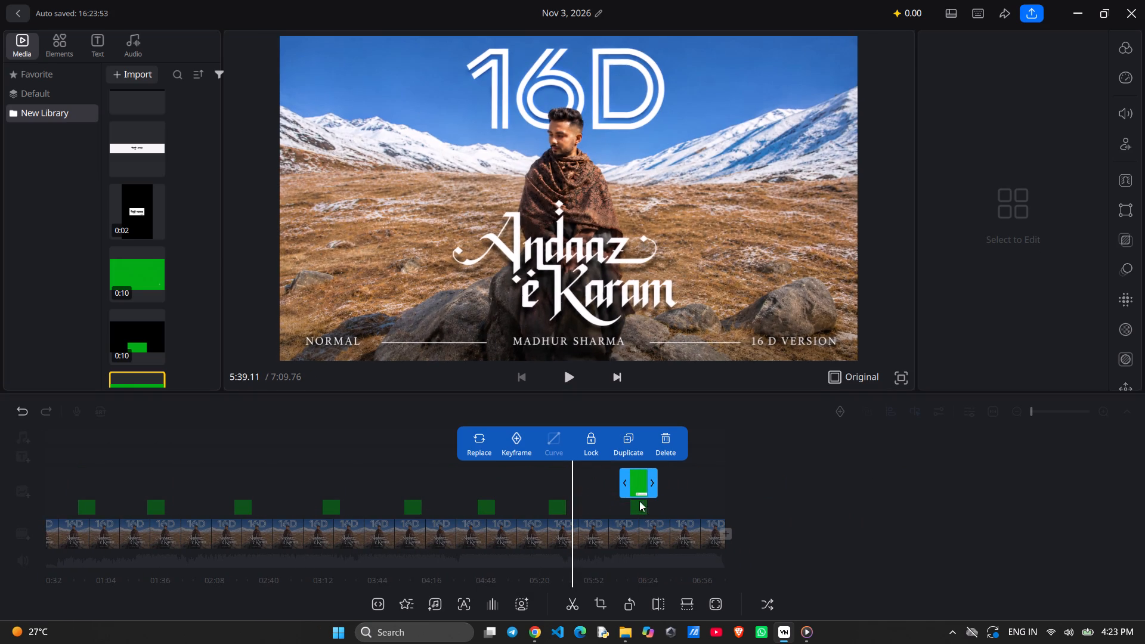
pyautogui.moveTo(637, 482); pyautogui.dragTo(707, 500)
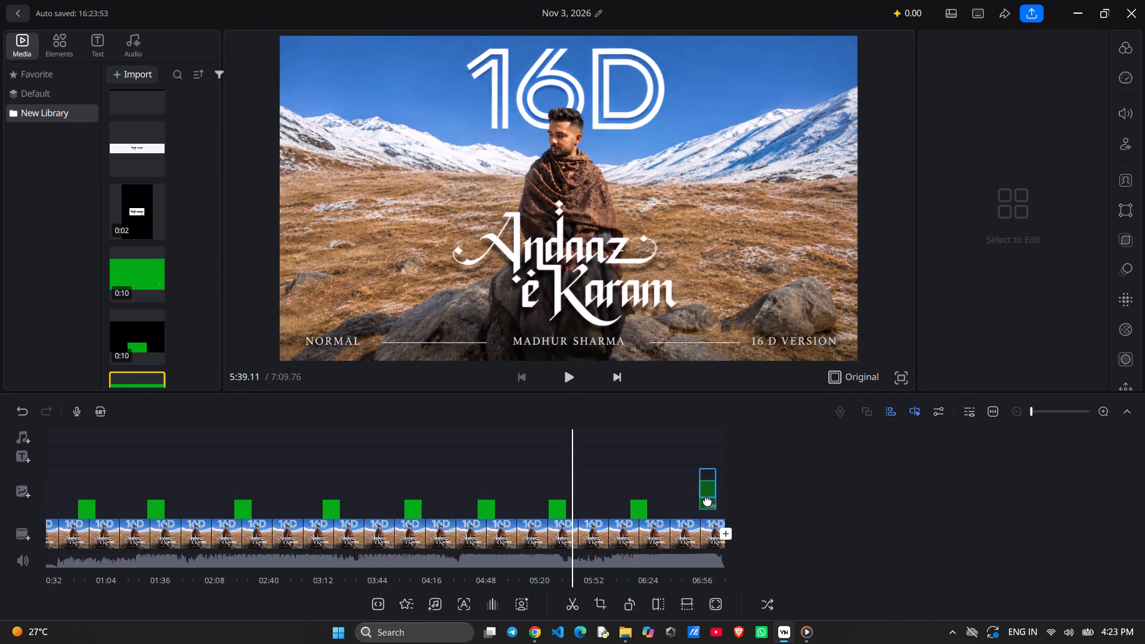
pyautogui.moveTo(707, 500); pyautogui.dragTo(715, 504)
# Play back the end of the timeline to check the final banner clip.
pyautogui.moveTo(787, 511); pyautogui.dragTo(784, 514)
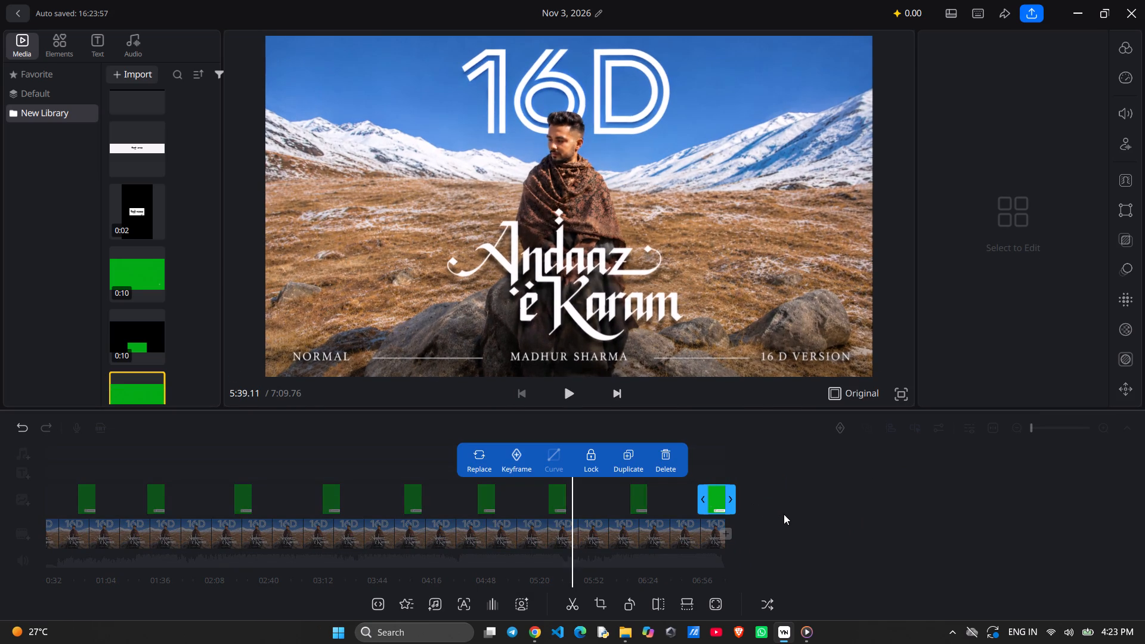
pyautogui.moveTo(784, 514); pyautogui.dragTo(549, 530)
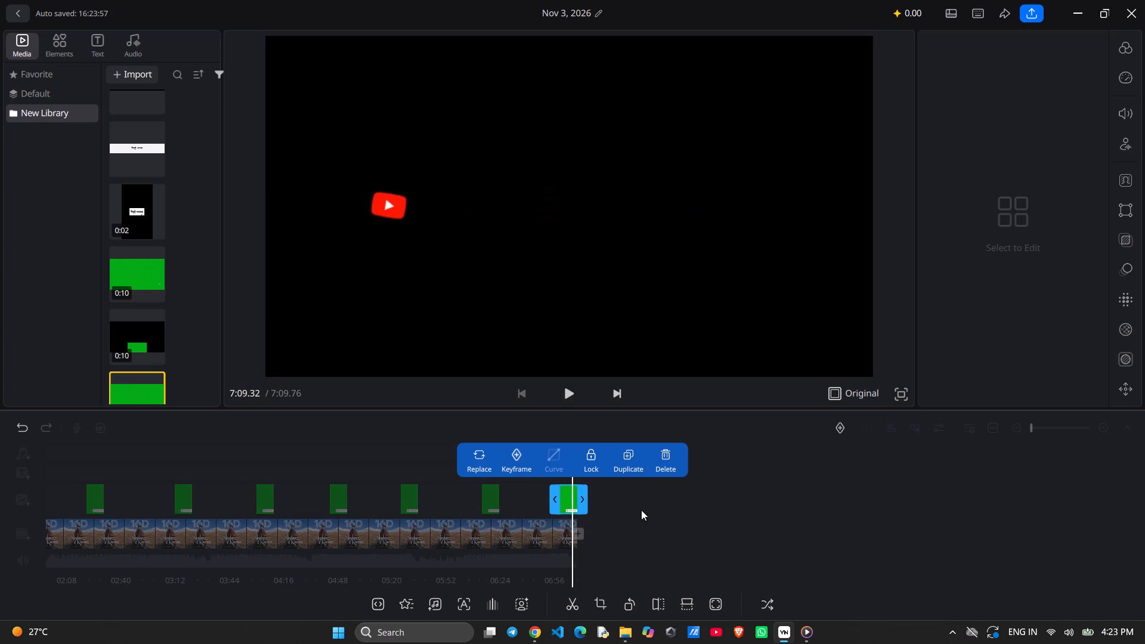
pyautogui.click(648, 515)
pyautogui.press('space')
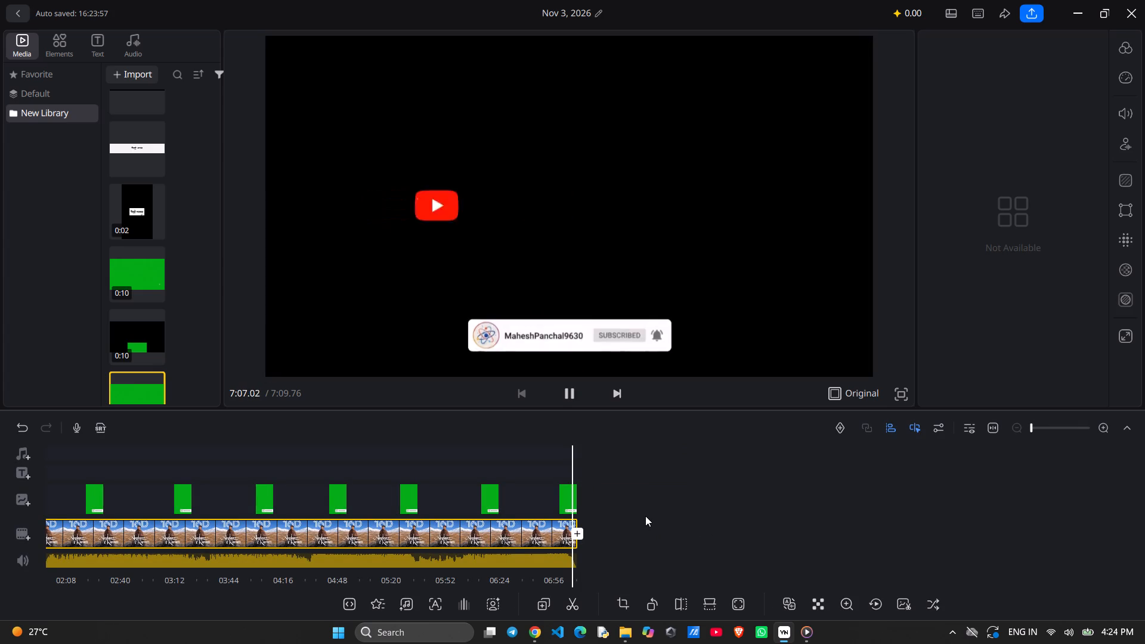
pyautogui.moveTo(671, 515); pyautogui.dragTo(704, 515)
pyautogui.press('space')
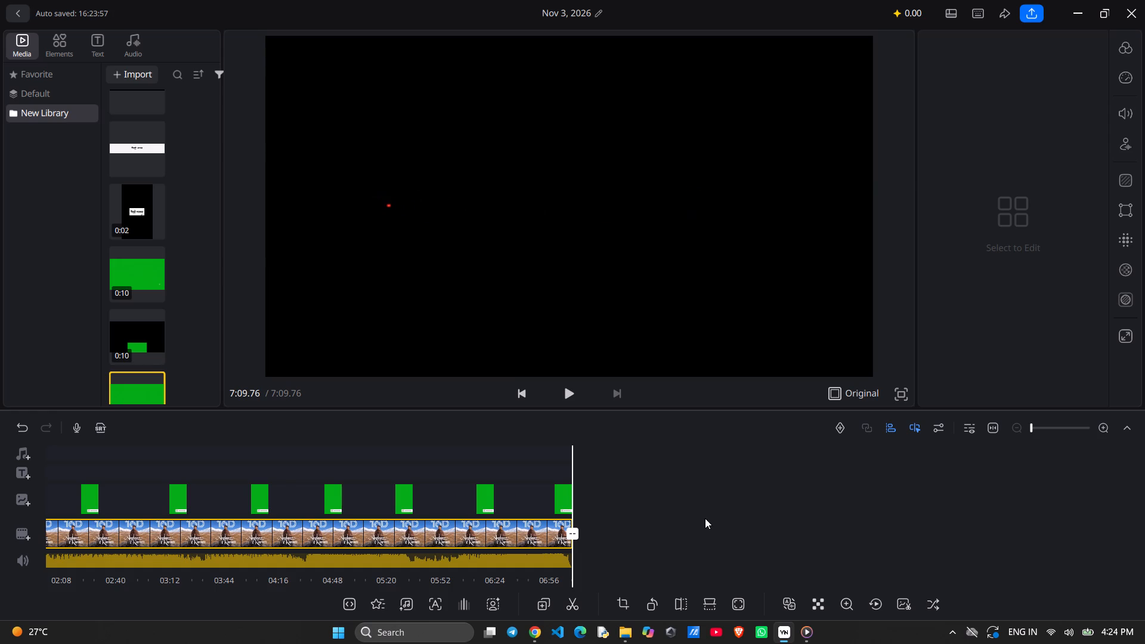
pyautogui.moveTo(705, 518); pyautogui.dragTo(1091, 482)
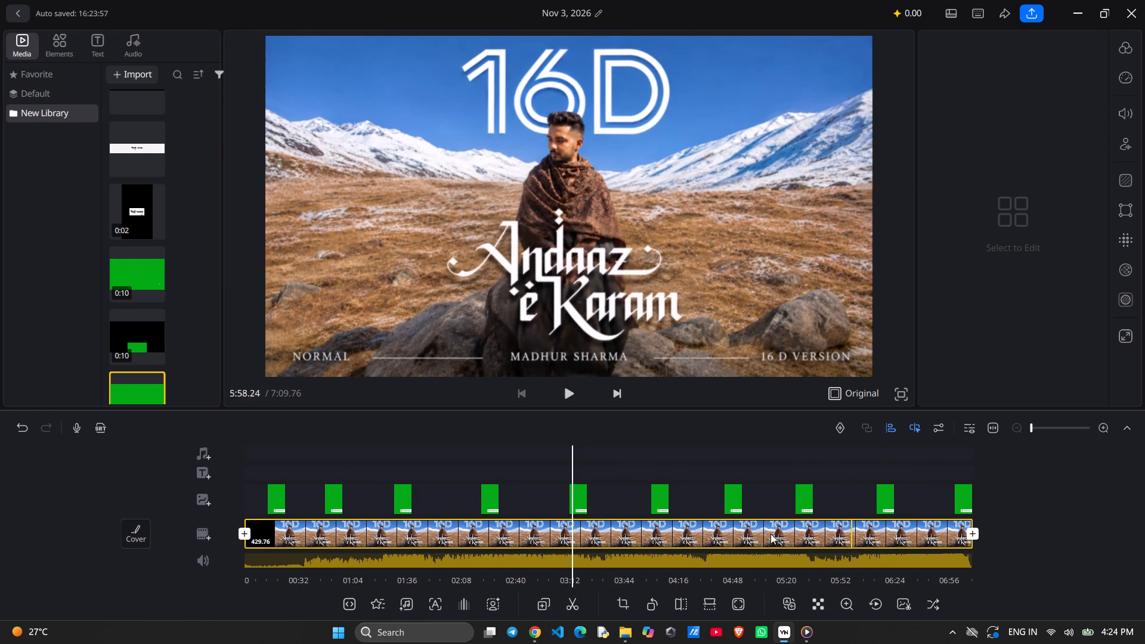
# Nudge the third subscribe banner clip on the overlay track to start at about 1:33 and the second at about 0:50.
pyautogui.moveTo(493, 499); pyautogui.dragTo(501, 497)
pyautogui.click(475, 496)
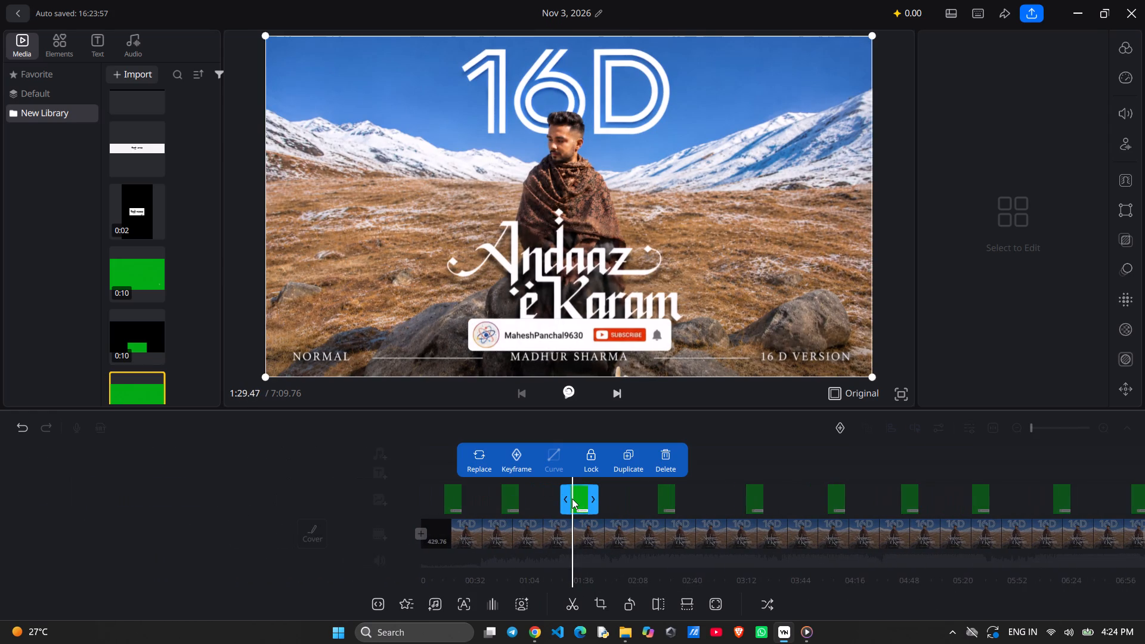
pyautogui.moveTo(572, 499); pyautogui.dragTo(580, 496)
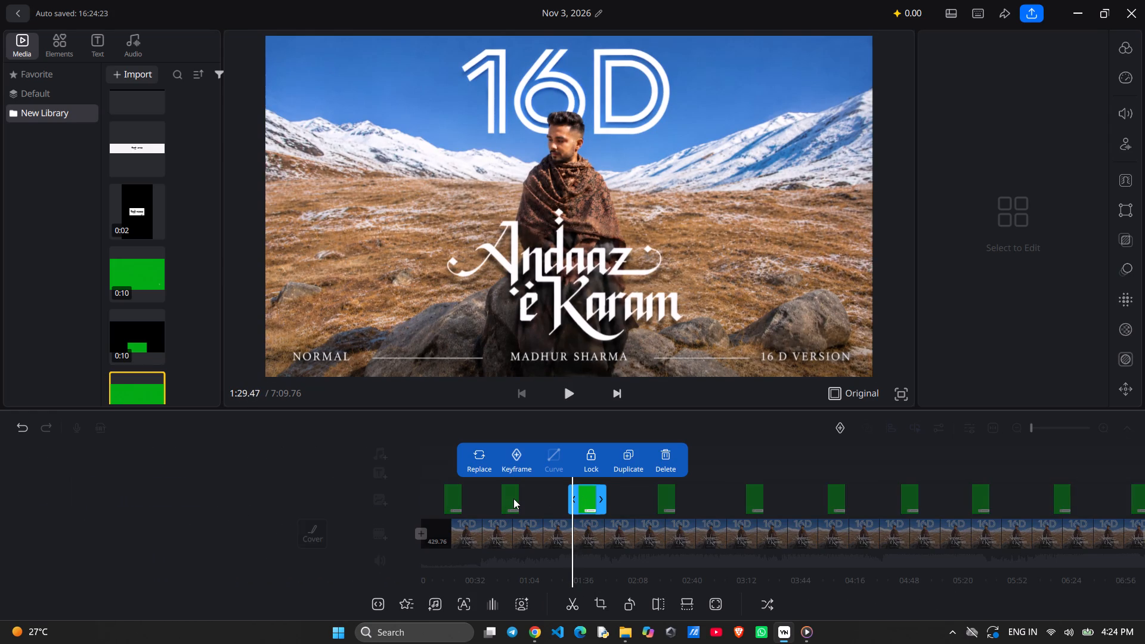
pyautogui.click(513, 499)
pyautogui.click(568, 493)
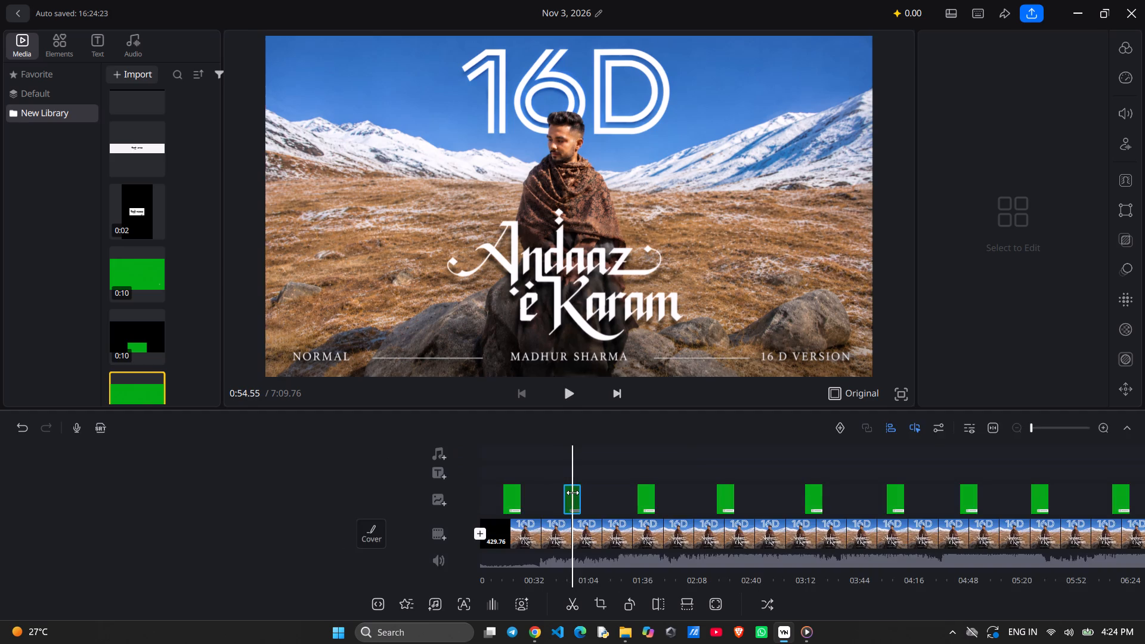
# Export the finished video to the VN videos folder with automatic quality, 1080p at 30 fps.
pyautogui.scroll(3, 682, 521)
pyautogui.moveTo(696, 519); pyautogui.dragTo(132, 550)
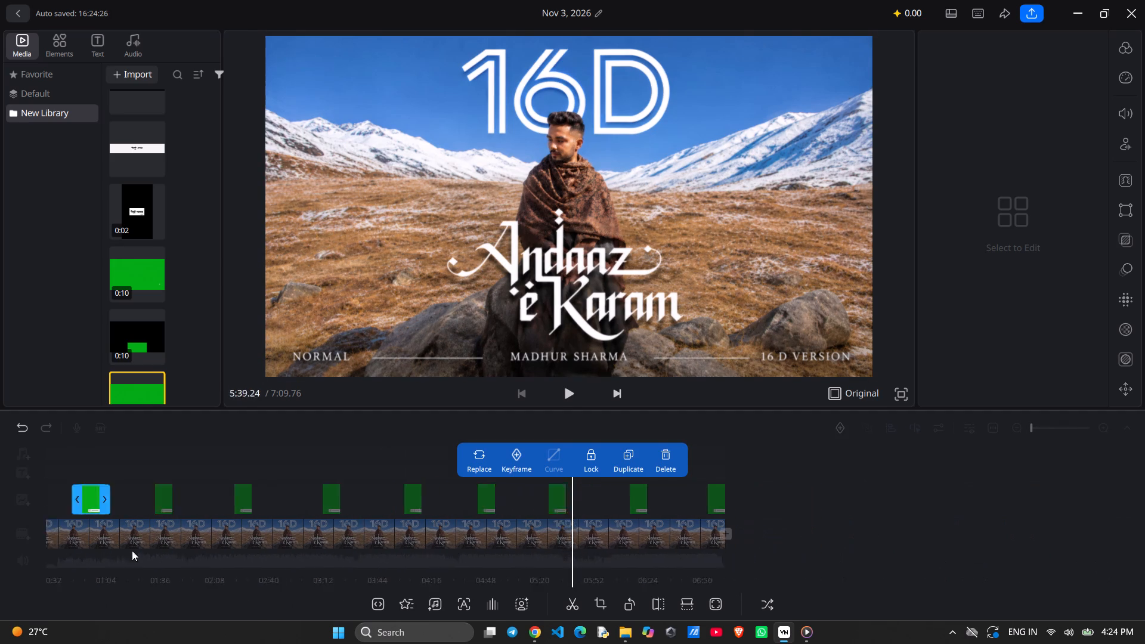
pyautogui.moveTo(132, 550); pyautogui.dragTo(66, 541)
pyautogui.click(739, 487)
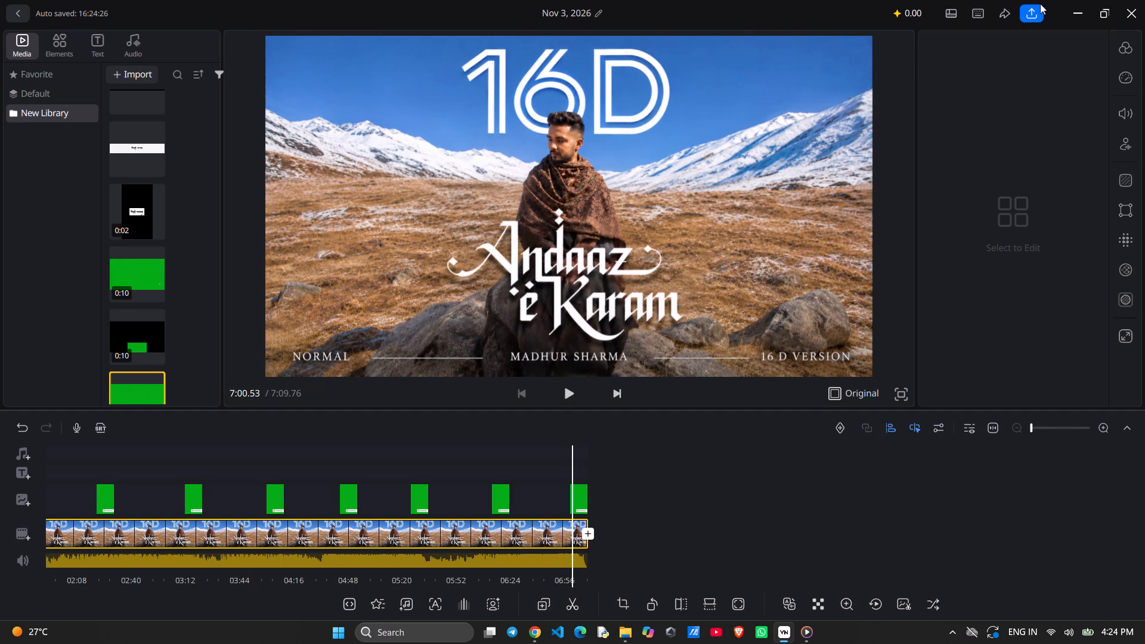
pyautogui.click(1038, 4)
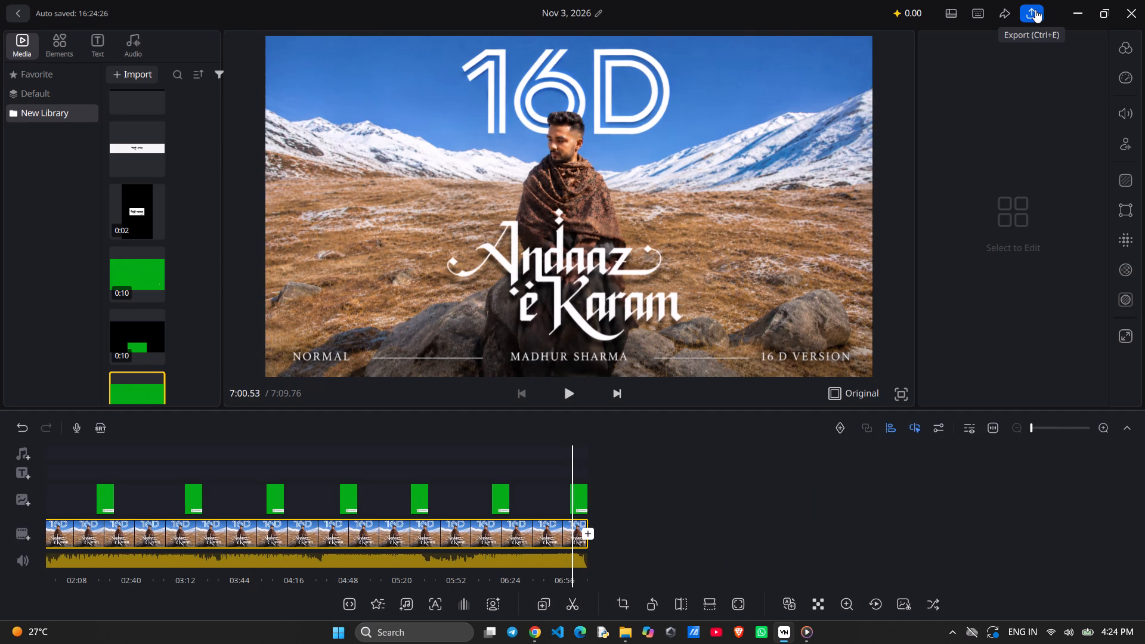
pyautogui.click(1035, 10)
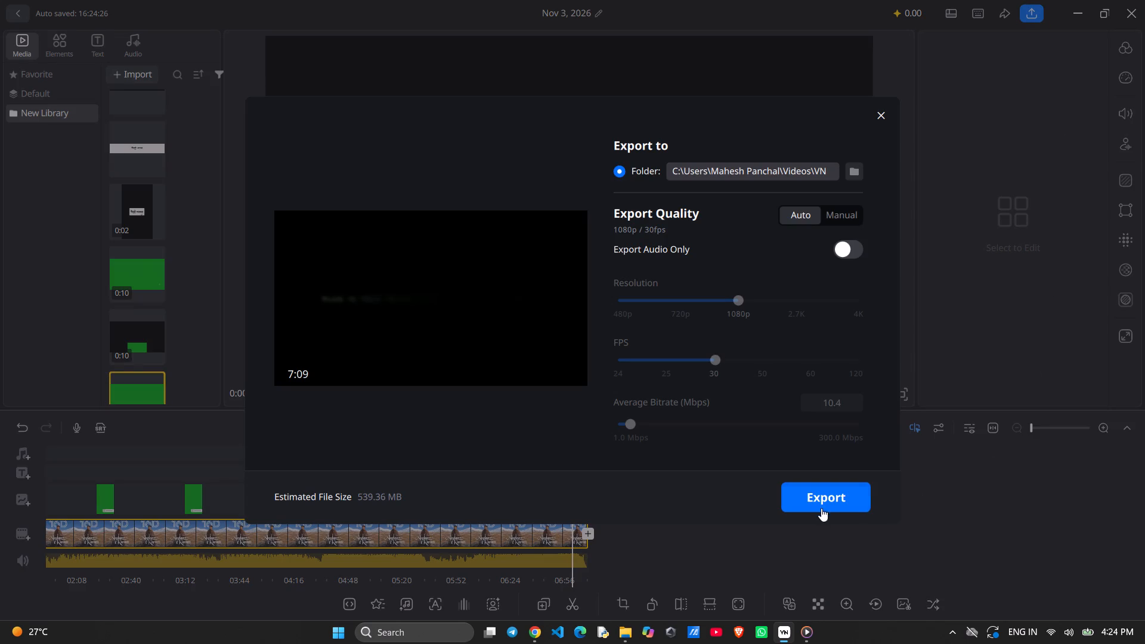
pyautogui.click(825, 501)
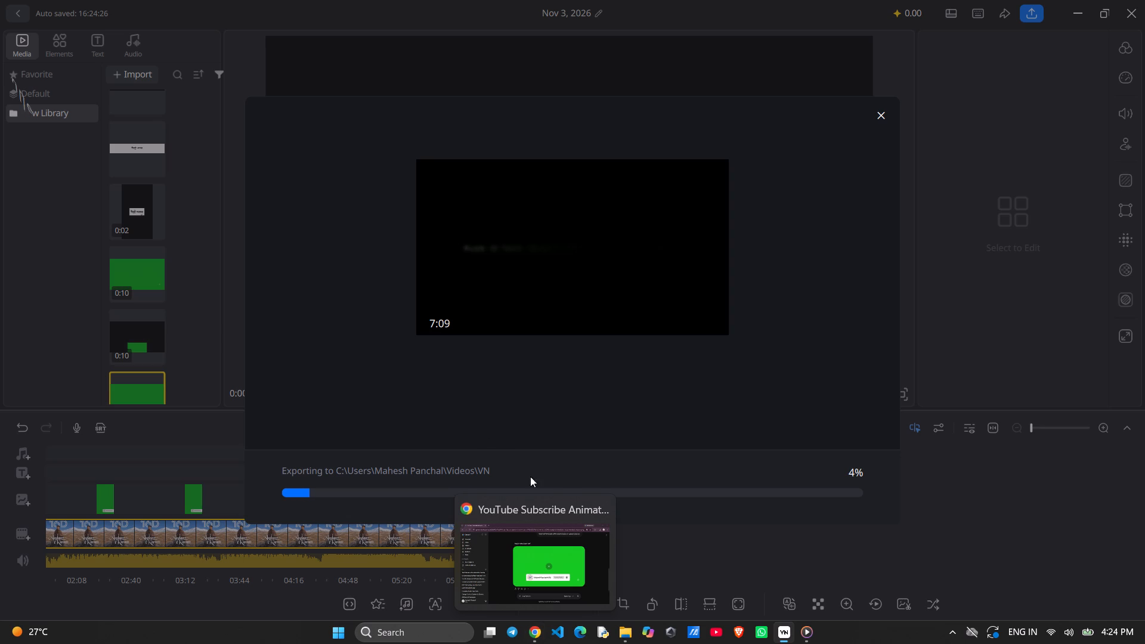
# Bring up the VN videos folder in File Explorer and launch VLC by searching the system for vlc.
pyautogui.click(622, 630)
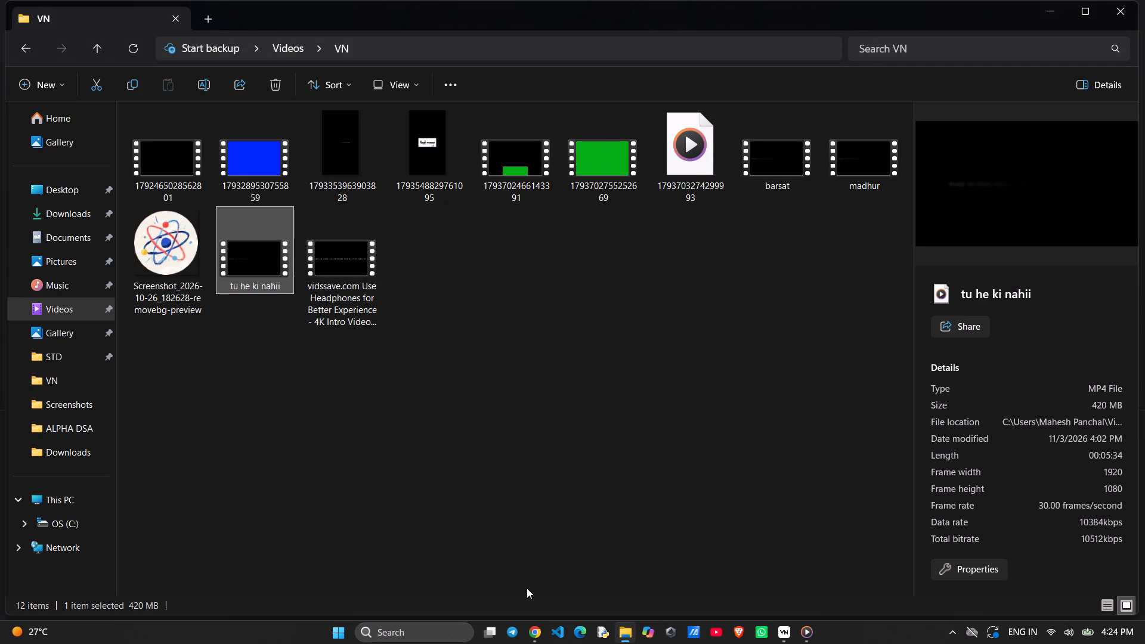
pyautogui.click(413, 636)
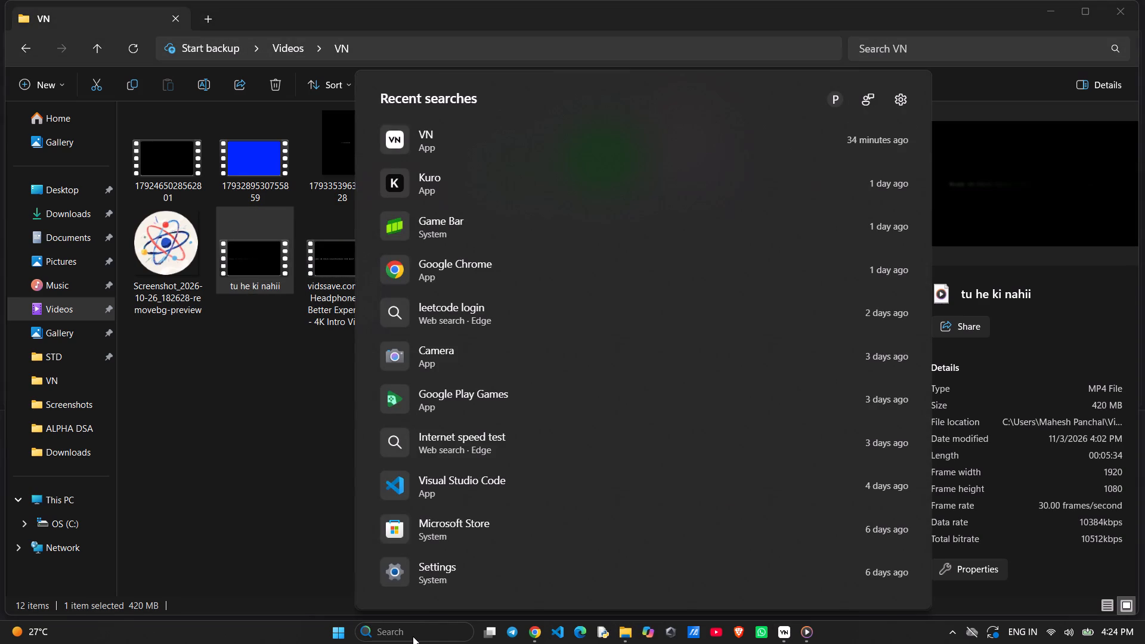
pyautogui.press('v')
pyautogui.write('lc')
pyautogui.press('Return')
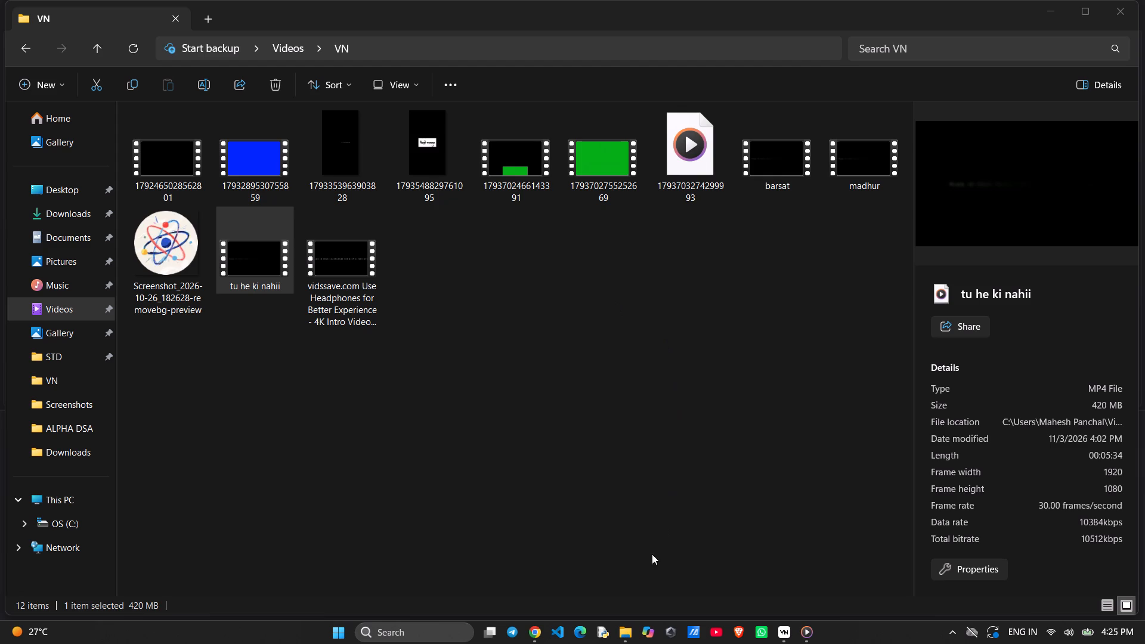
# Launch VLC media player and open the VN video folder in it.
pyautogui.click(453, 627)
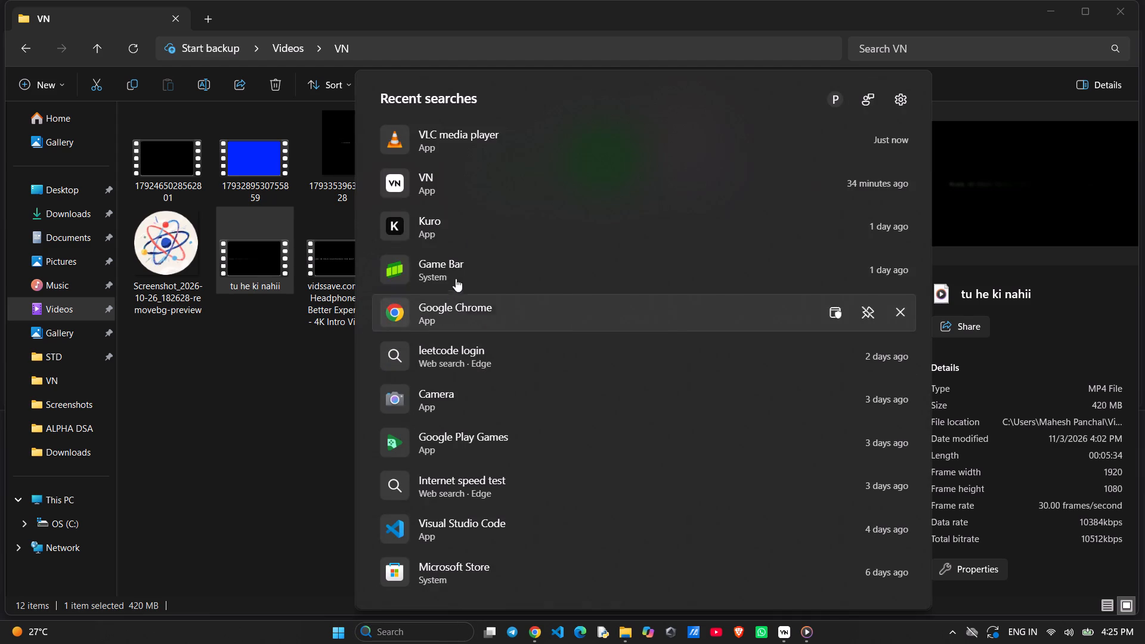
pyautogui.doubleClick(466, 132)
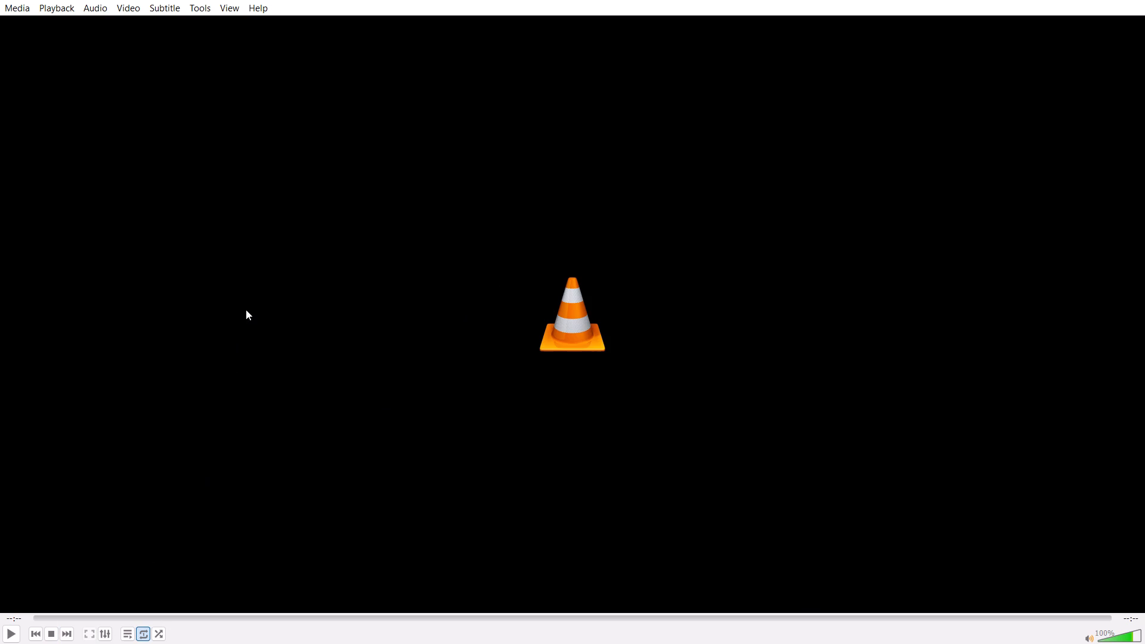
pyautogui.hotkey('ctrl', 'k')
pyautogui.hotkey('ctrl', 'o')
# Open the VN folder from Videos as a media folder in the player.
pyautogui.hotkey('ctrl', 'k')
pyautogui.hotkey('ctrl', 'o')
pyautogui.click(10, 10)
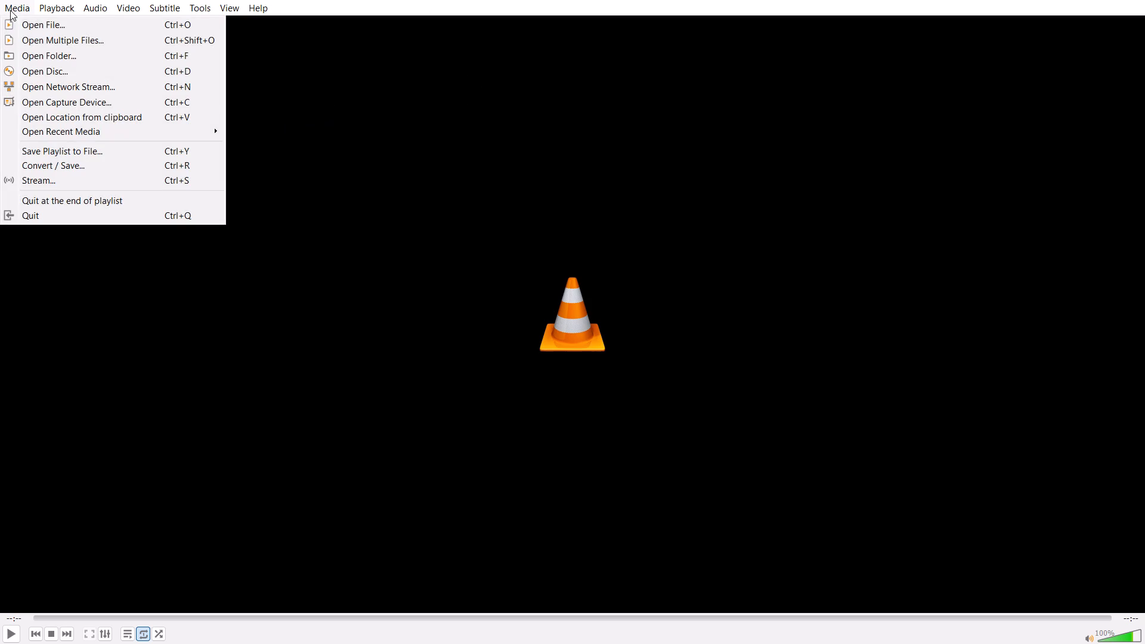
pyautogui.click(32, 52)
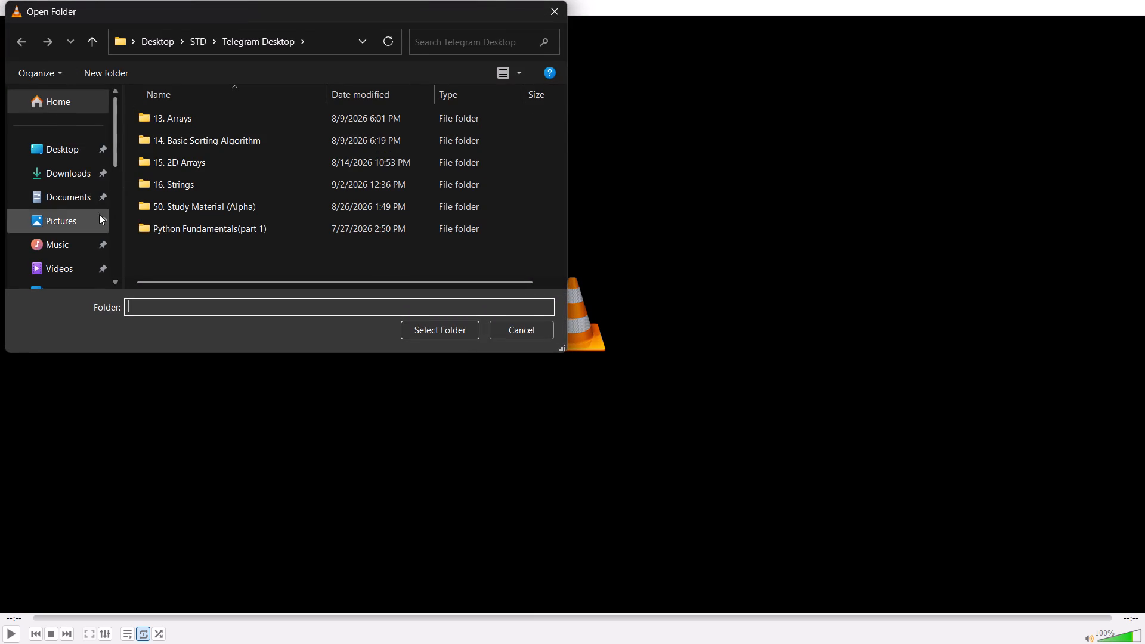
pyautogui.scroll(-3, 89, 221)
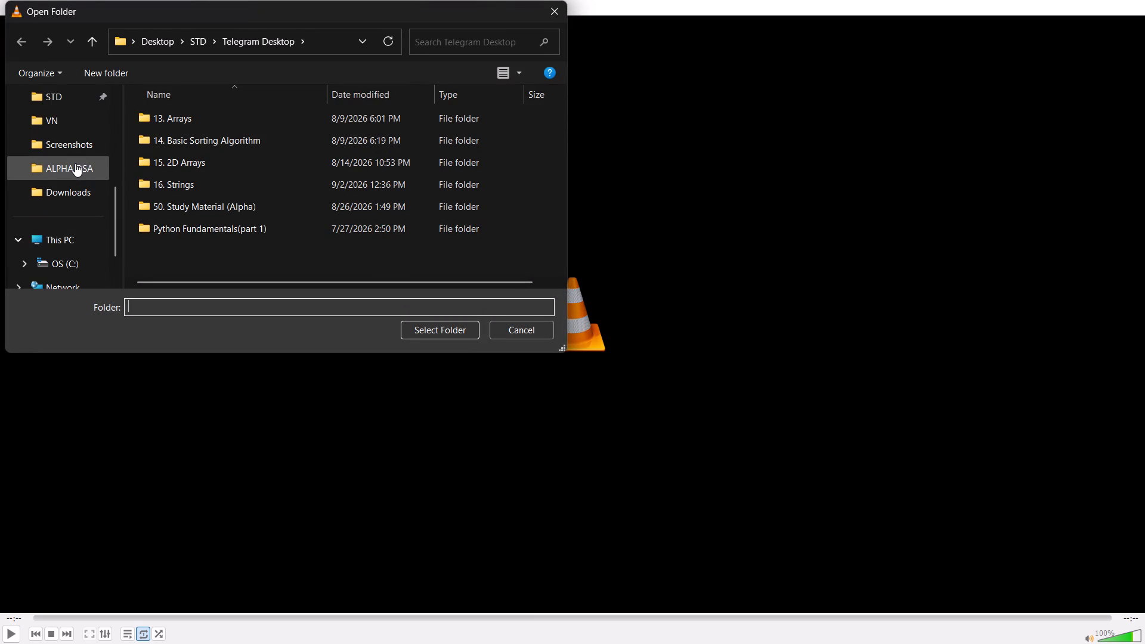
pyautogui.click(76, 114)
pyautogui.press('Return')
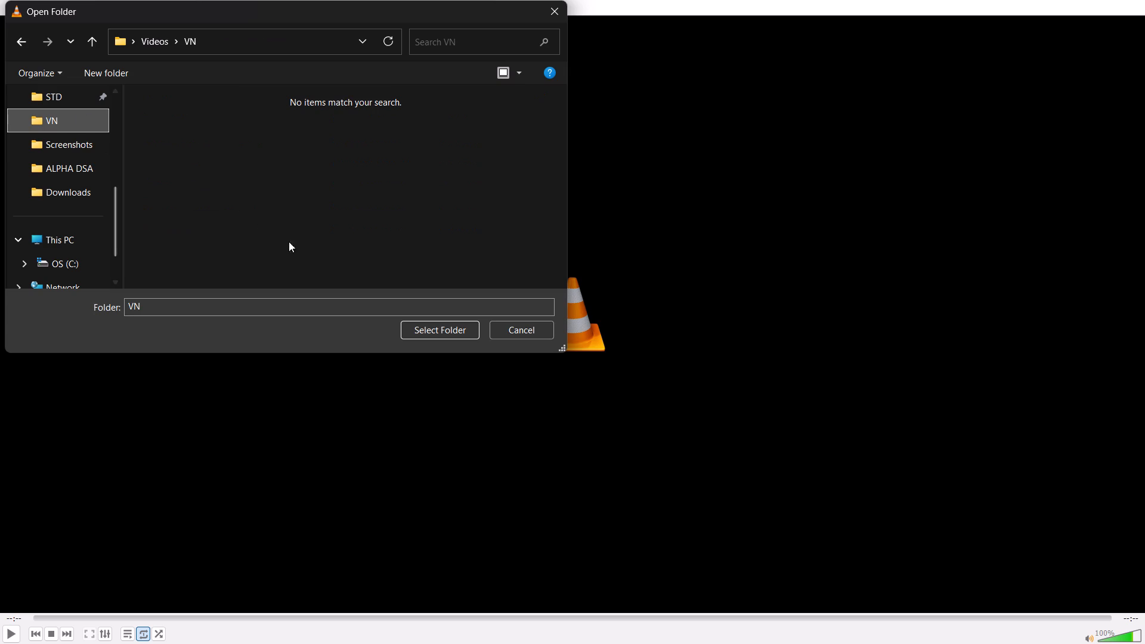
pyautogui.click(445, 331)
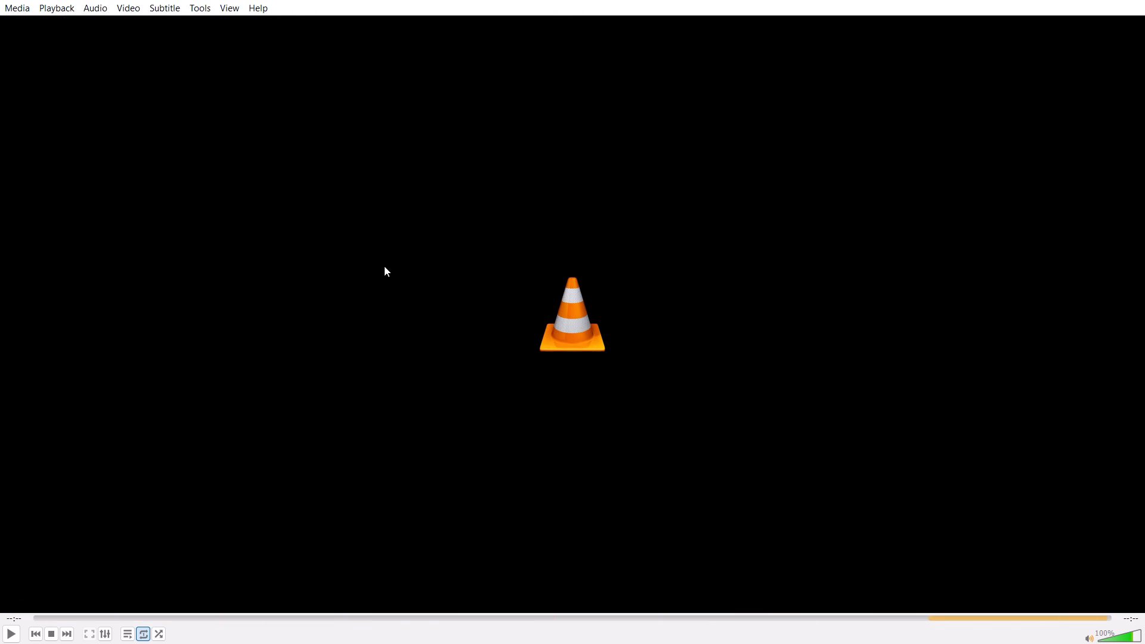
# Turn off loop mode and try to start playback of the opened folder.
pyautogui.click(148, 630)
pyautogui.click(12, 641)
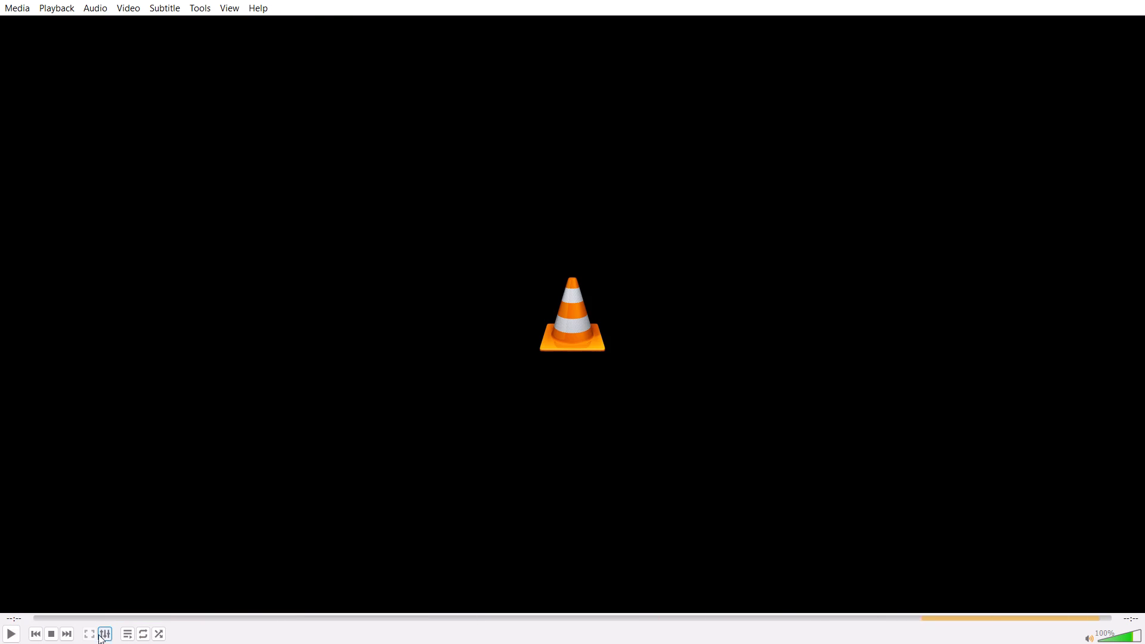
# Try to show the playlist of the opened VN folder.
pyautogui.click(127, 629)
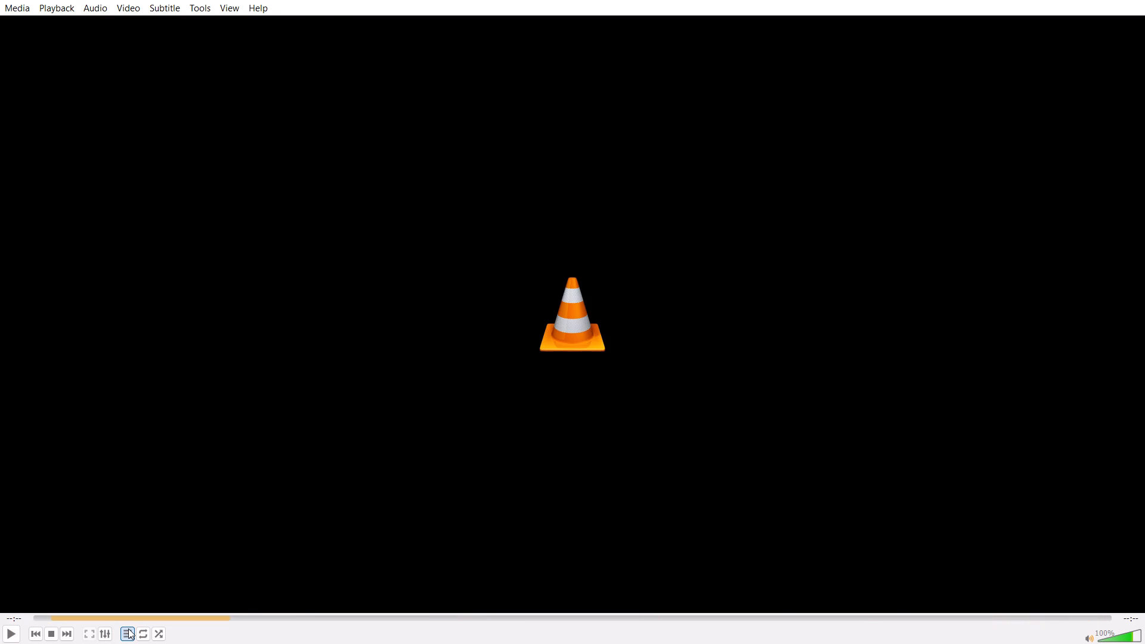
pyautogui.click(128, 628)
pyautogui.click(128, 634)
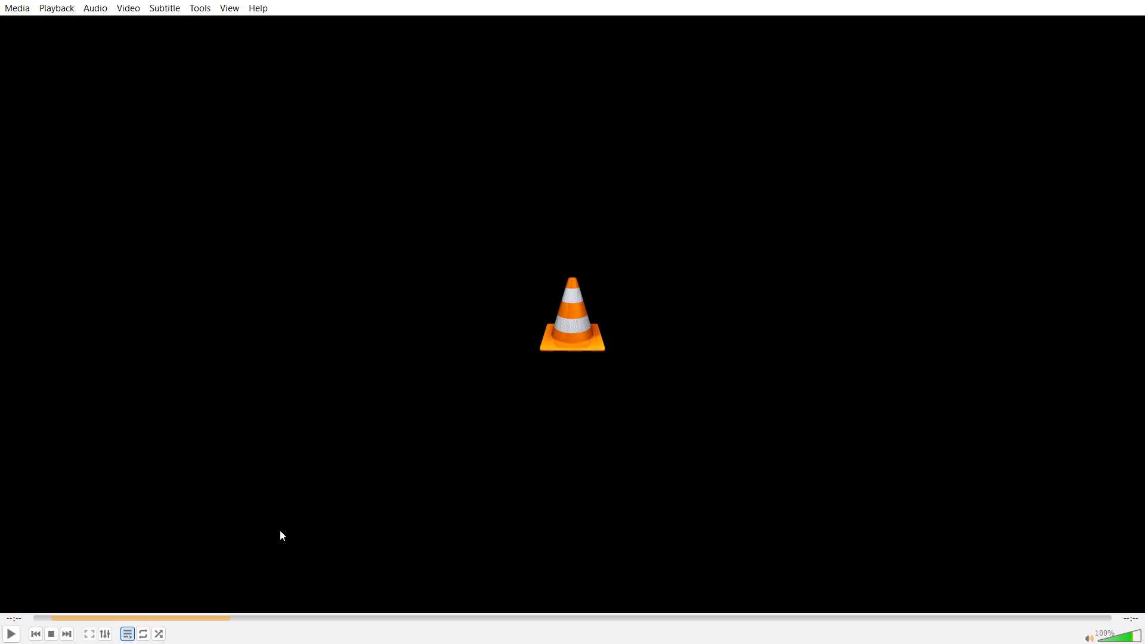
pyautogui.click(283, 528)
# Switch to the File Explorer window showing the VN folder.
pyautogui.hotkey('alt', 'Tab')
pyautogui.hotkey('alt', 'Tab')
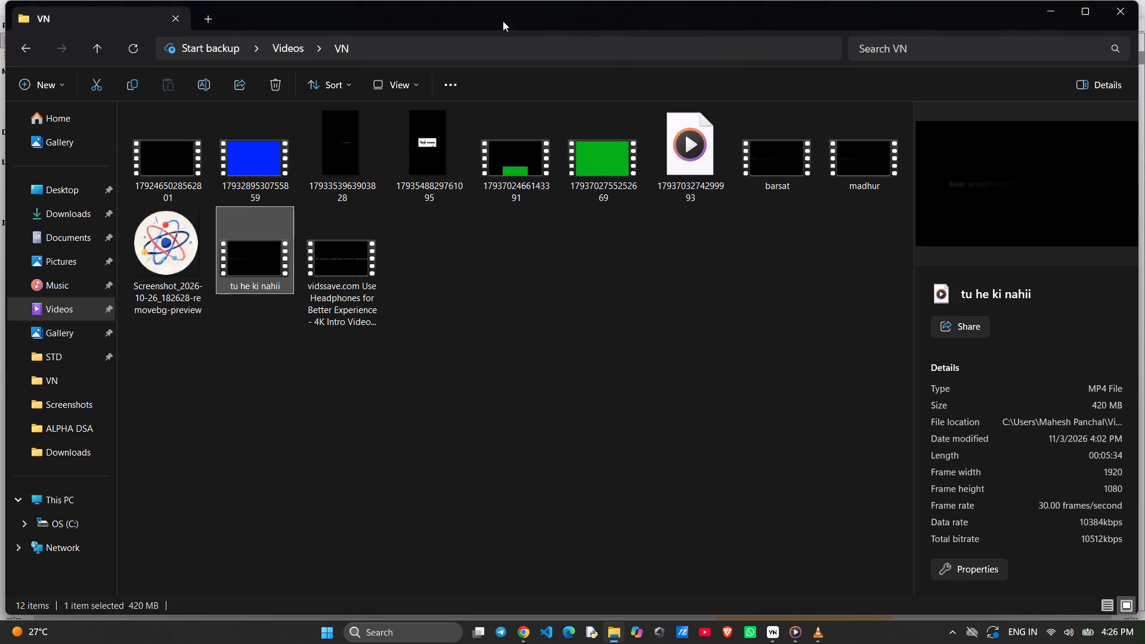
pyautogui.click(259, 165)
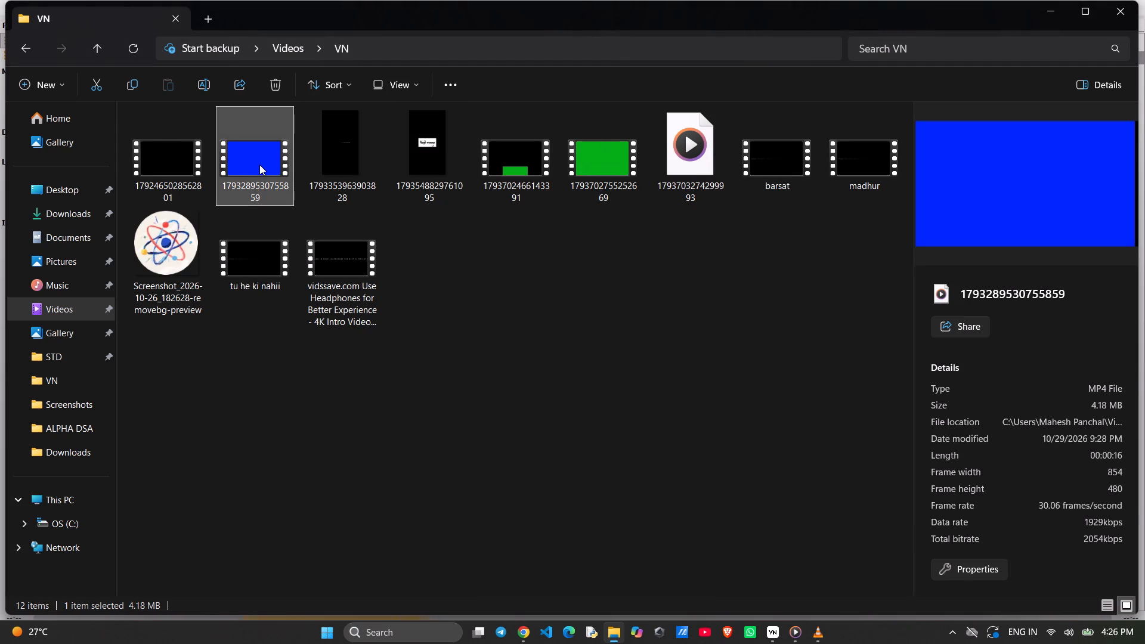
pyautogui.hotkey('shift', 'Delete')
pyautogui.press('BackSpace')
pyautogui.press('Return')
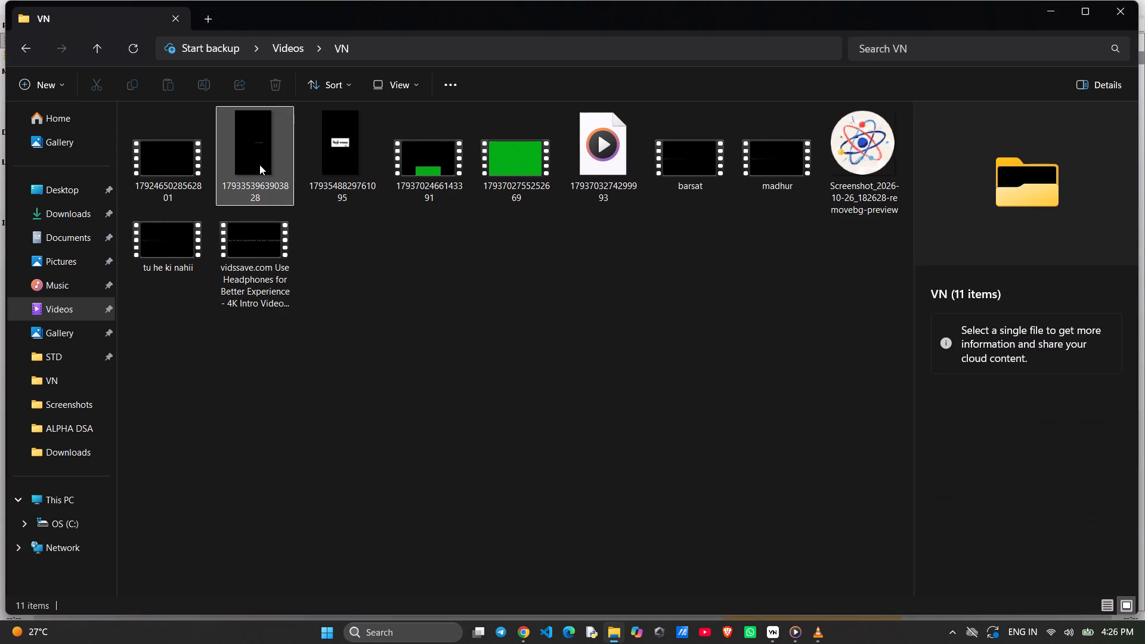
pyautogui.click(260, 136)
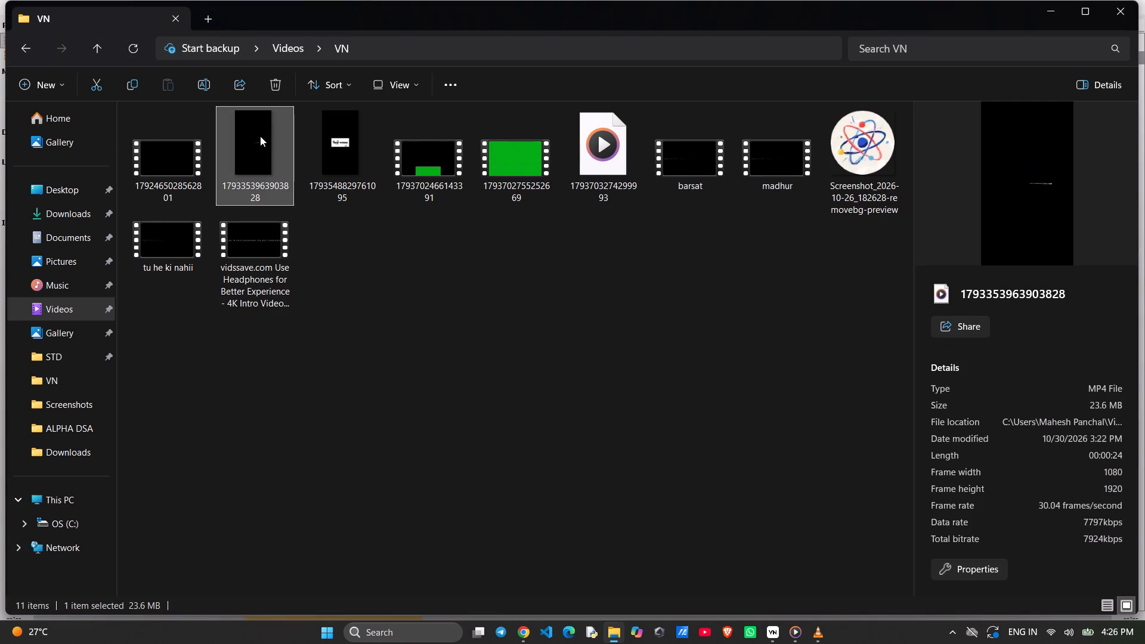
# Switch to the empty VLC media player window and close it.
pyautogui.click(811, 632)
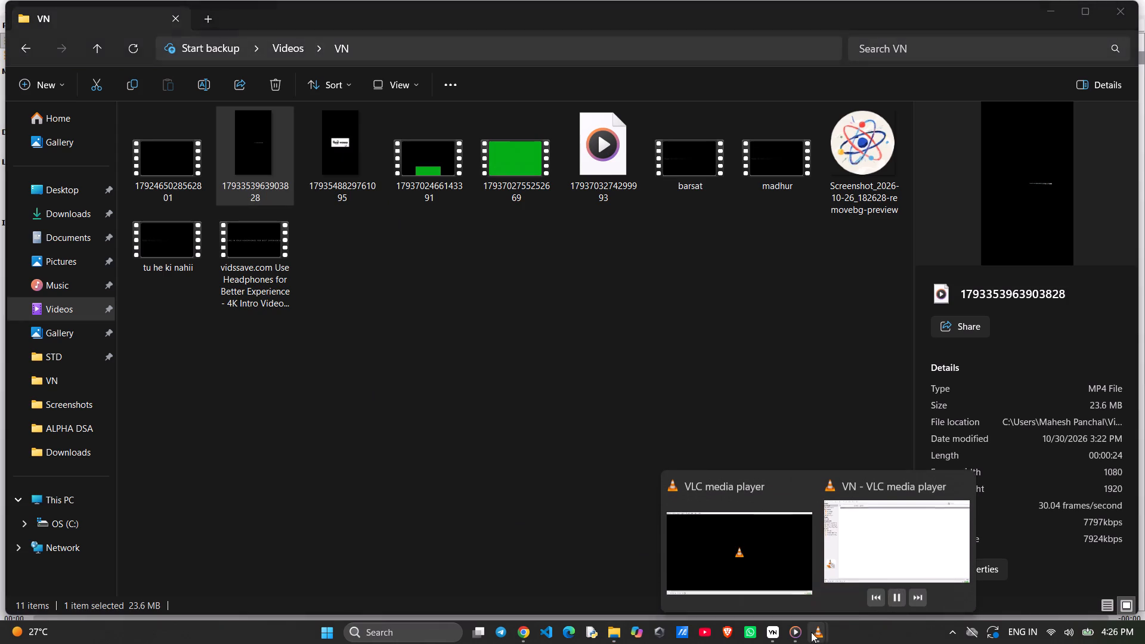
pyautogui.click(770, 552)
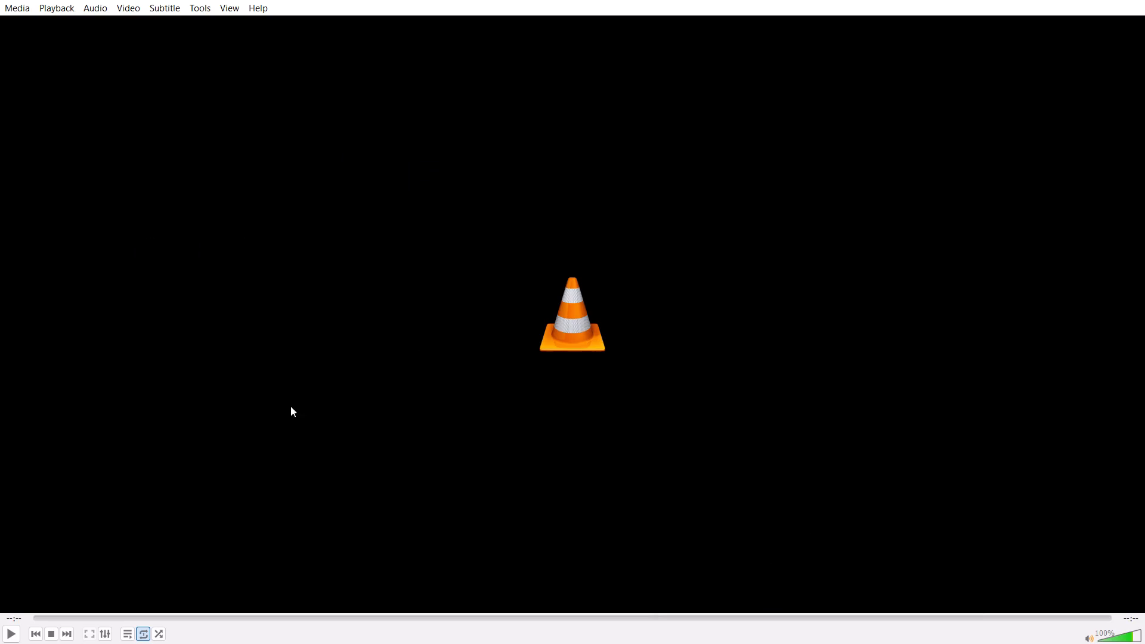
pyautogui.click(369, 446)
pyautogui.press('space')
pyautogui.hotkey('ctrl', 'q')
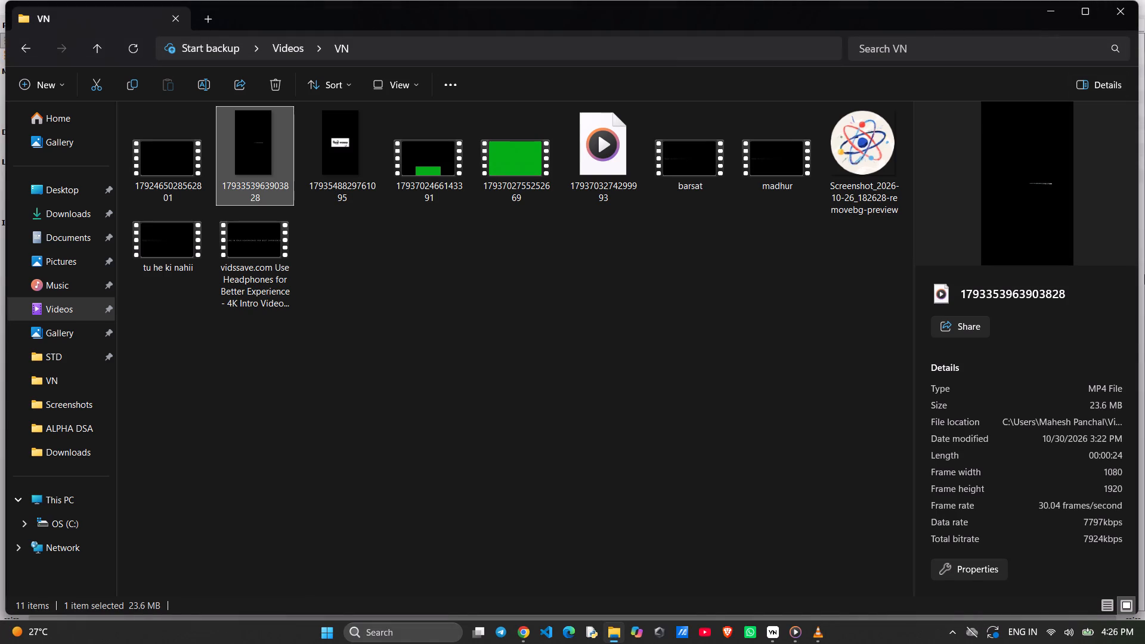
# Switch to the VLC window with the VN playlist and play 1792465028562801.mp4.
pyautogui.click(819, 629)
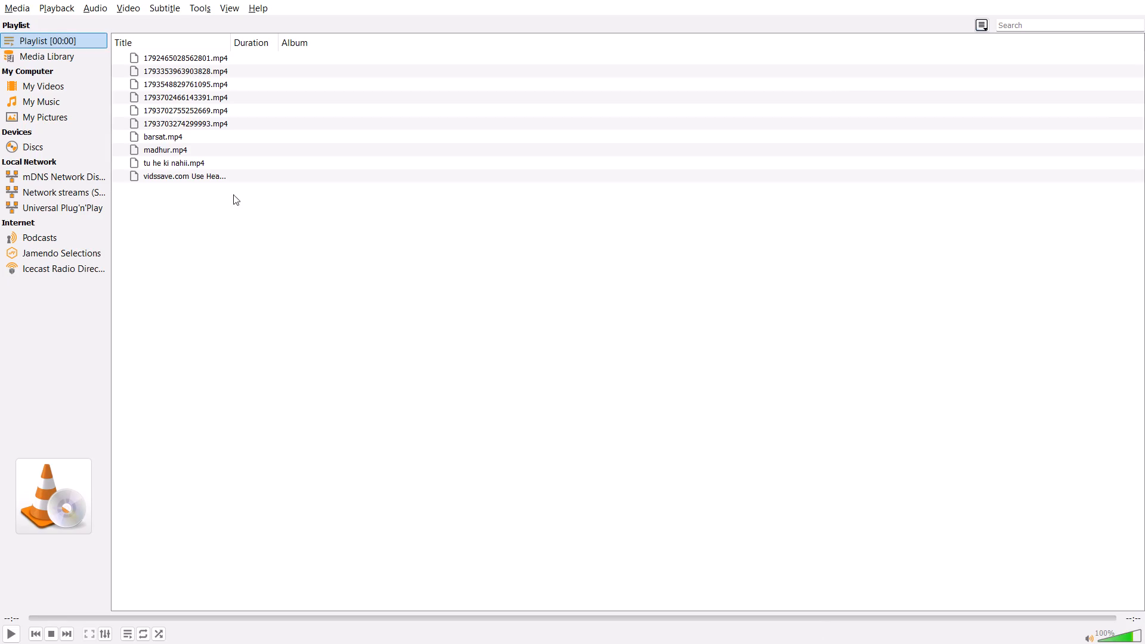
pyautogui.click(174, 60)
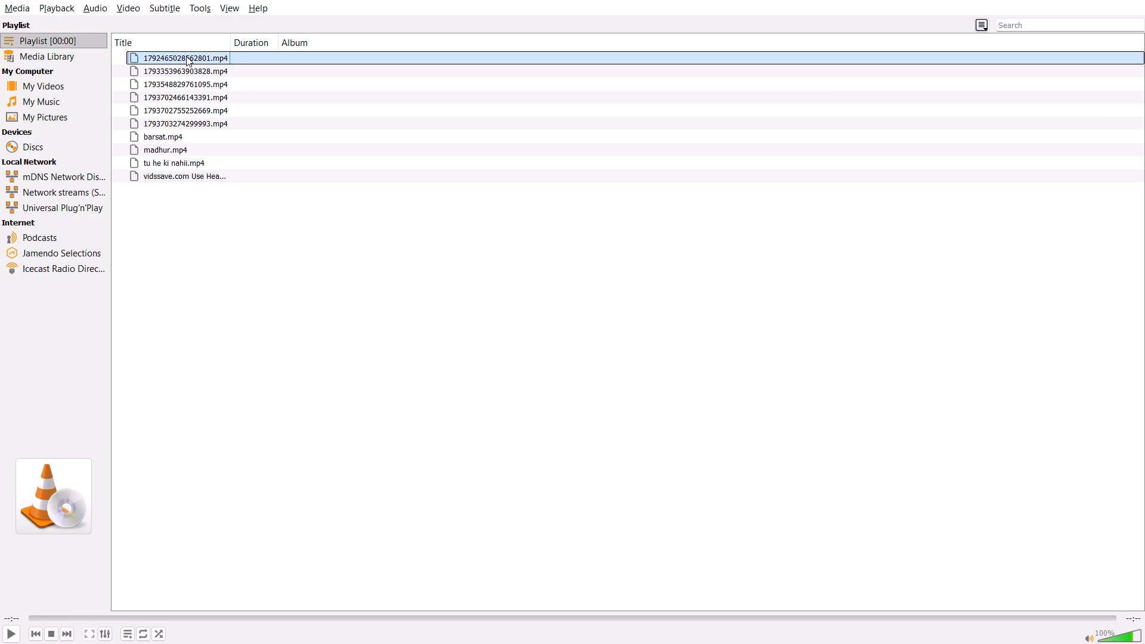
pyautogui.doubleClick(186, 56)
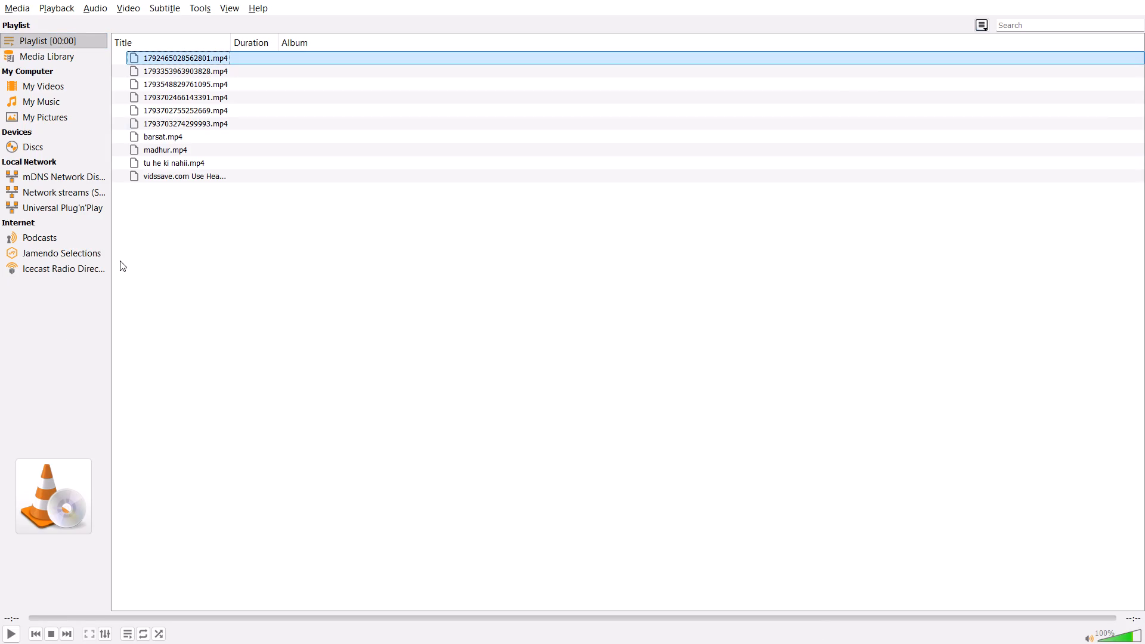
# Try to play 1792465028562801.mp4 and 1793353963903828.mp4 from the VLC playlist.
pyautogui.click(12, 639)
pyautogui.press('space')
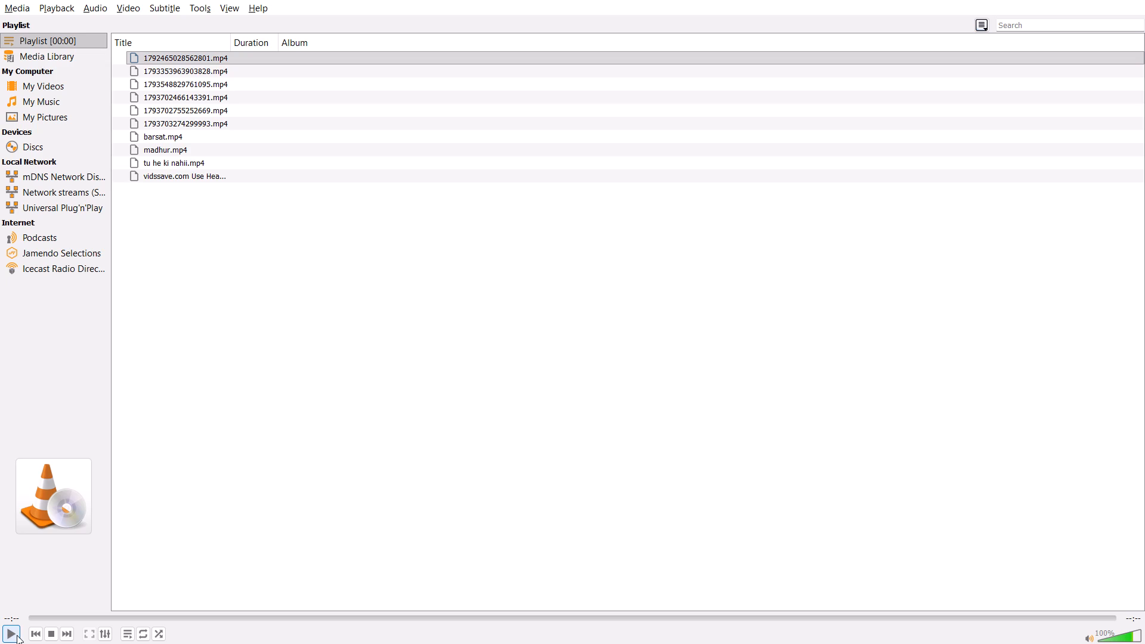
pyautogui.click(16, 631)
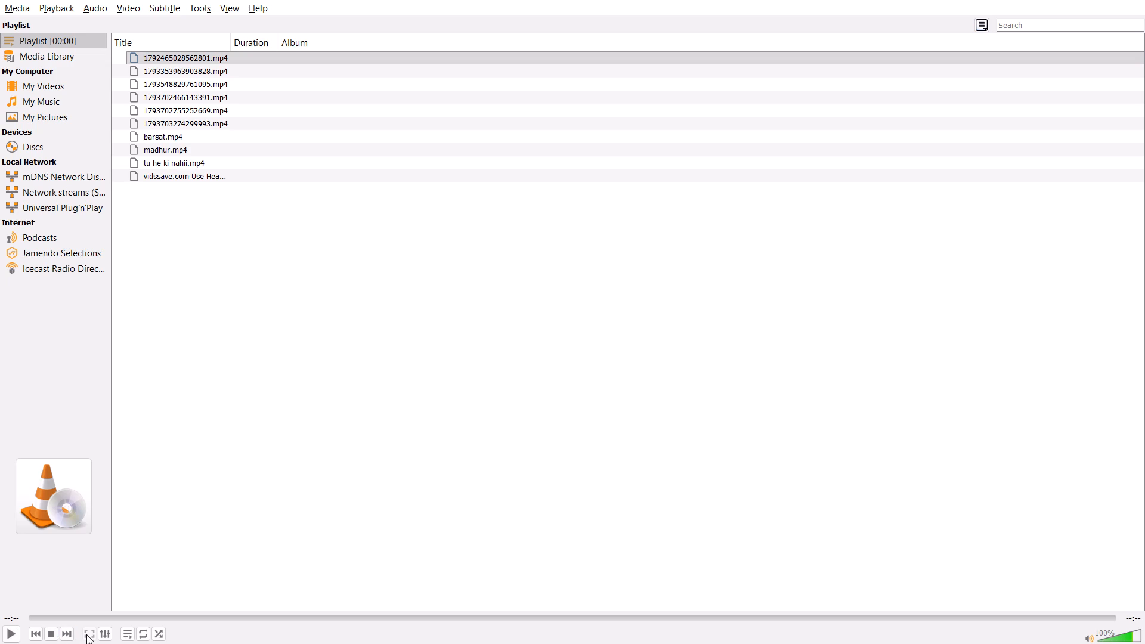
pyautogui.click(86, 634)
pyautogui.moveTo(42, 495); pyautogui.dragTo(49, 471)
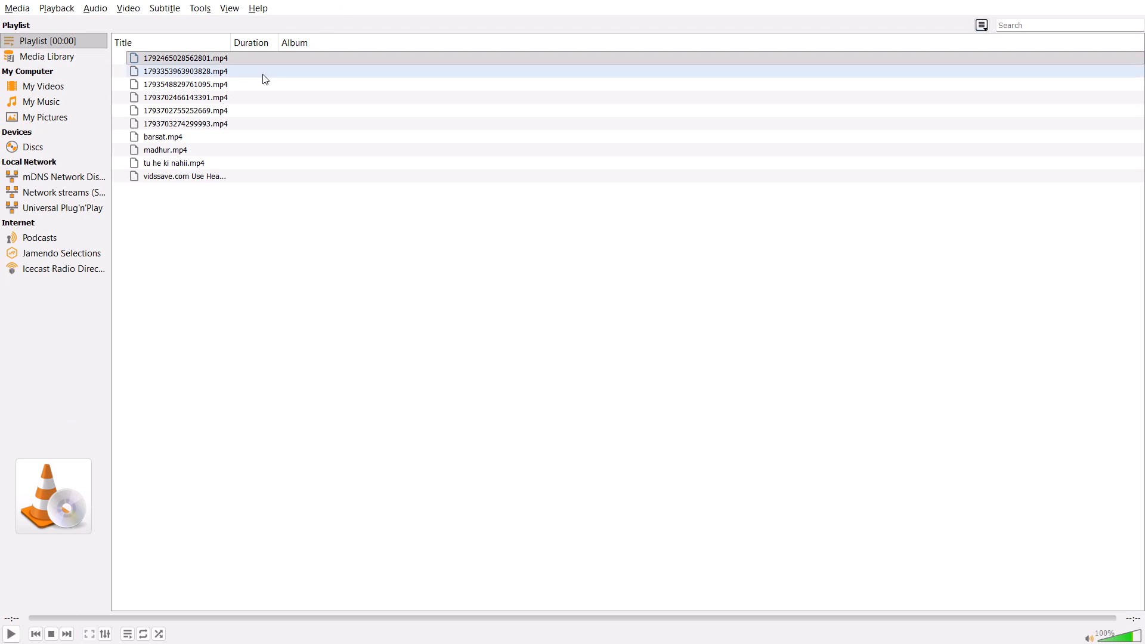
pyautogui.tripleClick(262, 74)
pyautogui.doubleClick(204, 66)
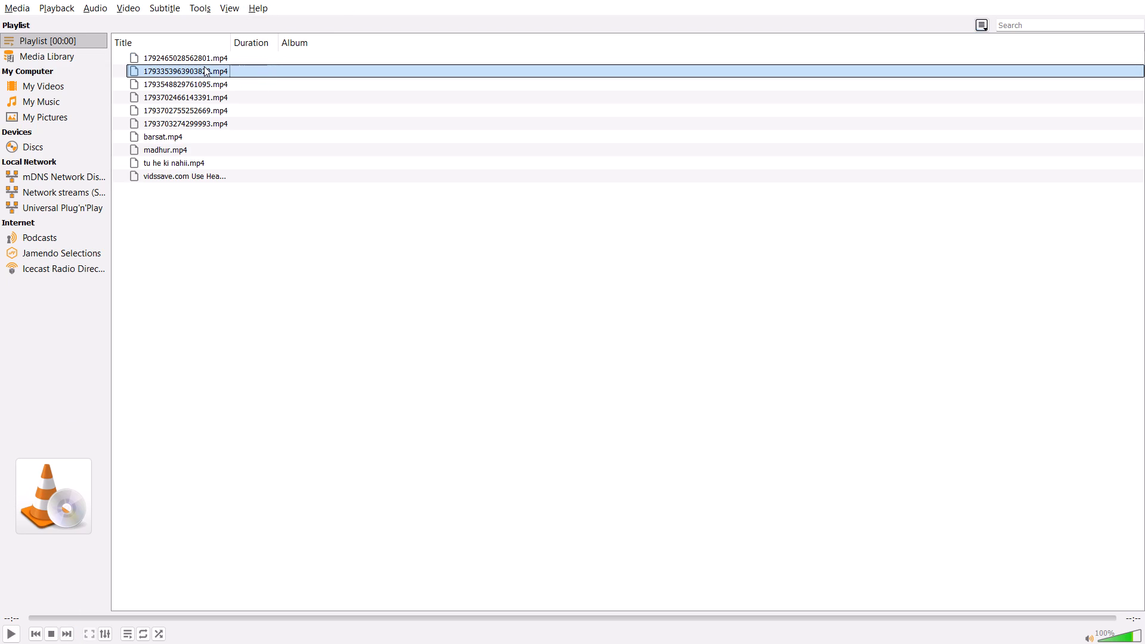
pyautogui.moveTo(204, 66); pyautogui.dragTo(276, 66)
# Quit VLC media player and return to the VN folder in File Explorer.
pyautogui.hotkey('ctrl', 'q')
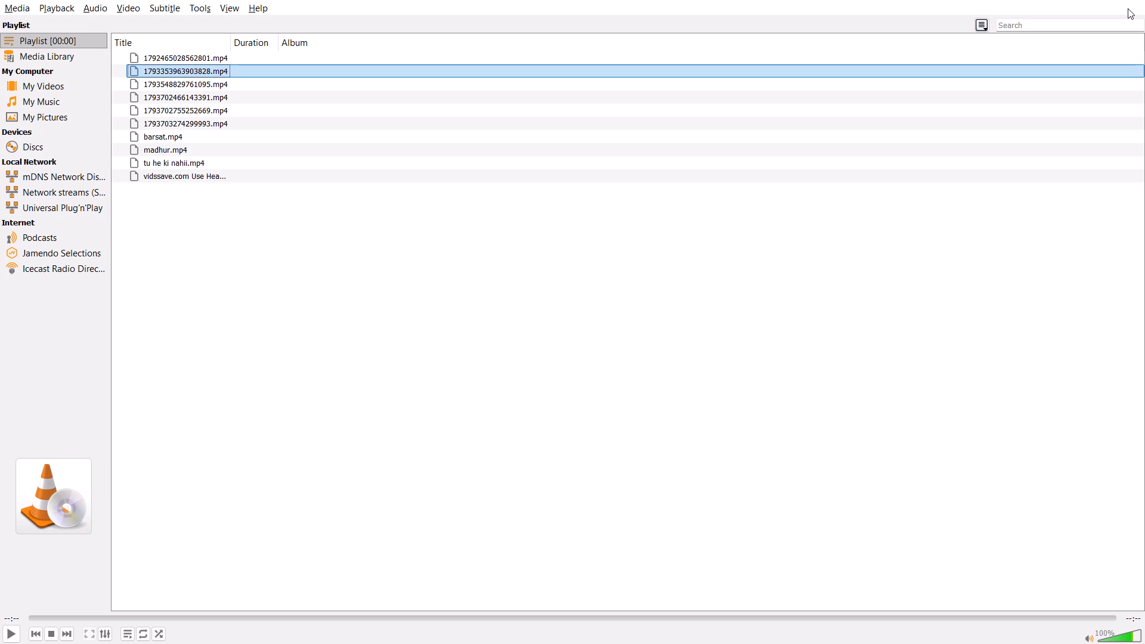
pyautogui.hotkey('ctrl', 'q')
pyautogui.hotkey('ctrl', 'a')
pyautogui.hotkey('ctrl', 'a')
pyautogui.hotkey('ctrl', 'q')
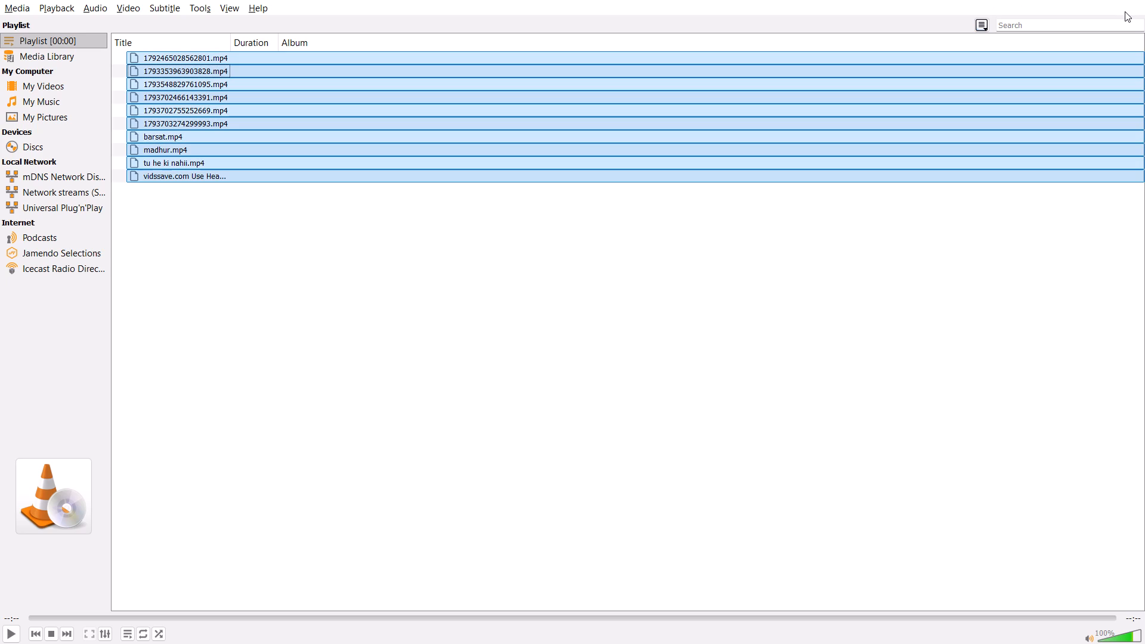
pyautogui.hotkey('ctrl', 'q')
pyautogui.hotkey('ctrl', 'q')
pyautogui.click(1086, 166)
pyautogui.click(1084, 191)
pyautogui.press('q')
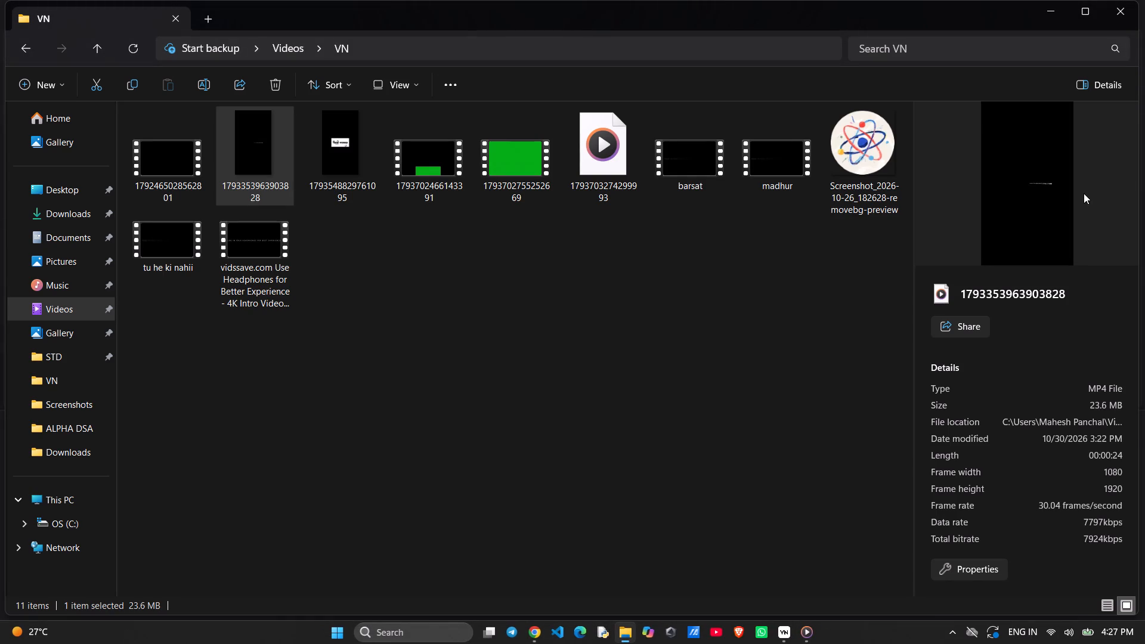
pyautogui.doubleClick(252, 142)
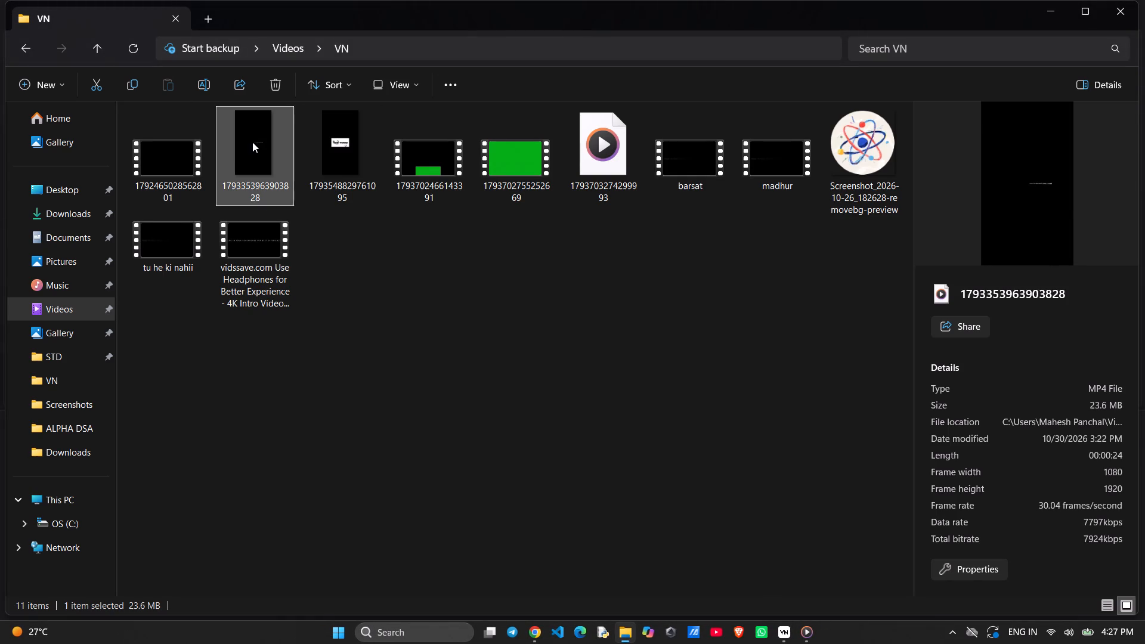
pyautogui.press('space')
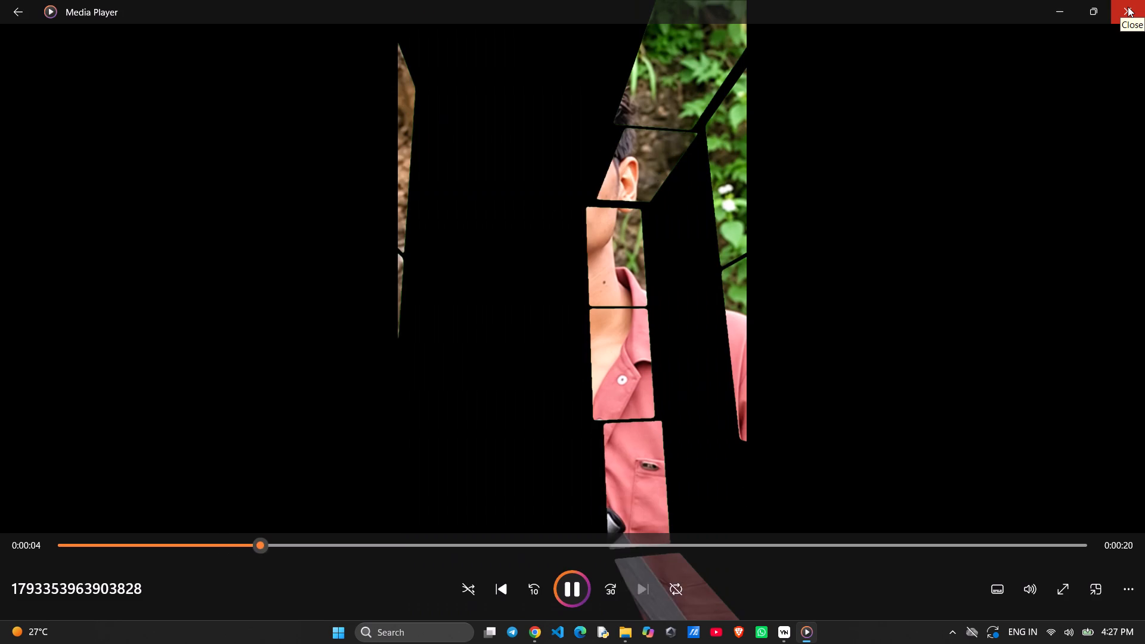
pyautogui.click(1128, 7)
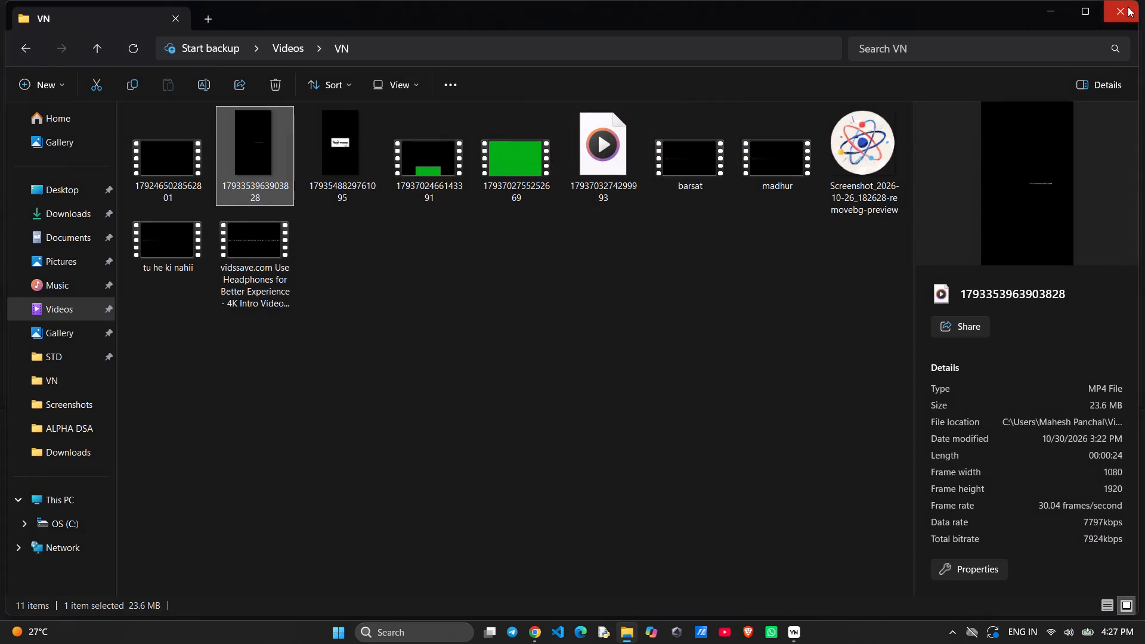
pyautogui.click(348, 138)
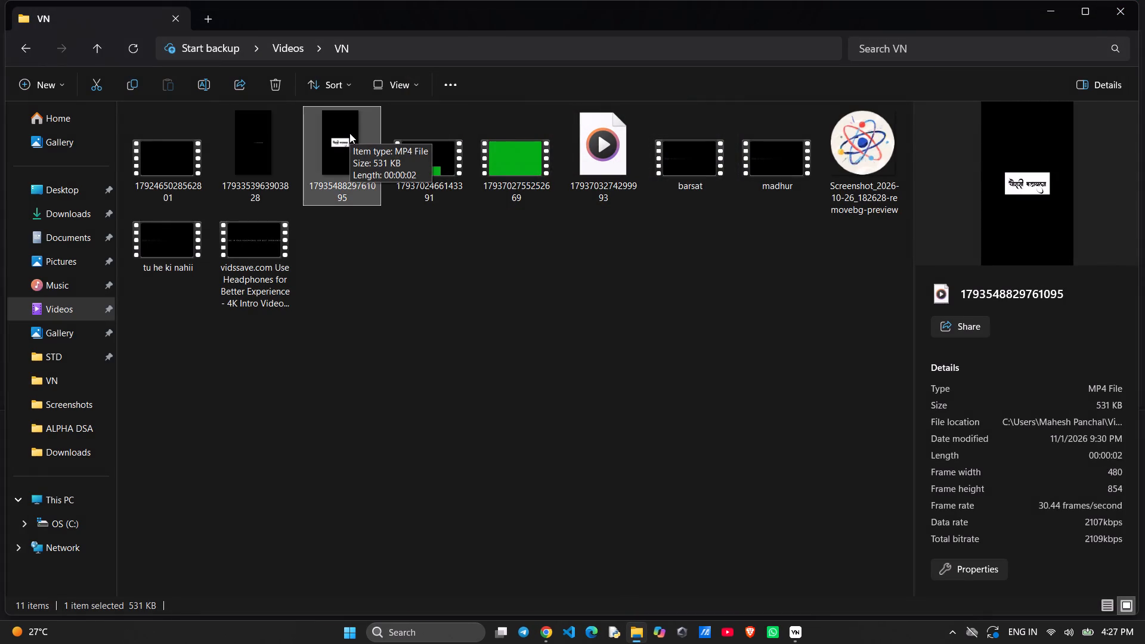
pyautogui.hotkey('shift', 'Delete')
pyautogui.press('Return')
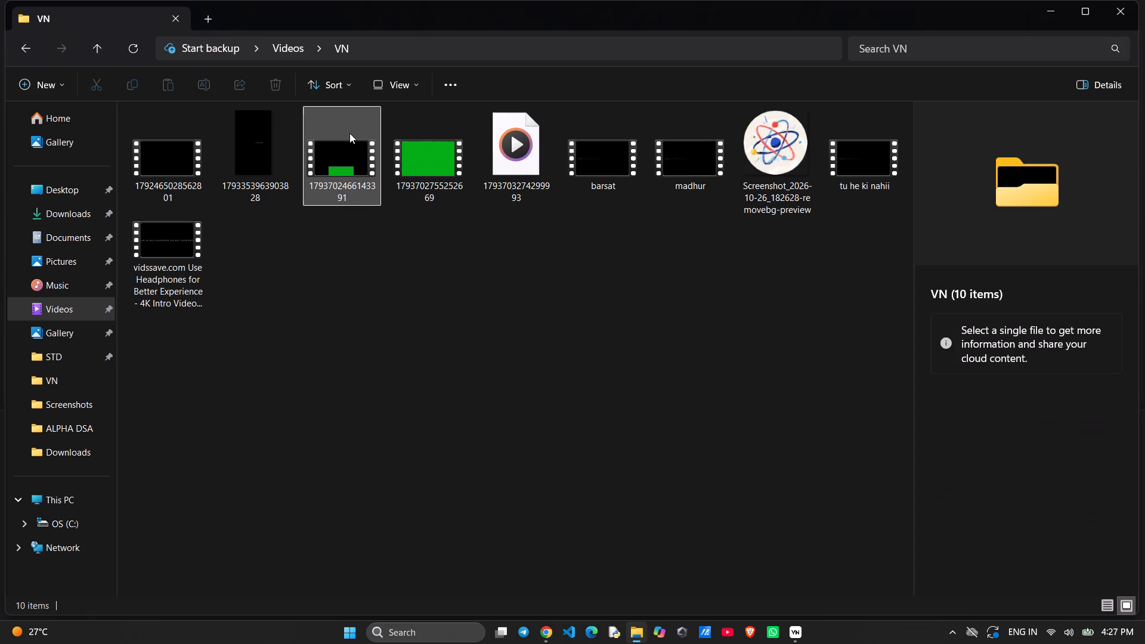
pyautogui.click(349, 133)
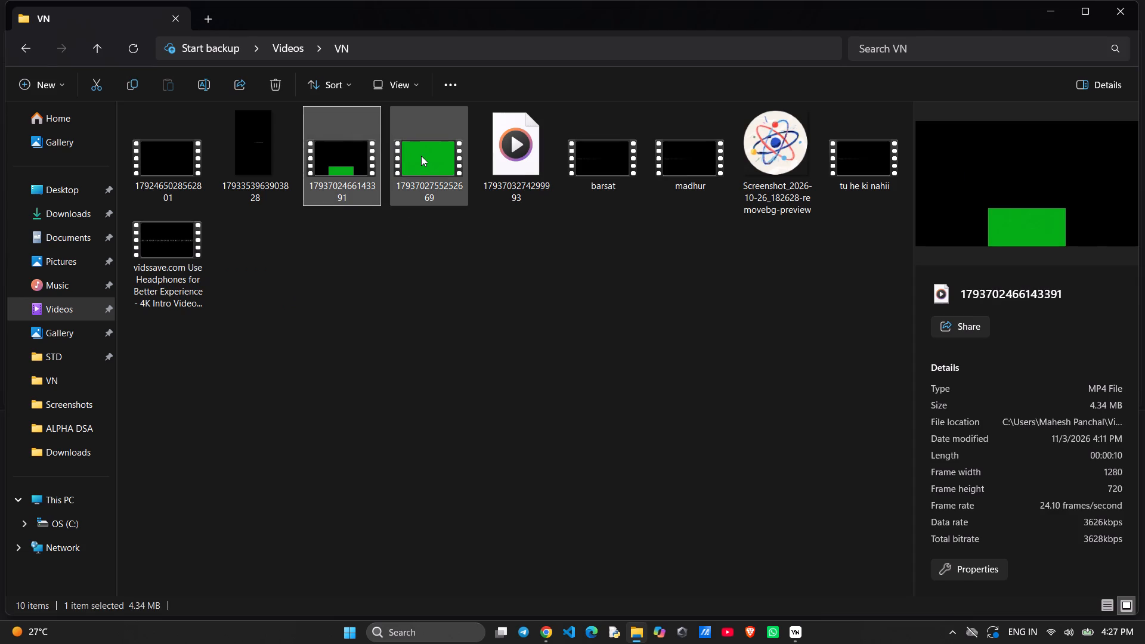
pyautogui.click(421, 156)
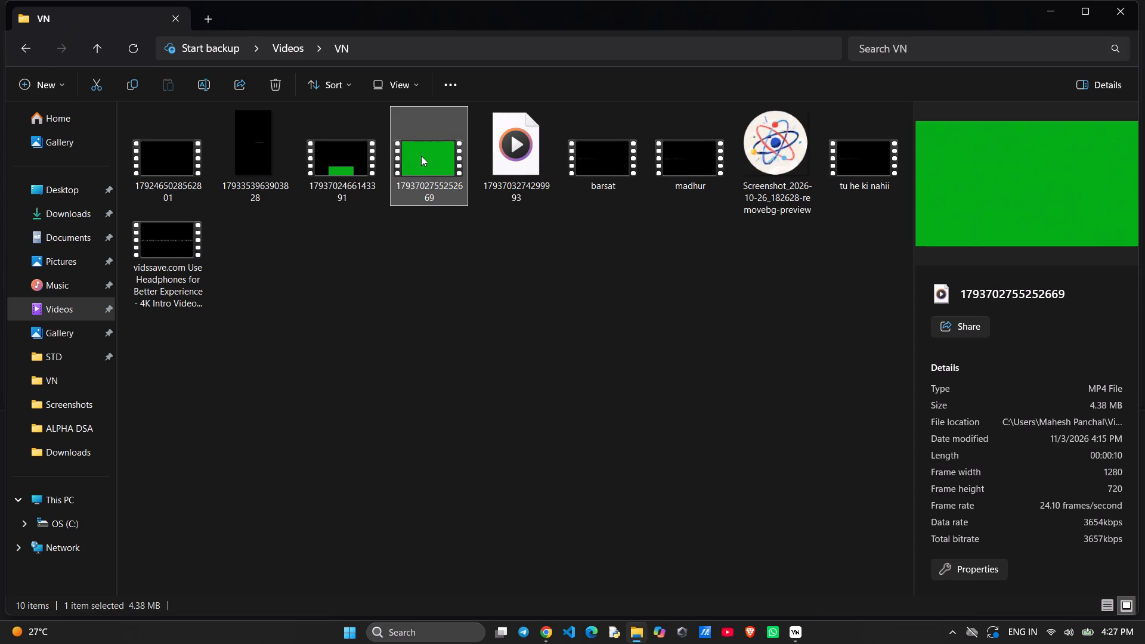
pyautogui.doubleClick(421, 156)
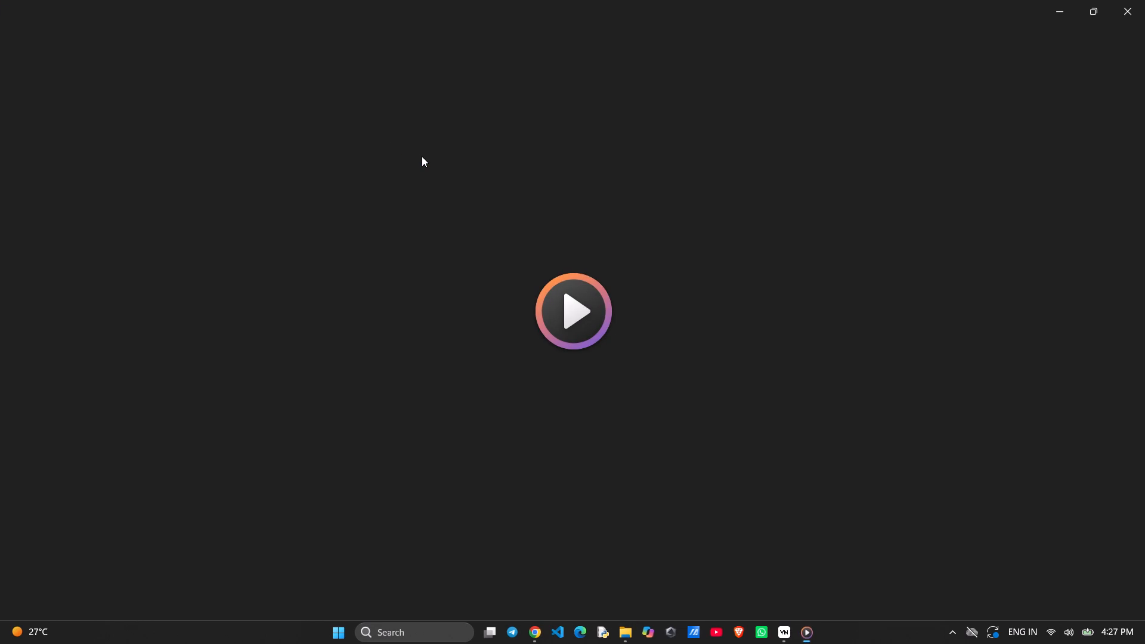
pyautogui.press('space')
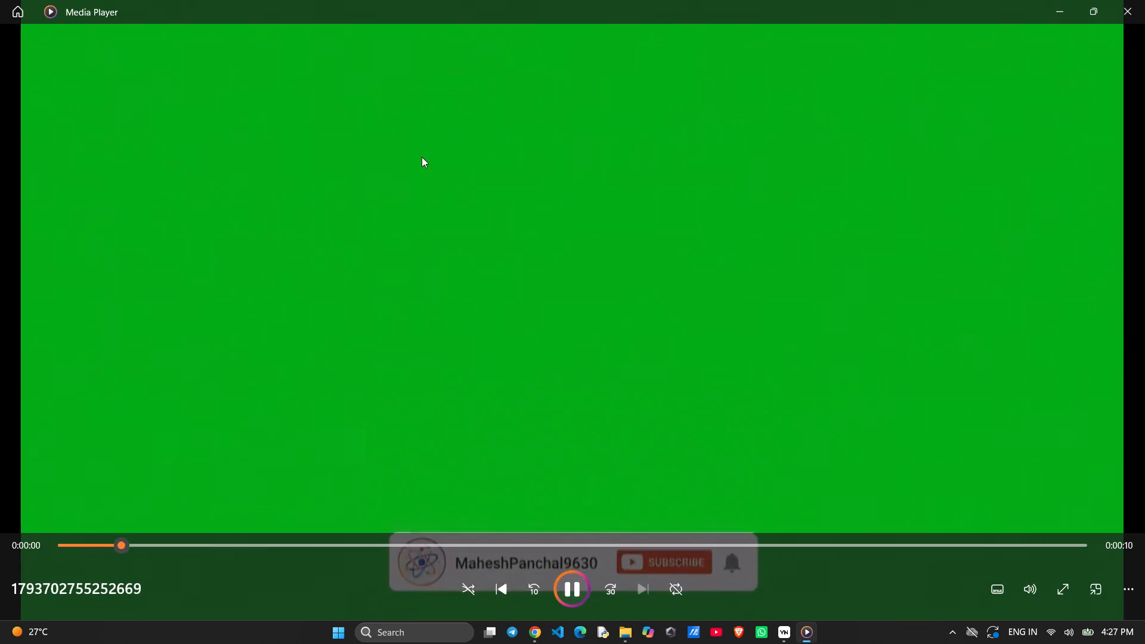
pyautogui.press('space')
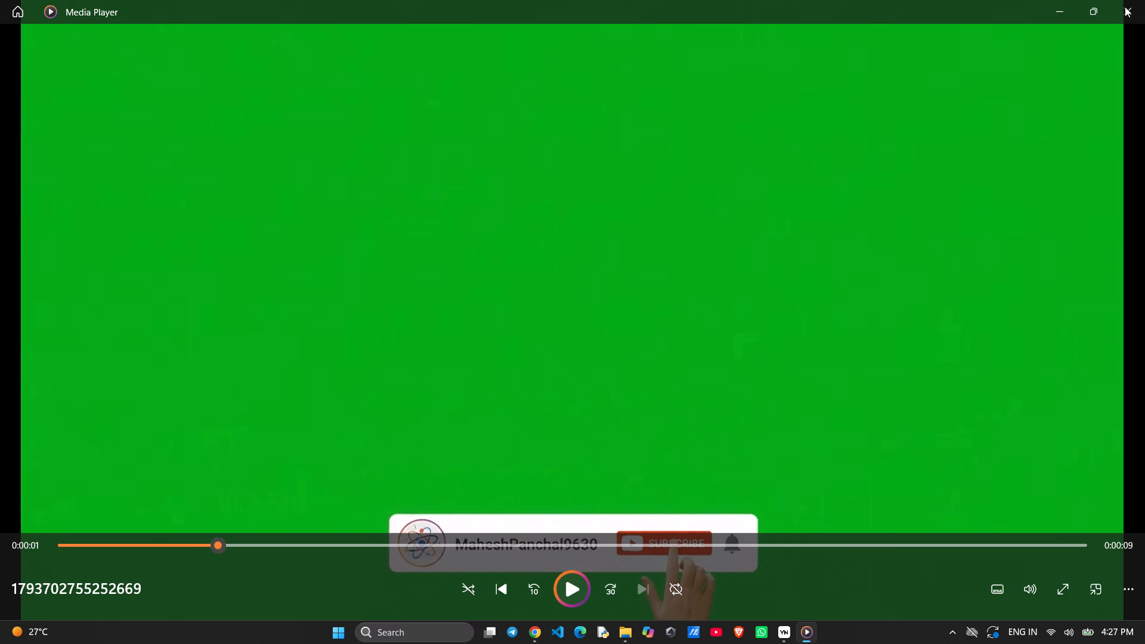
pyautogui.click(1125, 7)
pyautogui.click(349, 147)
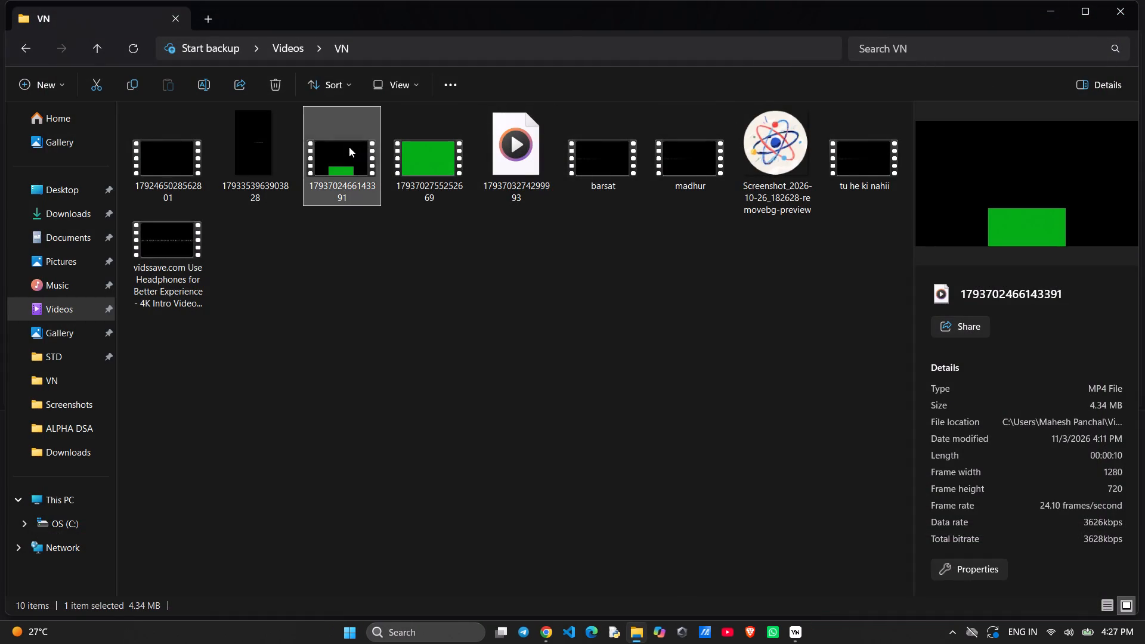
pyautogui.hotkey('shift', 'Delete')
pyautogui.press('BackSpace')
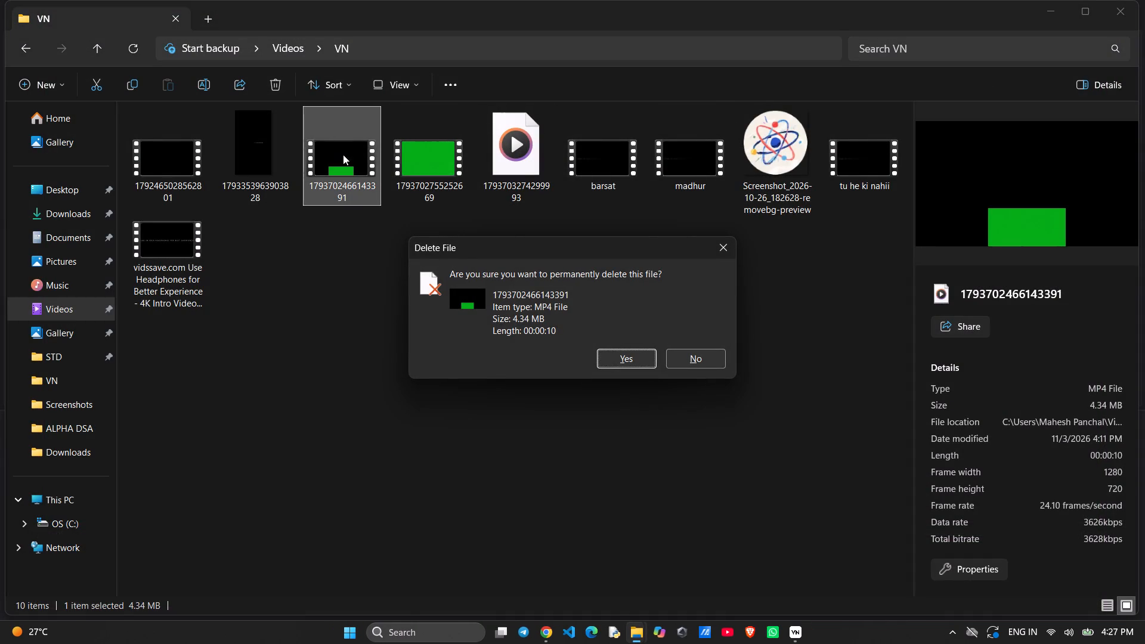
pyautogui.click(630, 360)
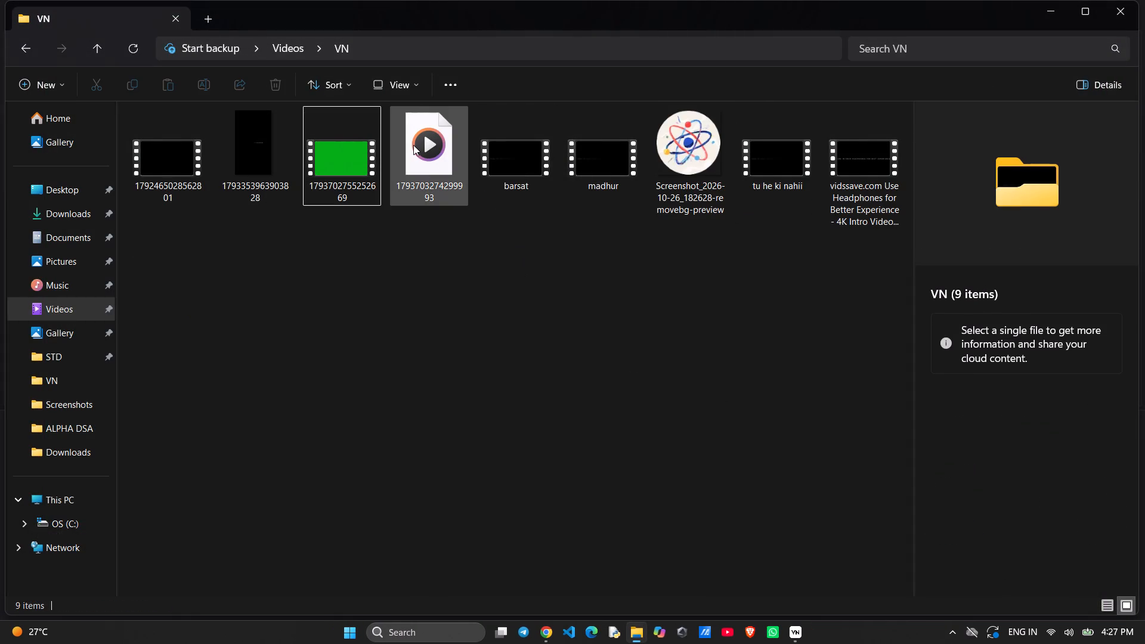
pyautogui.click(413, 145)
pyautogui.doubleClick(413, 145)
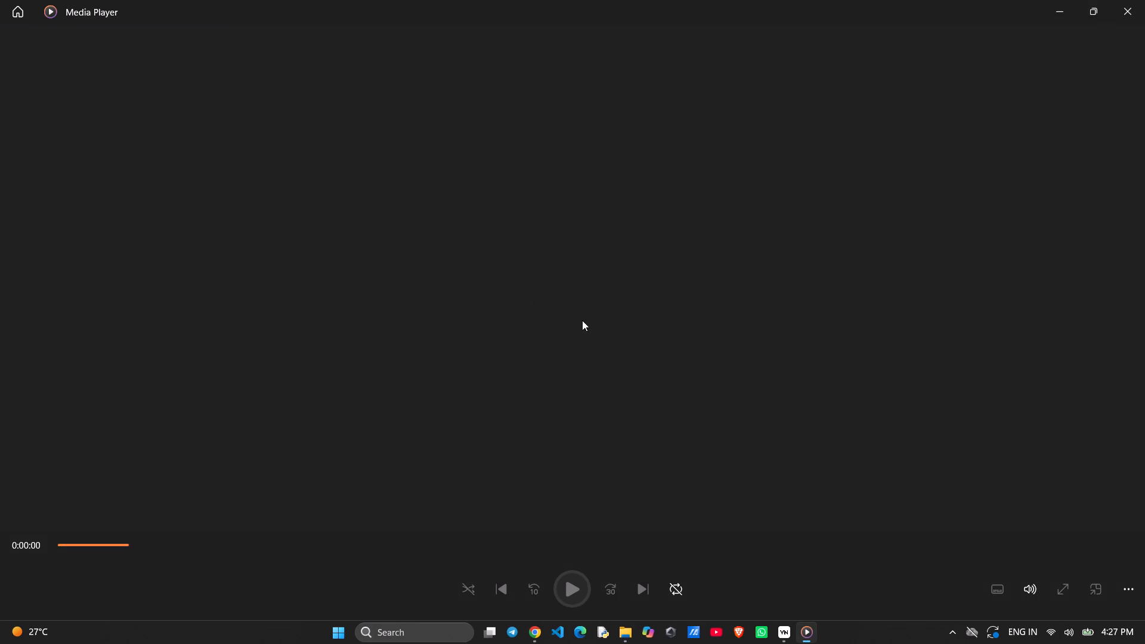
pyautogui.press('space')
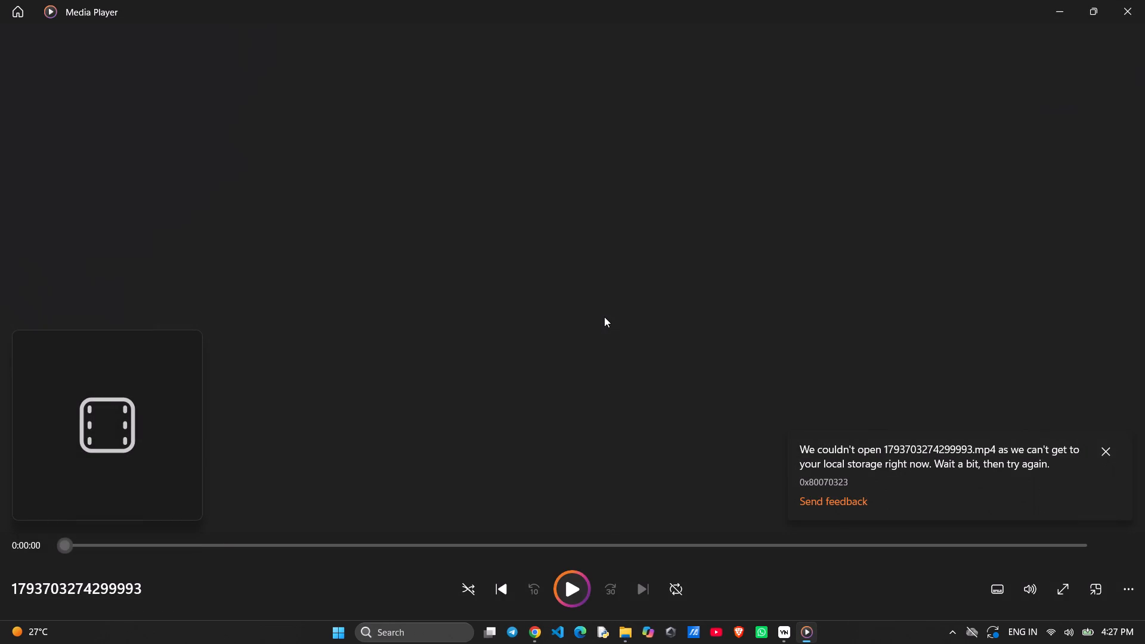
pyautogui.click(571, 583)
pyautogui.moveTo(570, 583); pyautogui.dragTo(697, 499)
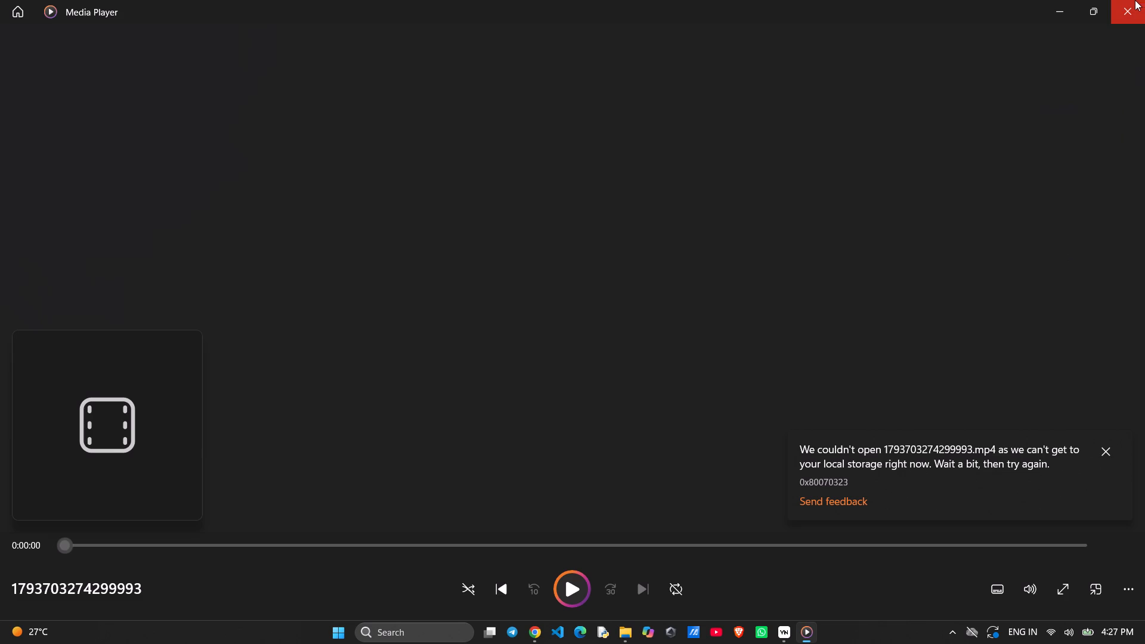
pyautogui.click(1123, 13)
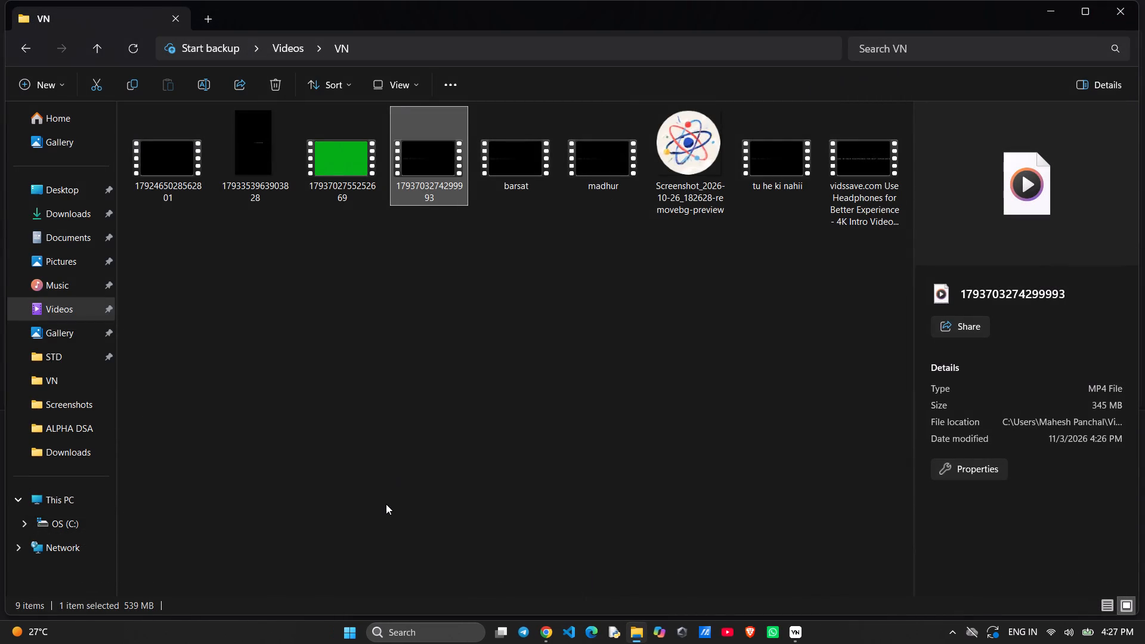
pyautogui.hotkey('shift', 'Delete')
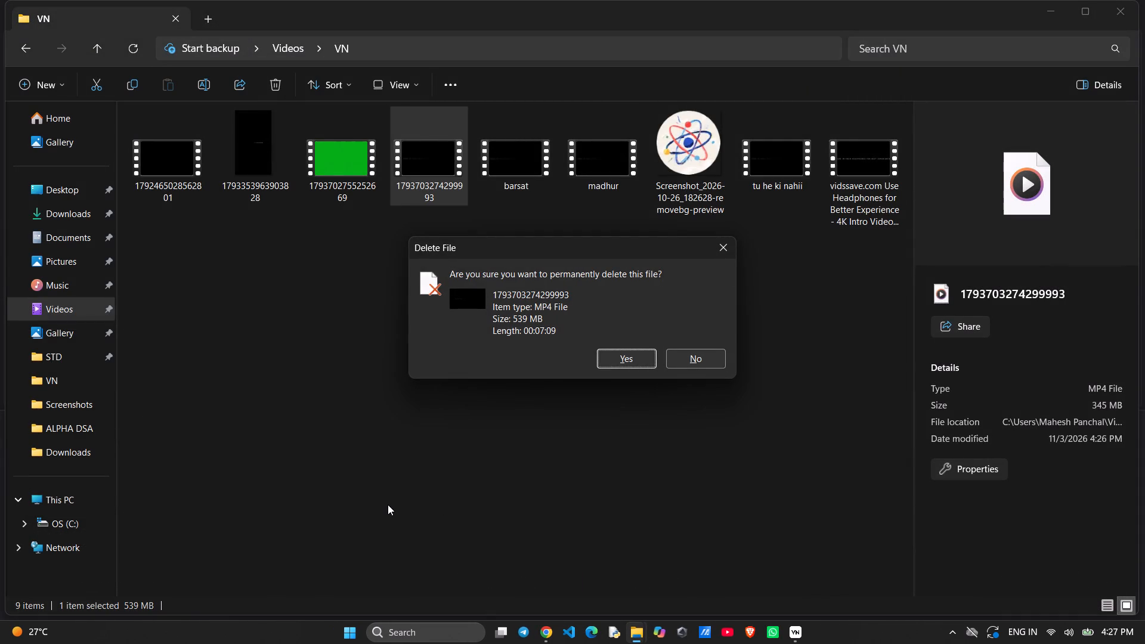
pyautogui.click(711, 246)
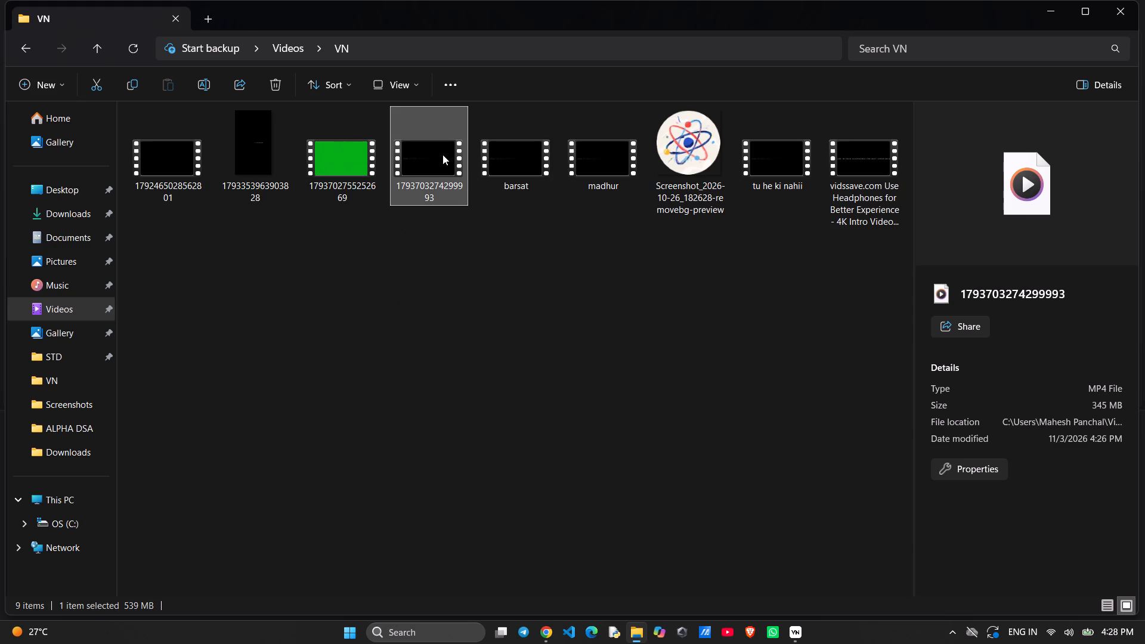
pyautogui.click(442, 154)
pyautogui.doubleClick(442, 154)
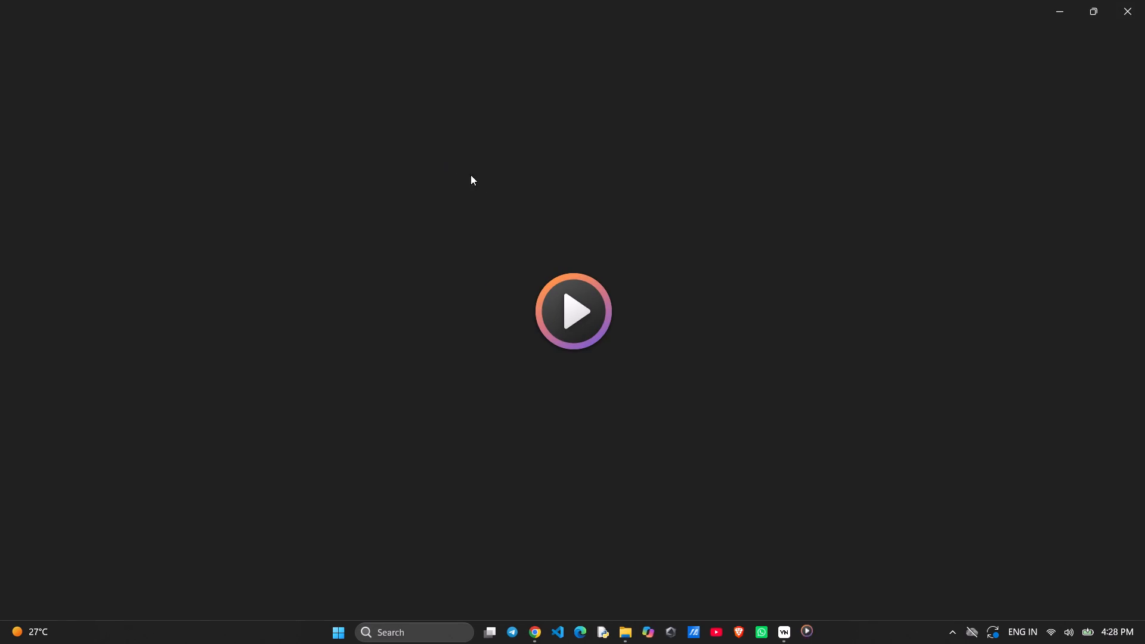
pyautogui.press('space')
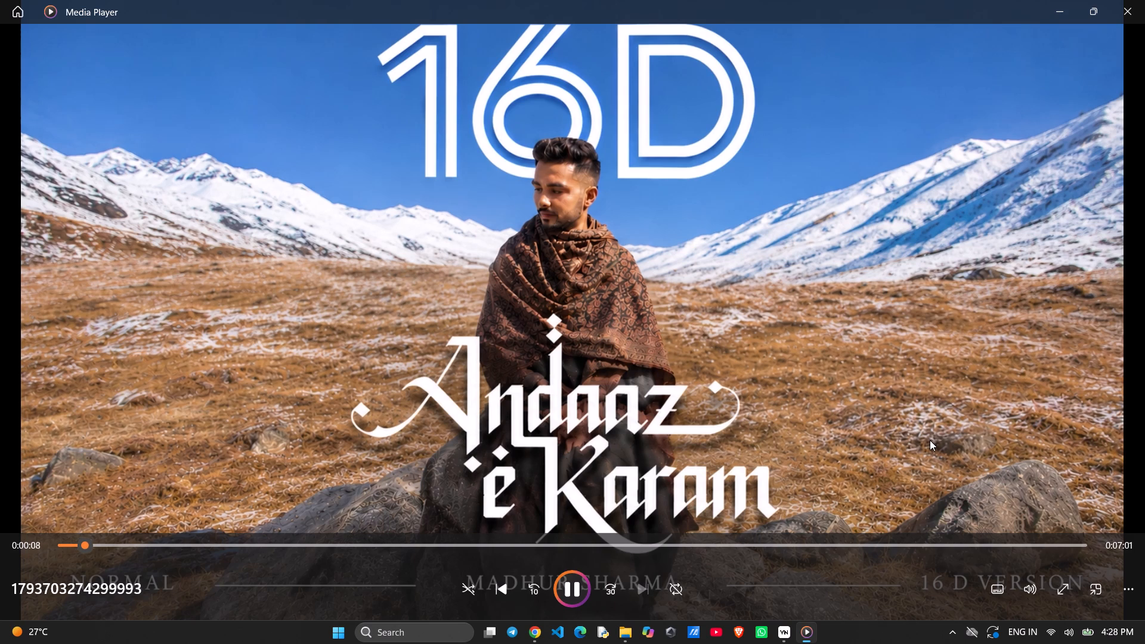
pyautogui.press('f')
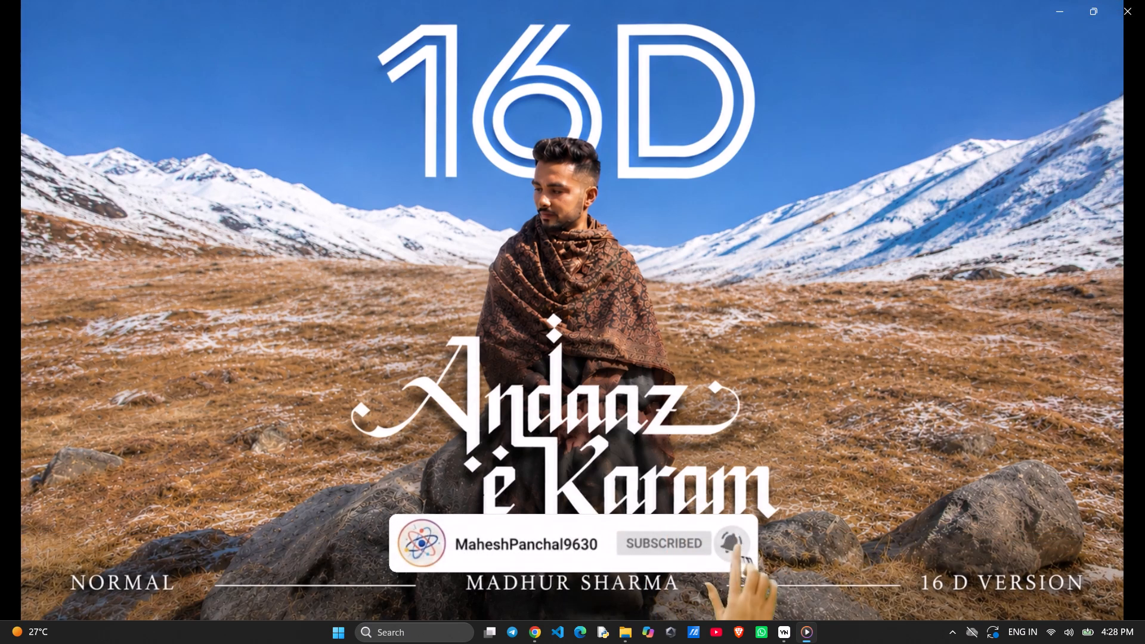
pyautogui.press('Left')
pyautogui.press('Left')
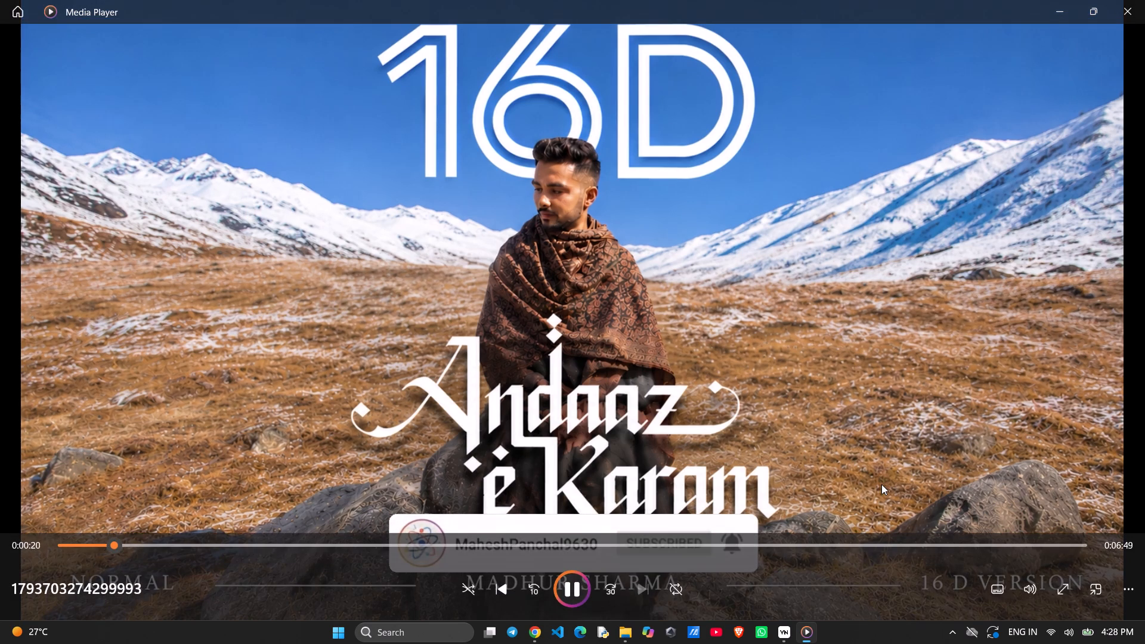
pyautogui.click(83, 542)
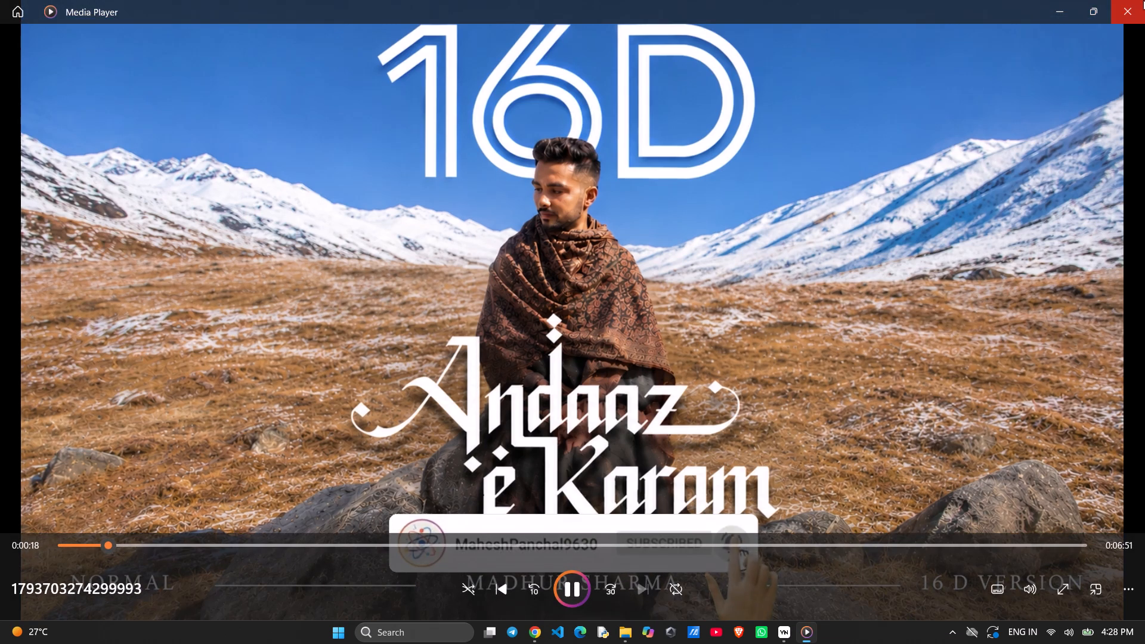
pyautogui.click(1124, 3)
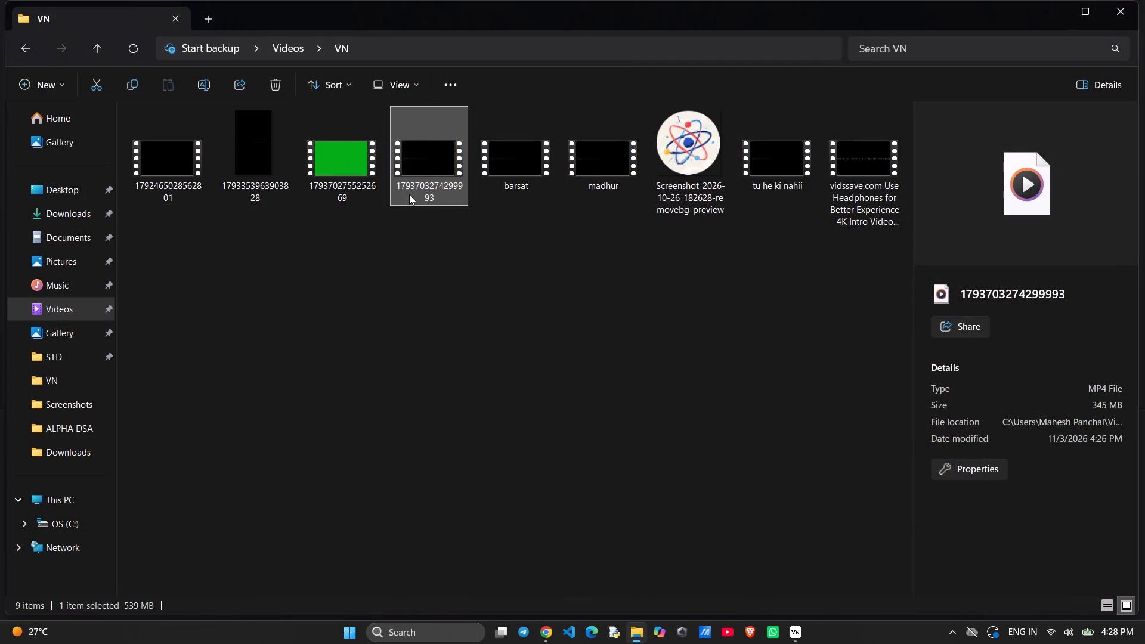
pyautogui.moveTo(416, 178); pyautogui.dragTo(420, 167, button='right')
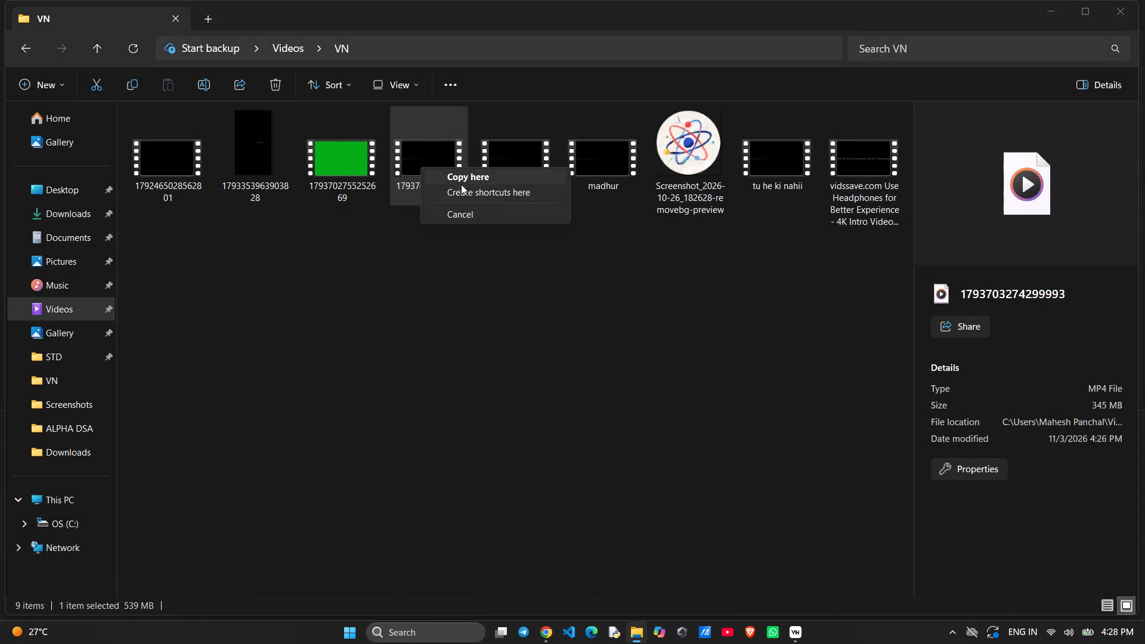
pyautogui.rightClick(414, 153)
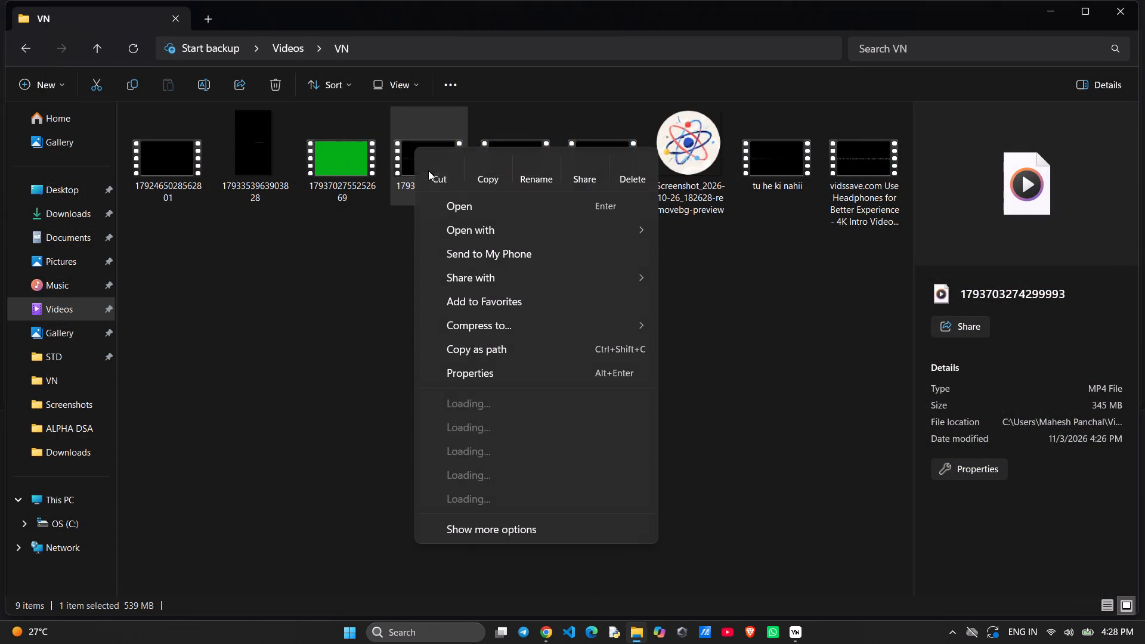
pyautogui.click(530, 165)
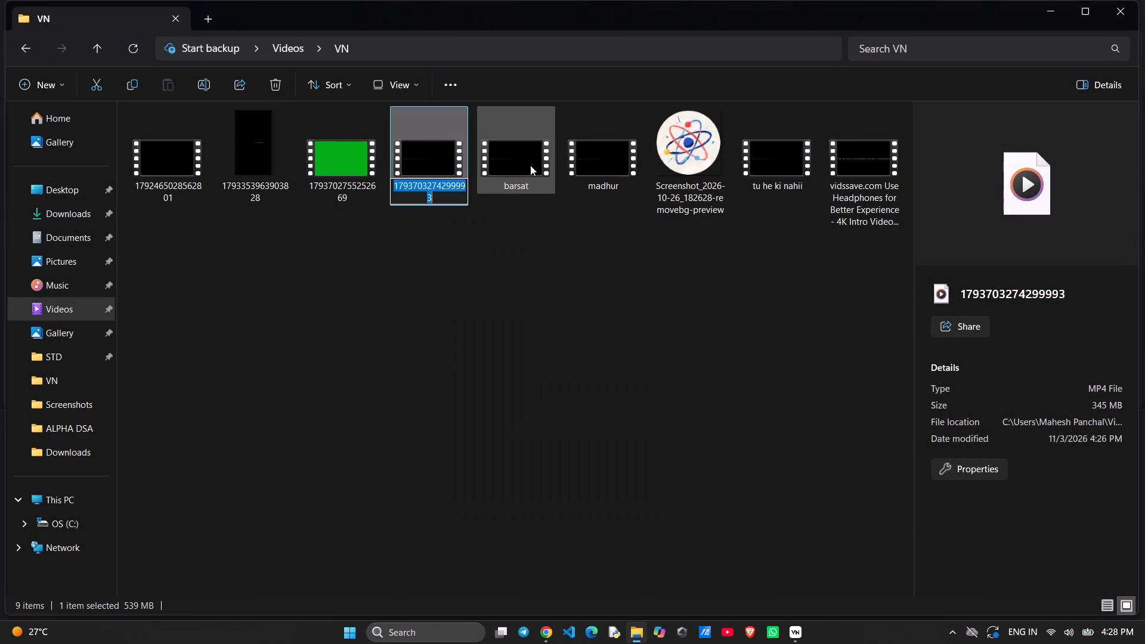
pyautogui.press('BackSpace')
pyautogui.write('MA')
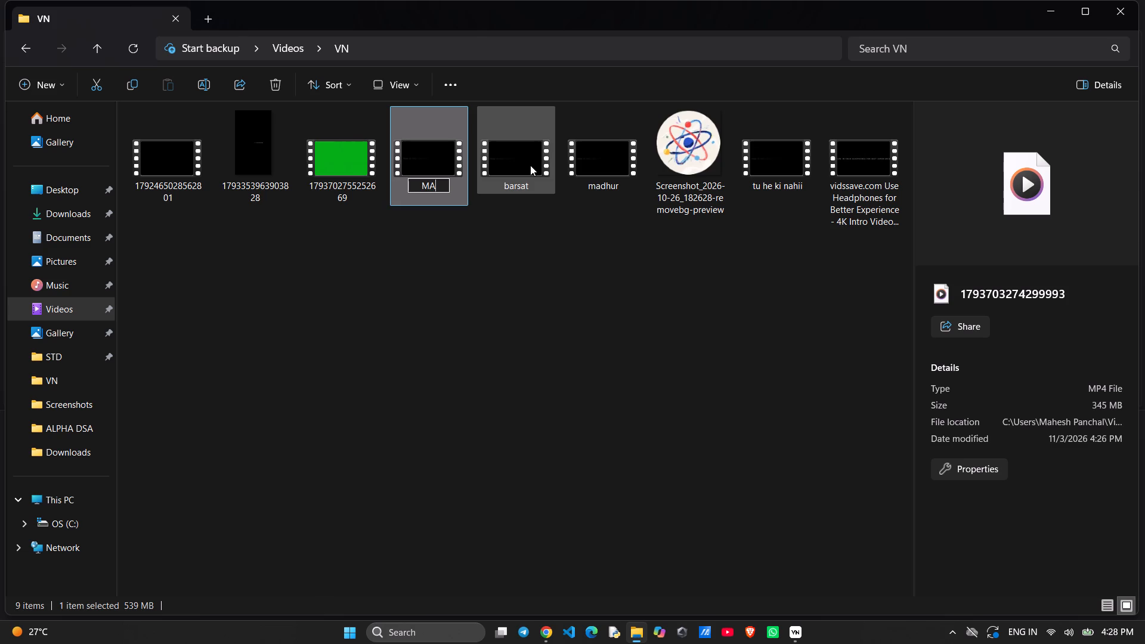
pyautogui.press('d')
pyautogui.press('Return')
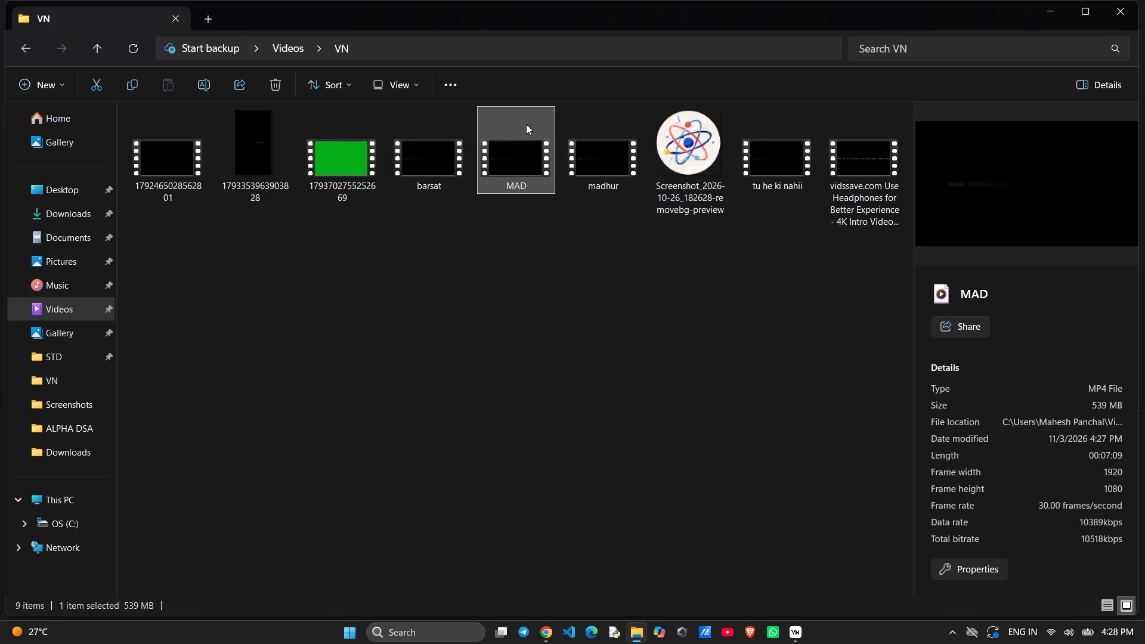
# Request permanent deletion of the madhur video in the VN folder.
pyautogui.click(602, 157)
pyautogui.hotkey('shift', 'Delete')
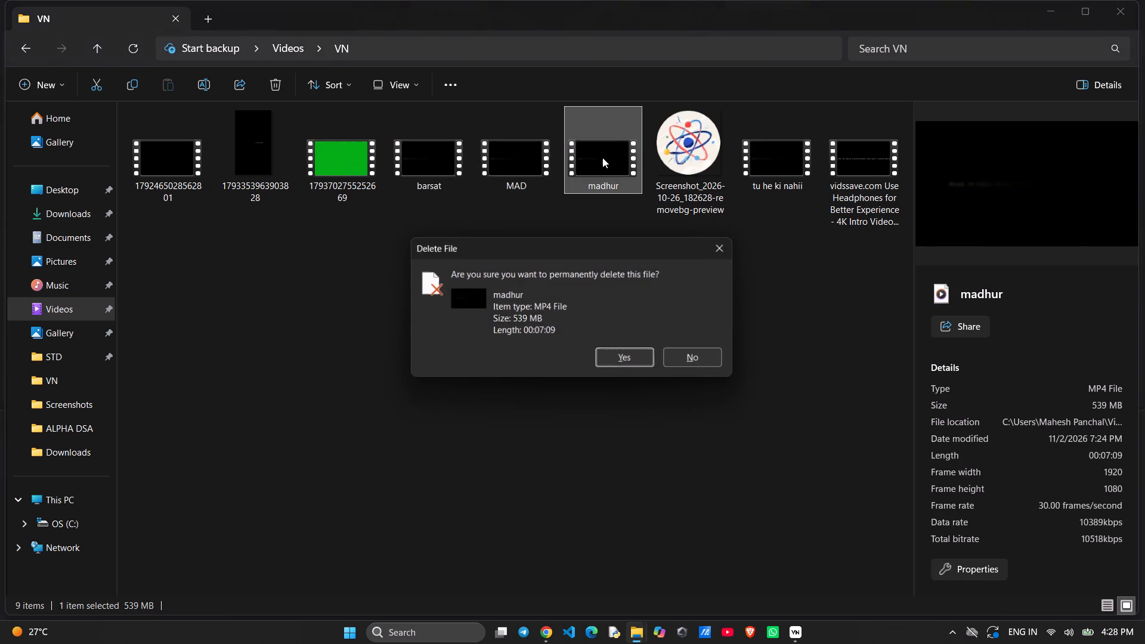
# Confirm the madhur video's permanent deletion, and permanently delete the barsat video from the VN folder as well.
pyautogui.press('Return')
pyautogui.click(426, 155)
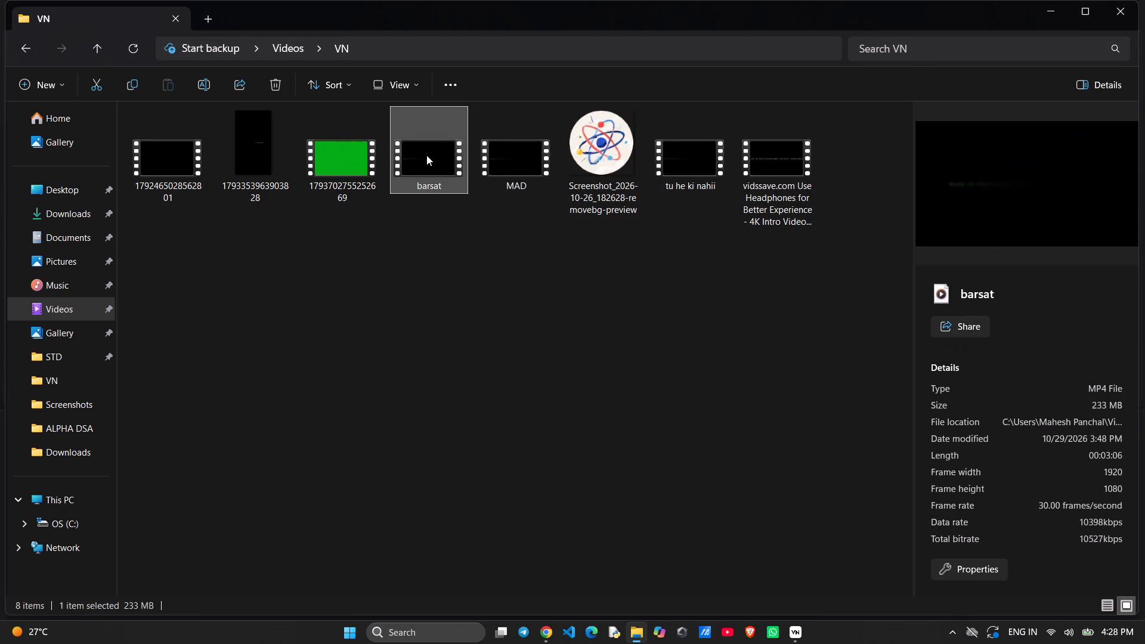
pyautogui.hotkey('shift', 'Delete')
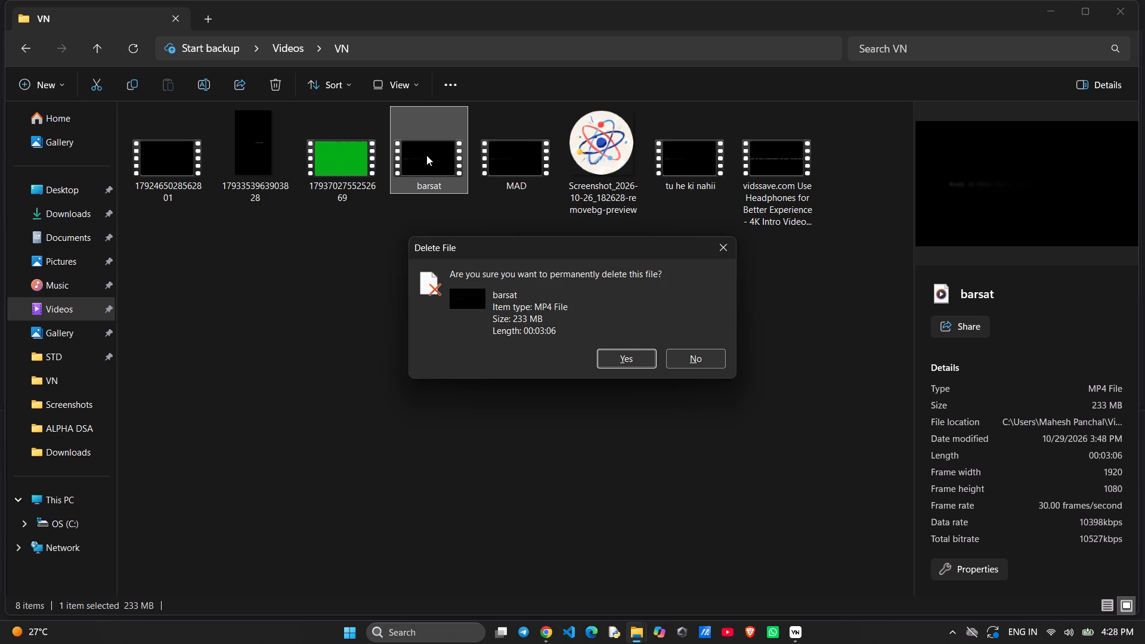
pyautogui.press('Return')
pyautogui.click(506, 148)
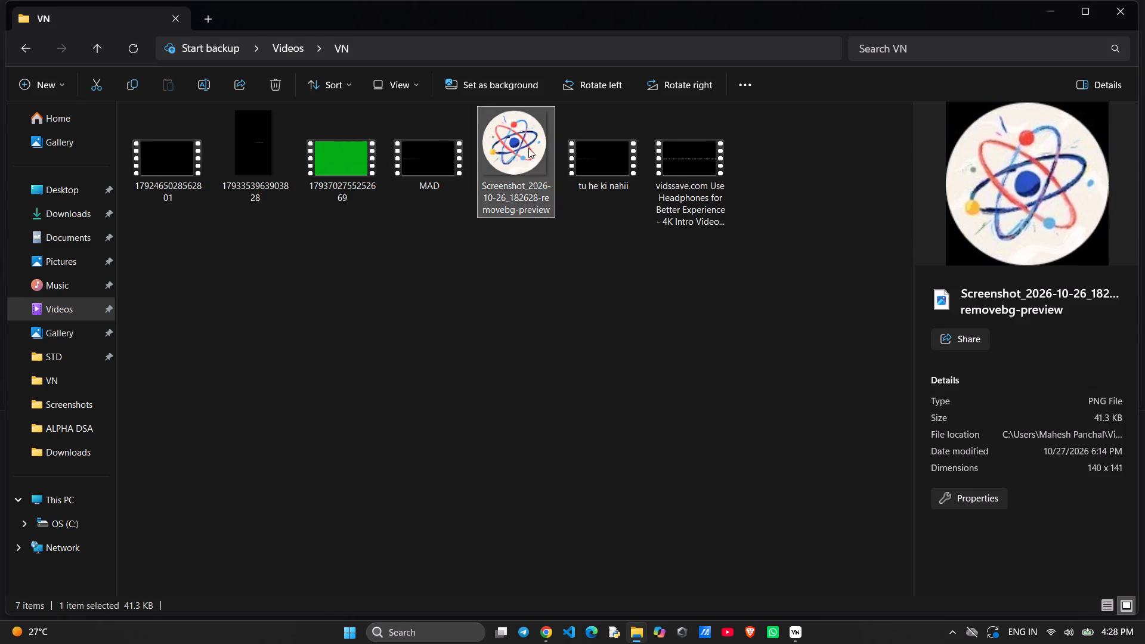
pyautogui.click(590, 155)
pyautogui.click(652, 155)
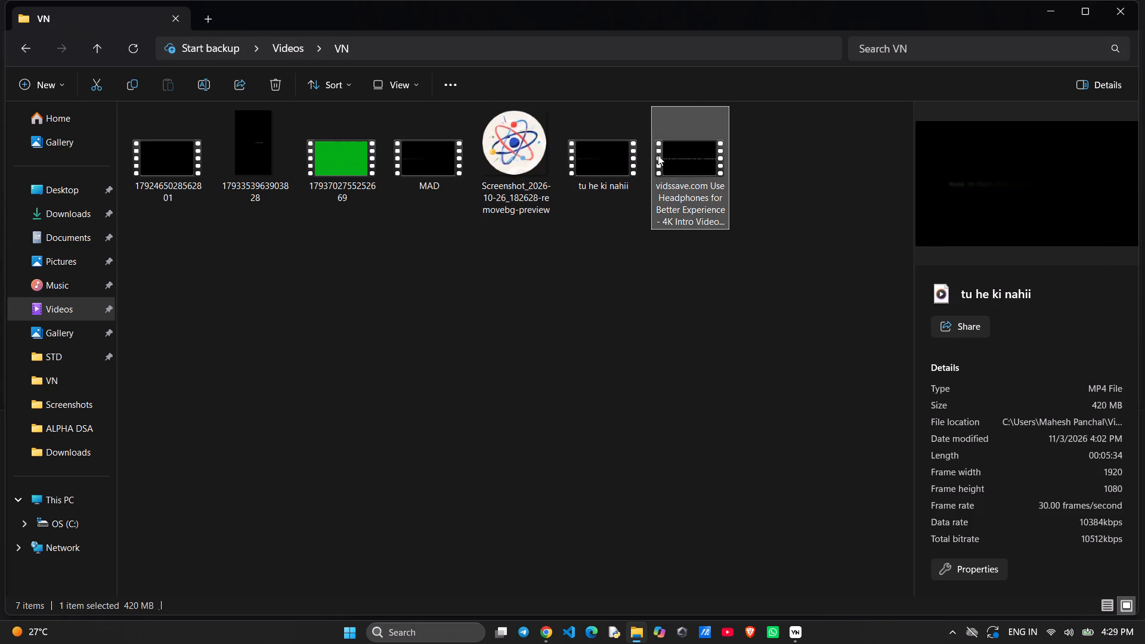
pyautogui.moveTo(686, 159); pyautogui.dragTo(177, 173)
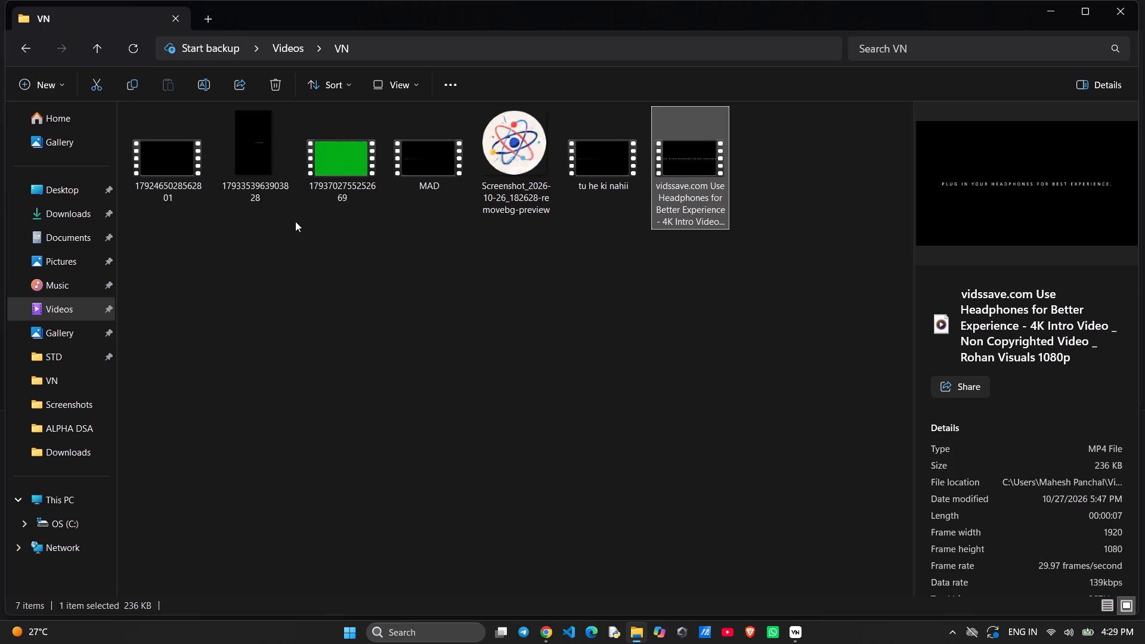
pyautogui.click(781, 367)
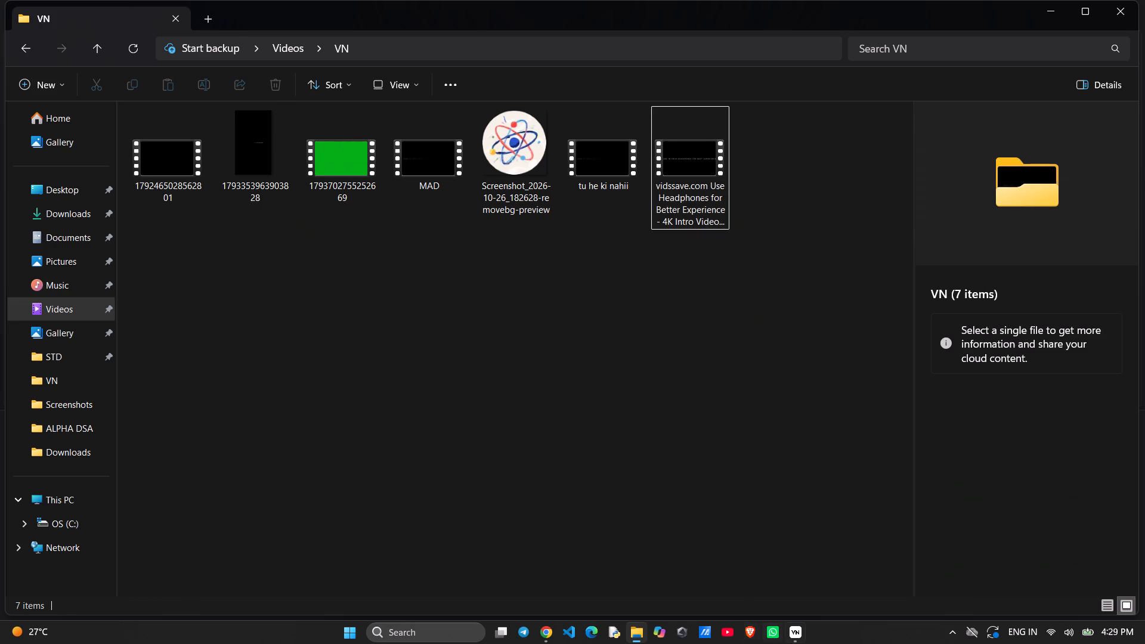
# Permanently delete the gemini_generated_video_ccfc46d5 video from the Downloads folder.
pyautogui.click(47, 210)
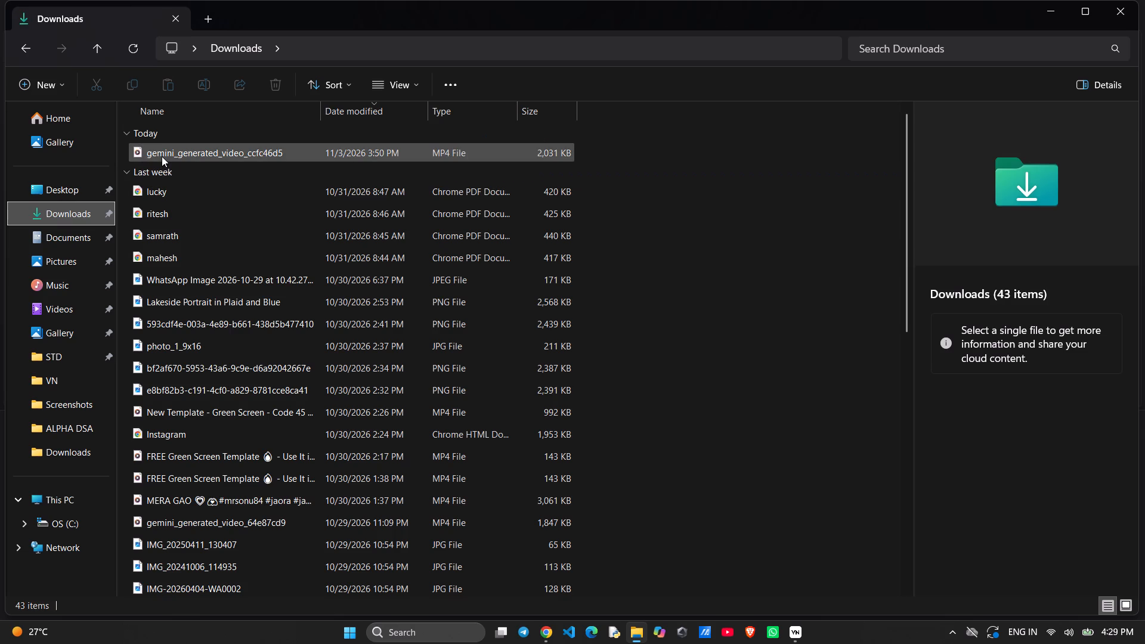
pyautogui.click(162, 156)
pyautogui.hotkey('shift', 'Delete')
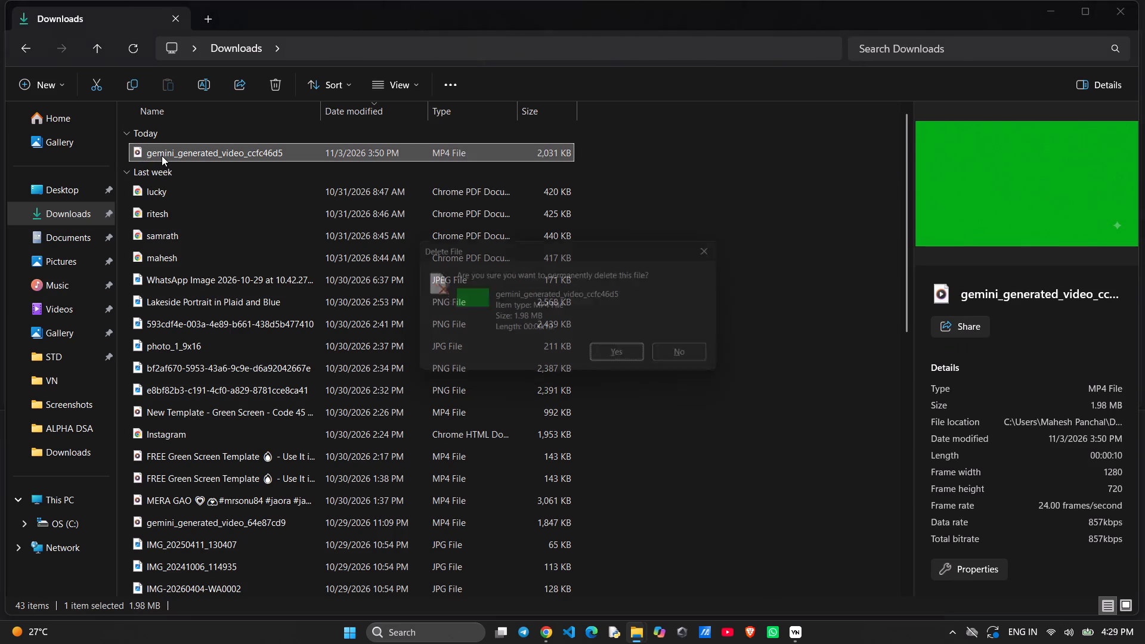
pyautogui.press('Return')
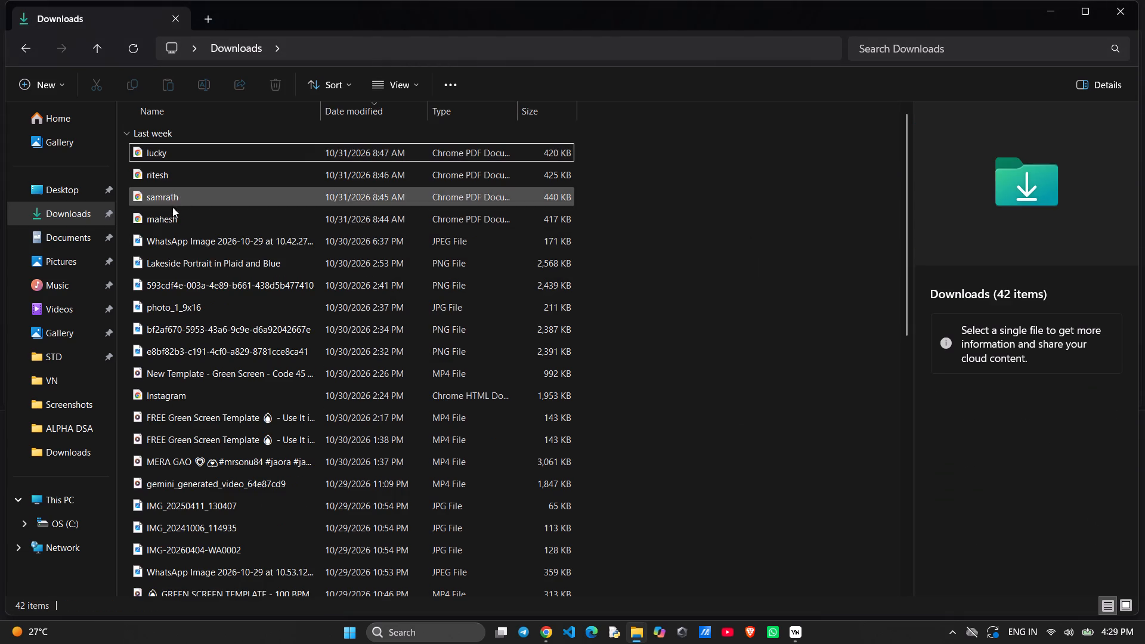
# Permanently delete the Lakeside Portrait in Plaid and Blue image from the Downloads folder.
pyautogui.click(158, 239)
pyautogui.click(158, 258)
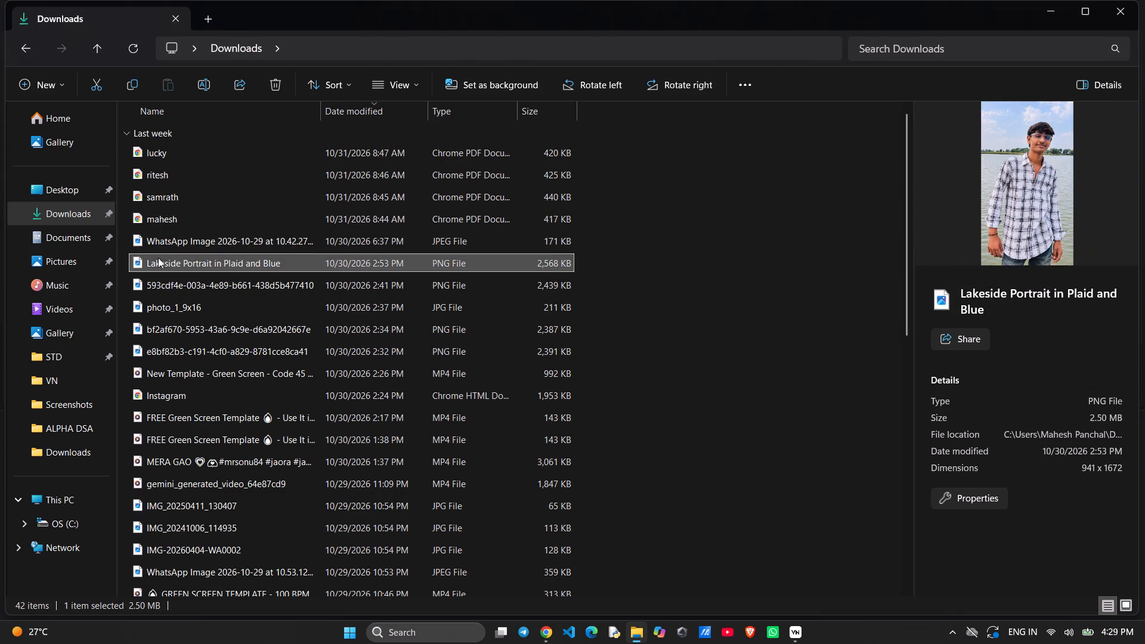
pyautogui.hotkey('shift', 'Delete')
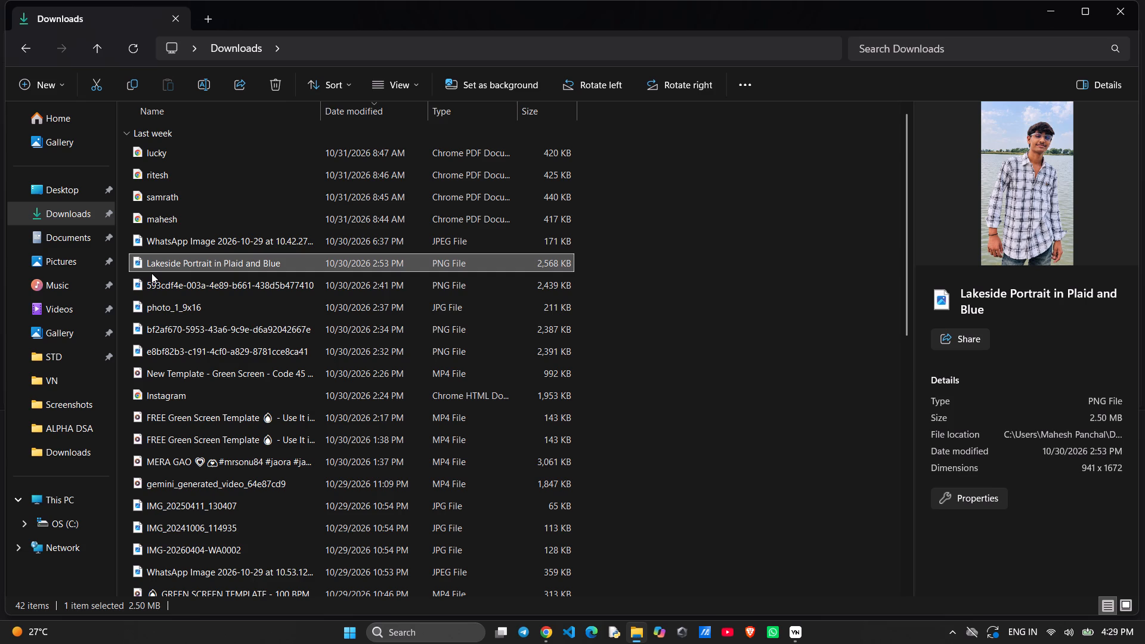
pyautogui.press('Return')
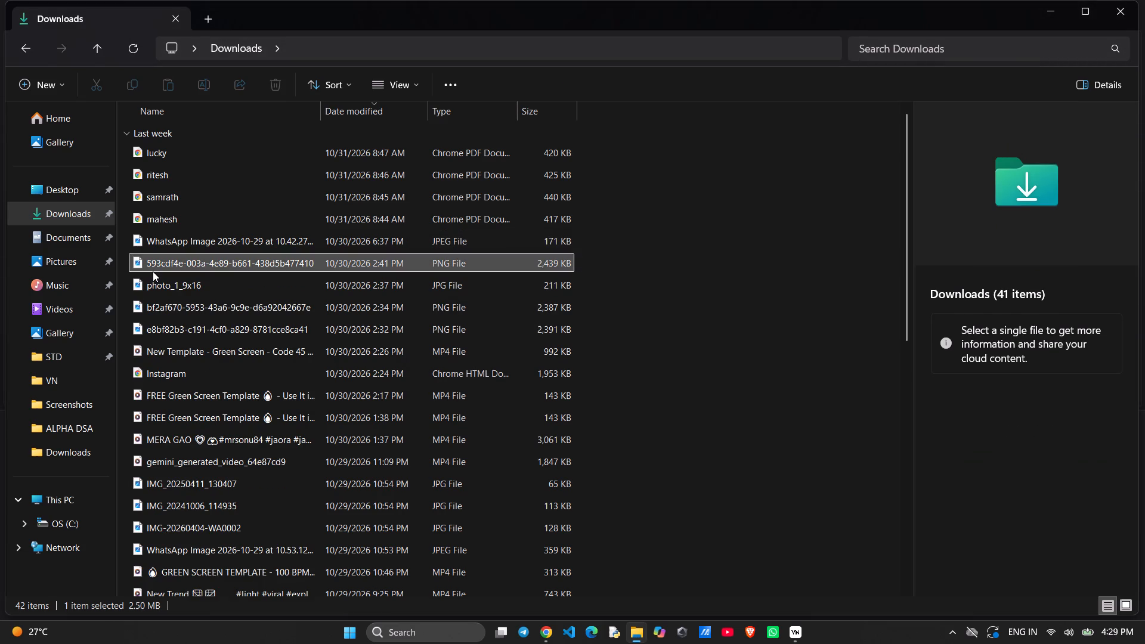
# Preview the next downloads and select the four consecutive files from photo_1_9x16 through the New Template - Green Screen - Code 45 video.
pyautogui.click(153, 271)
pyautogui.click(152, 288)
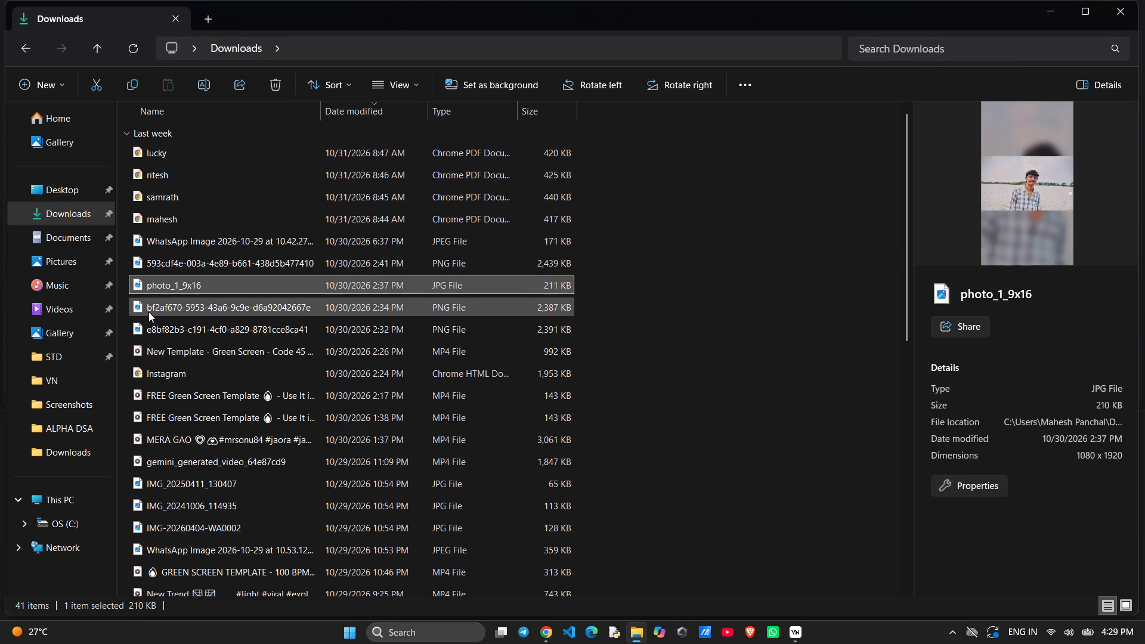
pyautogui.click(148, 312)
pyautogui.click(150, 332)
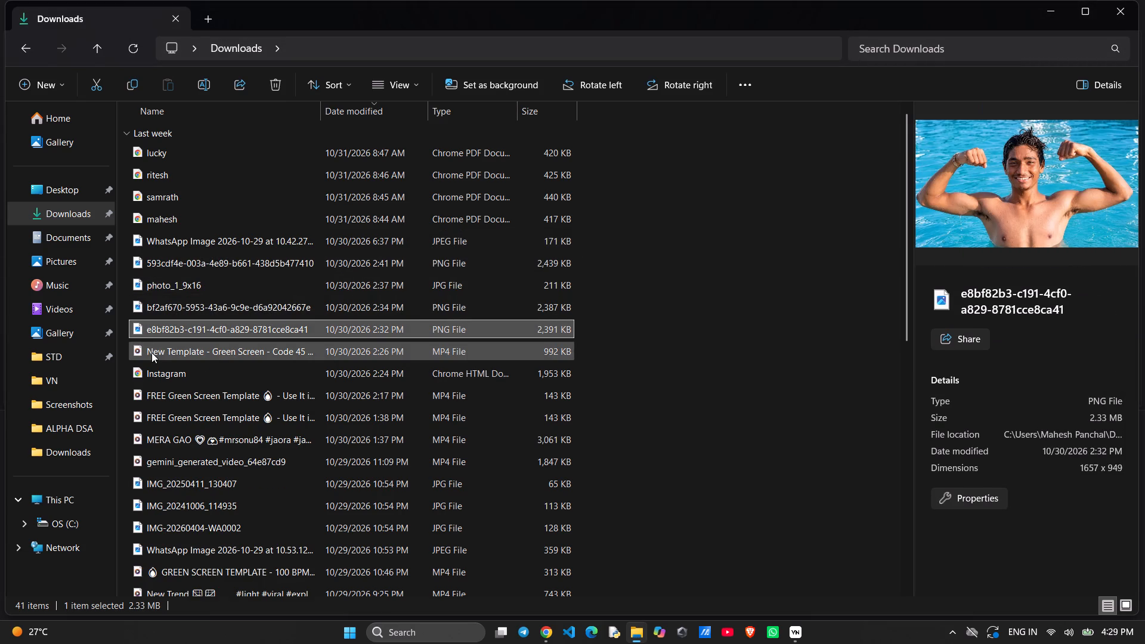
pyautogui.click(151, 352)
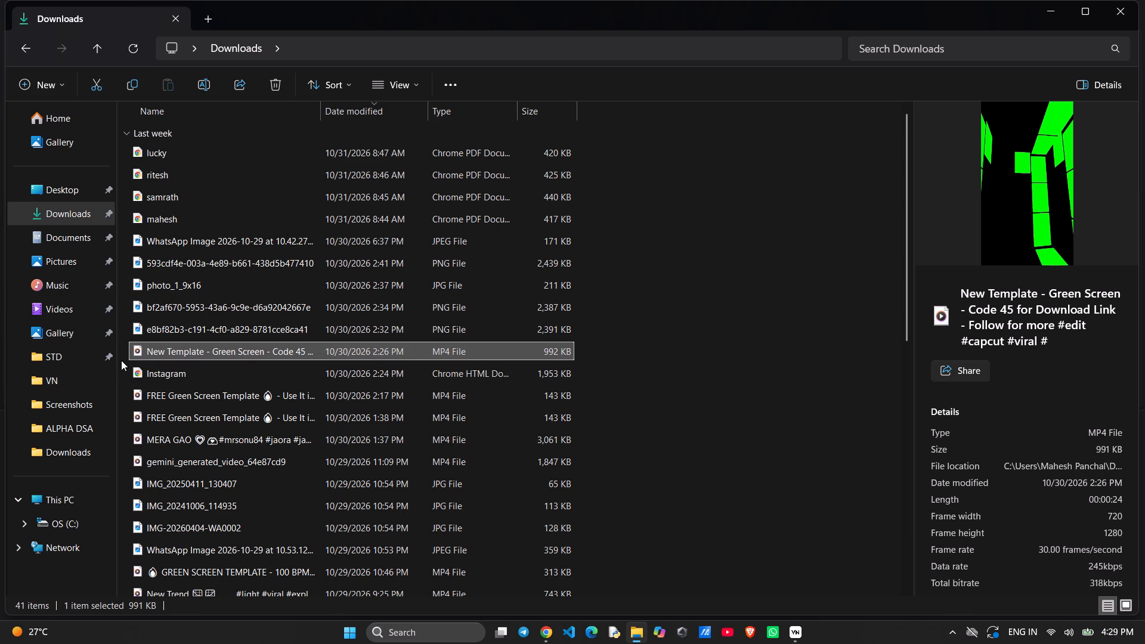
pyautogui.moveTo(121, 360); pyautogui.dragTo(201, 285)
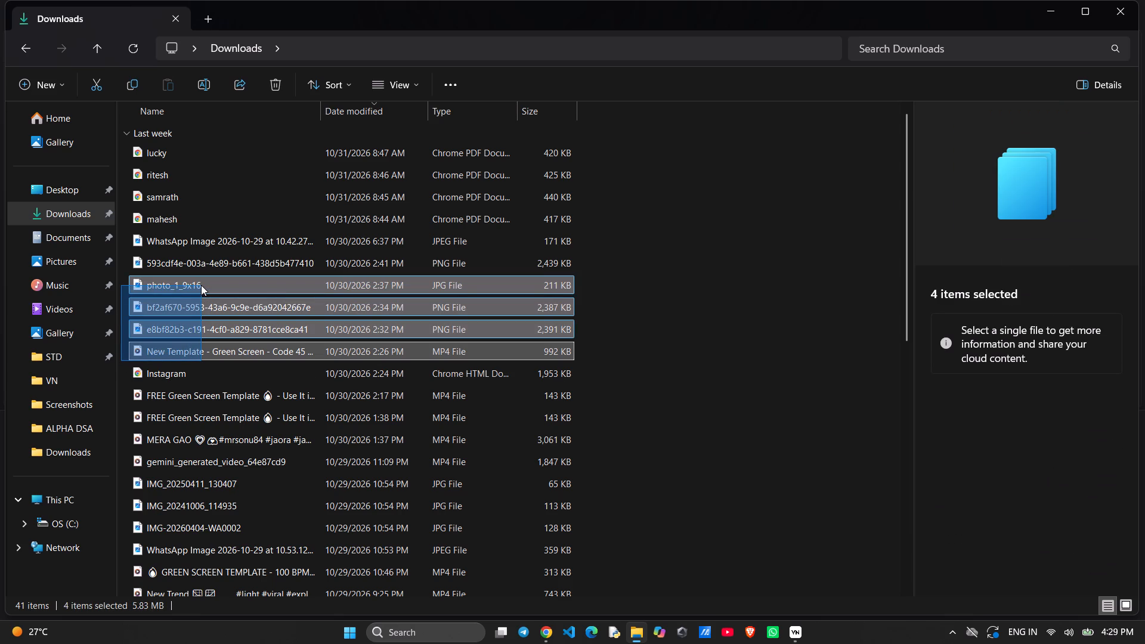
# Permanently delete the five Downloads files from the image 593cdf4e-003a-4e89-b661-438d5b477410 through the New Template green screen video.
pyautogui.moveTo(201, 285); pyautogui.dragTo(202, 265)
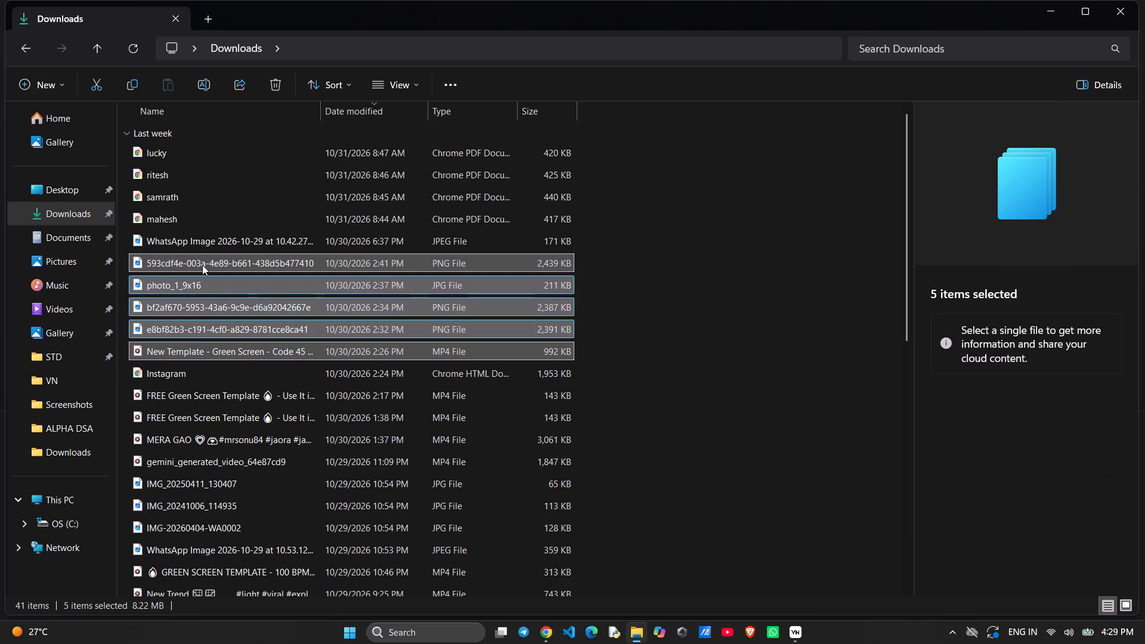
pyautogui.click(207, 256)
pyautogui.click(207, 256)
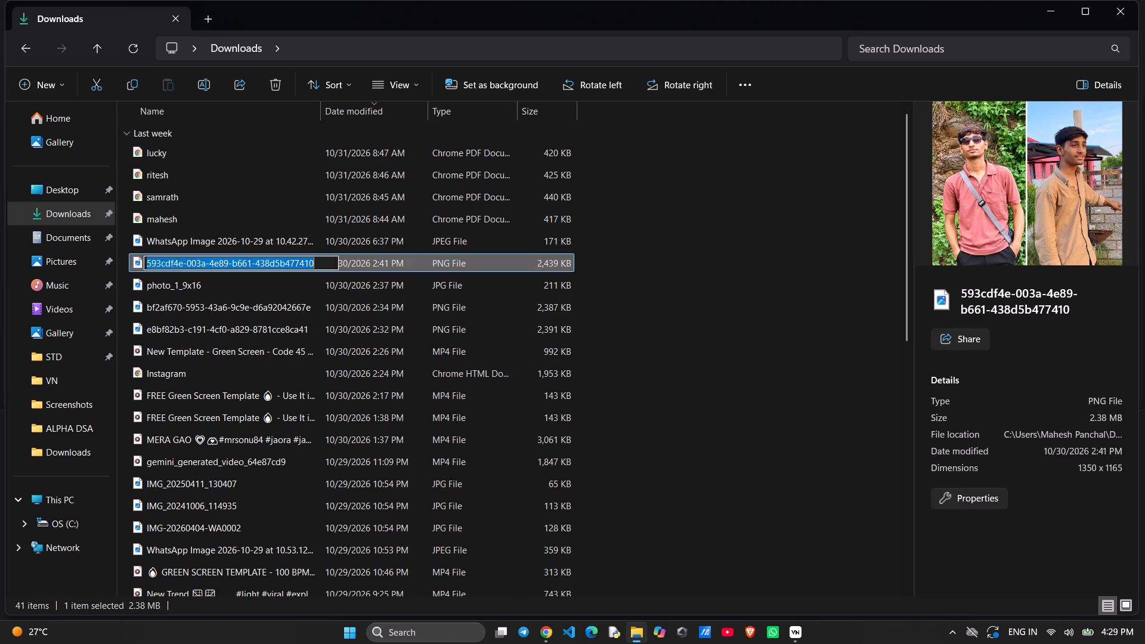
pyautogui.moveTo(121, 246); pyautogui.dragTo(167, 320)
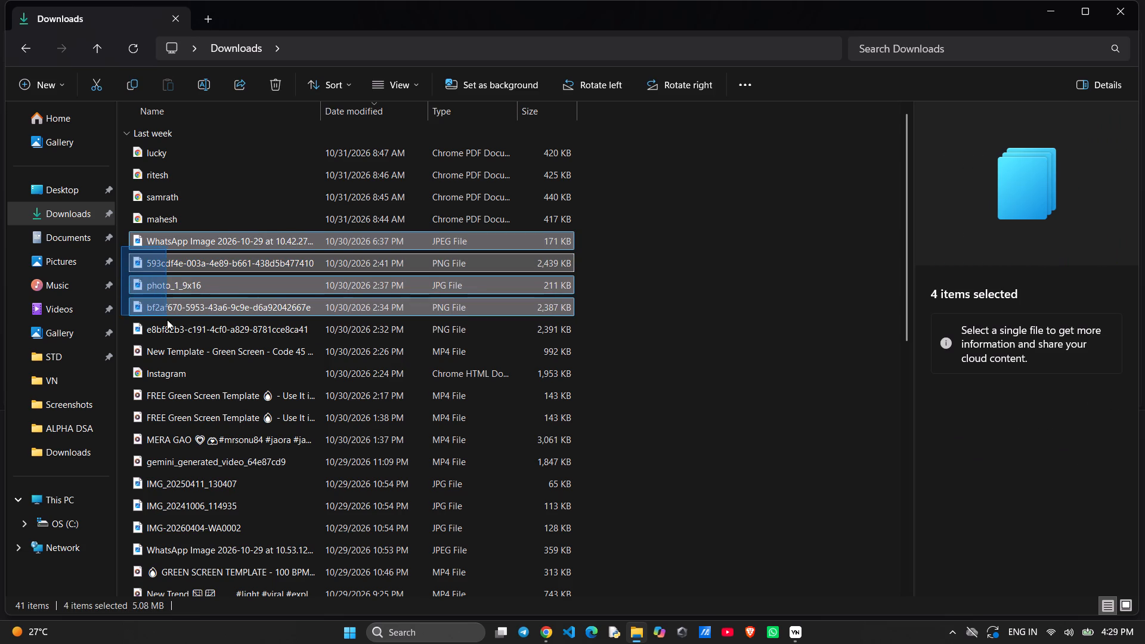
pyautogui.moveTo(167, 320); pyautogui.dragTo(172, 343)
pyautogui.click(126, 253)
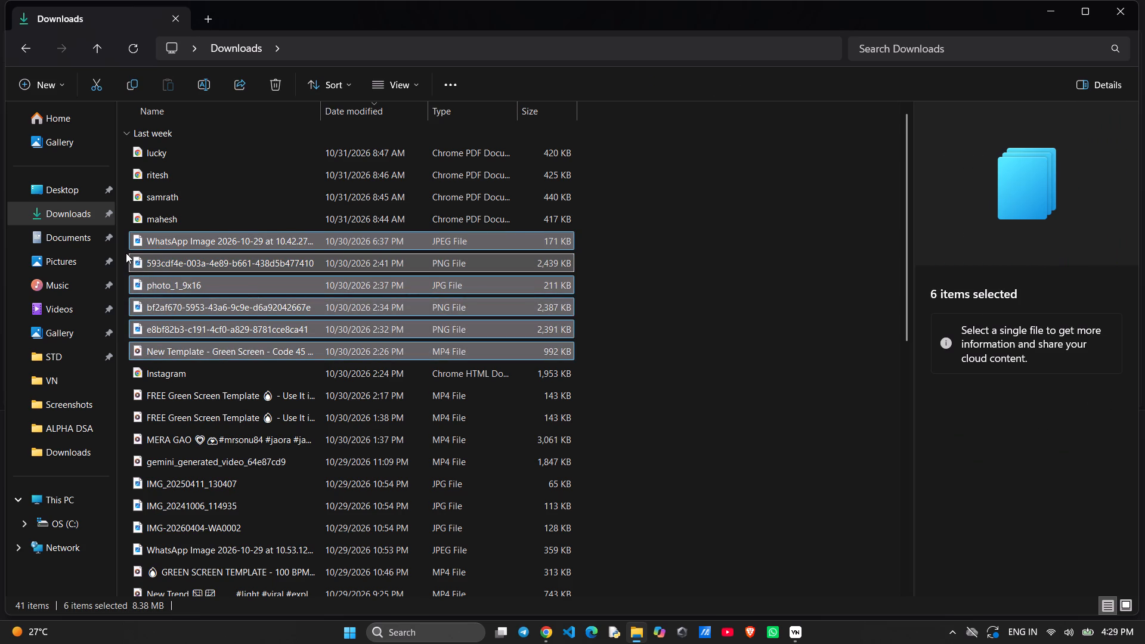
pyautogui.moveTo(126, 252); pyautogui.dragTo(186, 344)
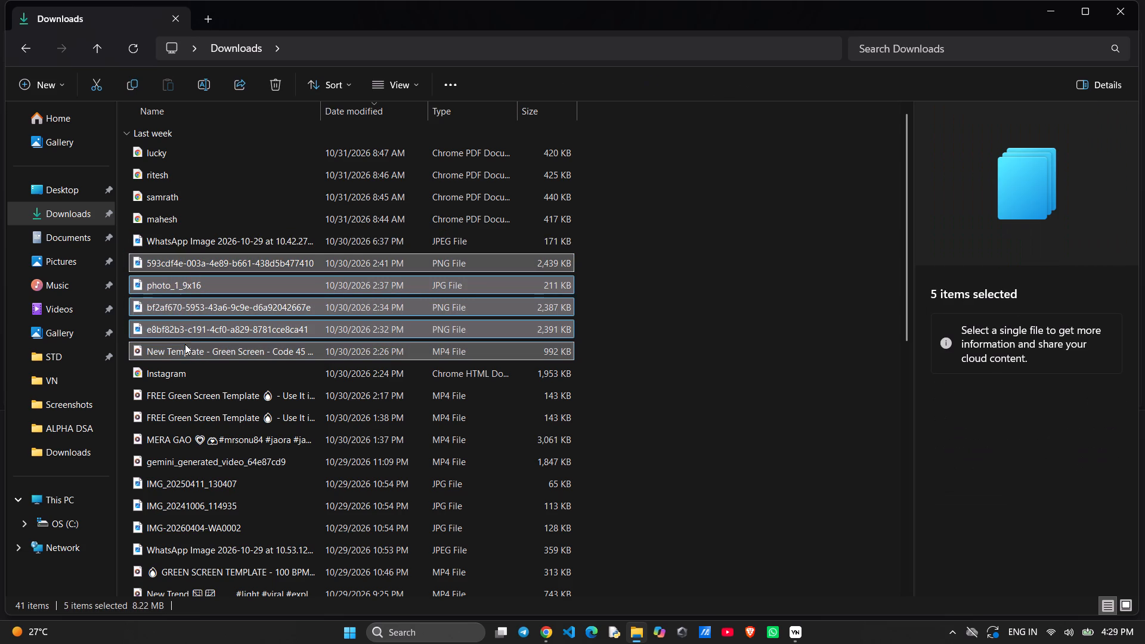
pyautogui.hotkey('shift', 'Delete')
pyautogui.press('Return')
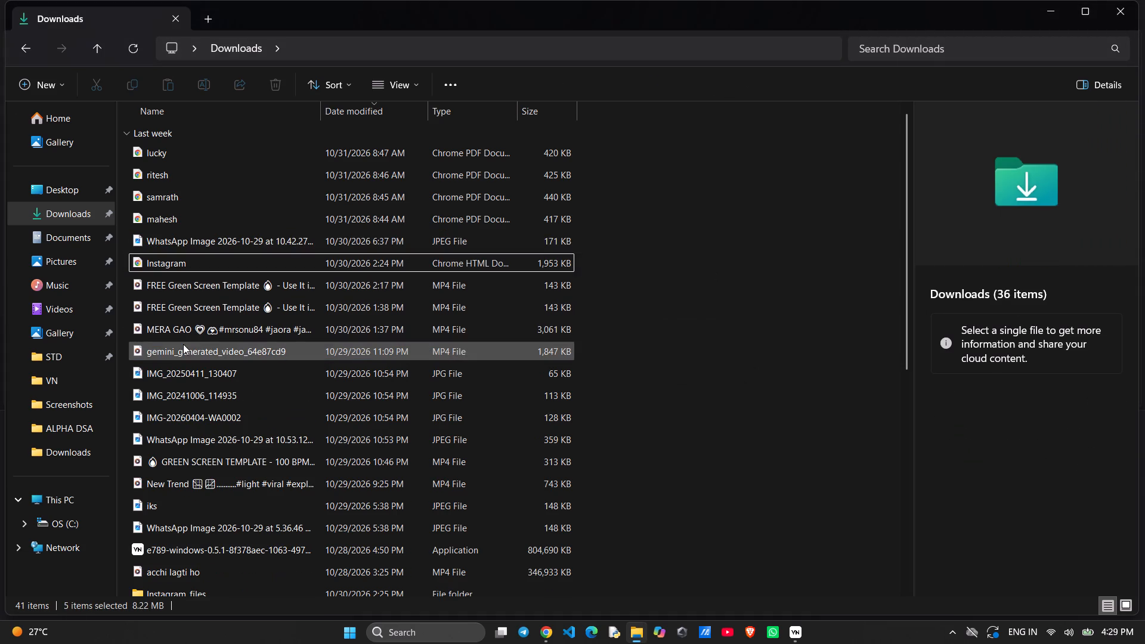
# Preview the remaining last-week files in Downloads, from the green screen templates to the VN installer, to judge which are unneeded.
pyautogui.click(184, 281)
pyautogui.click(183, 306)
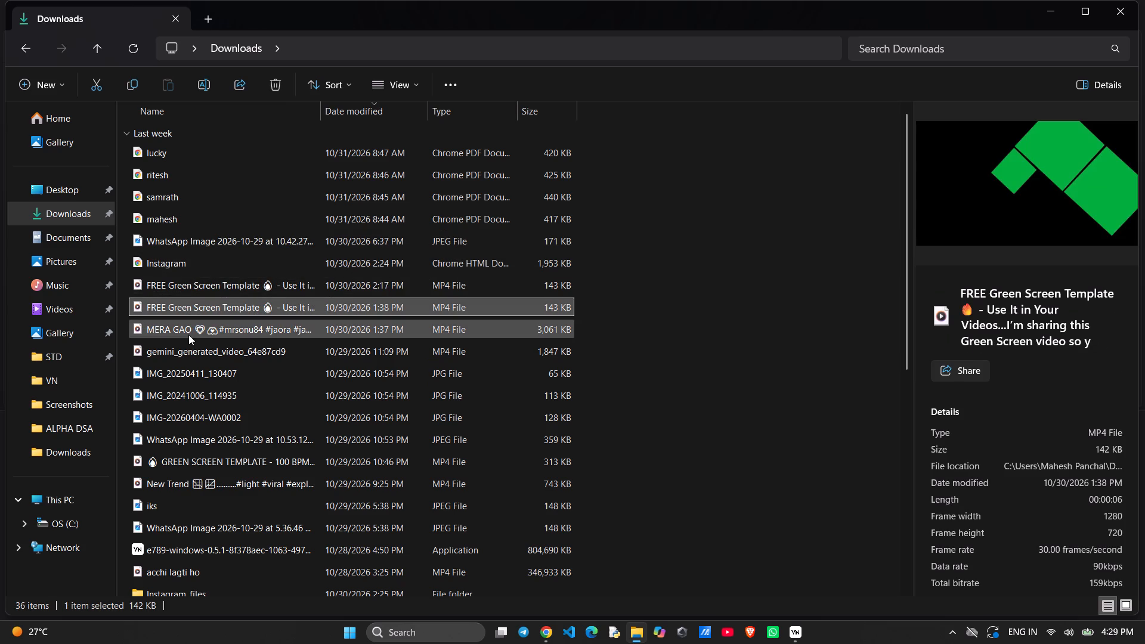
pyautogui.click(188, 335)
pyautogui.click(178, 350)
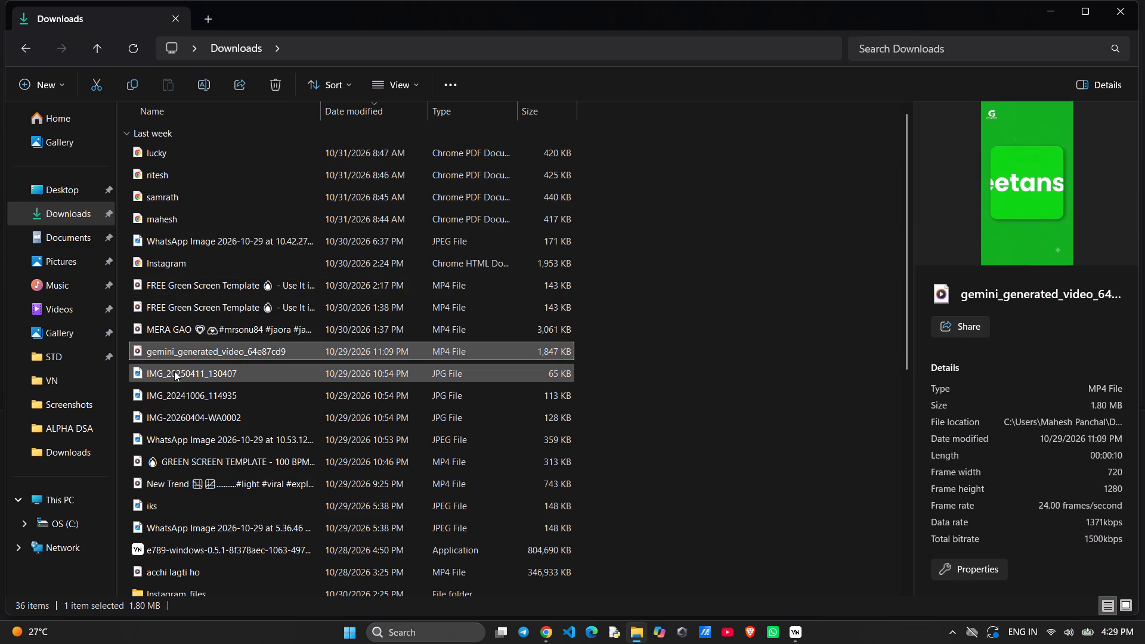
pyautogui.click(174, 371)
pyautogui.click(175, 395)
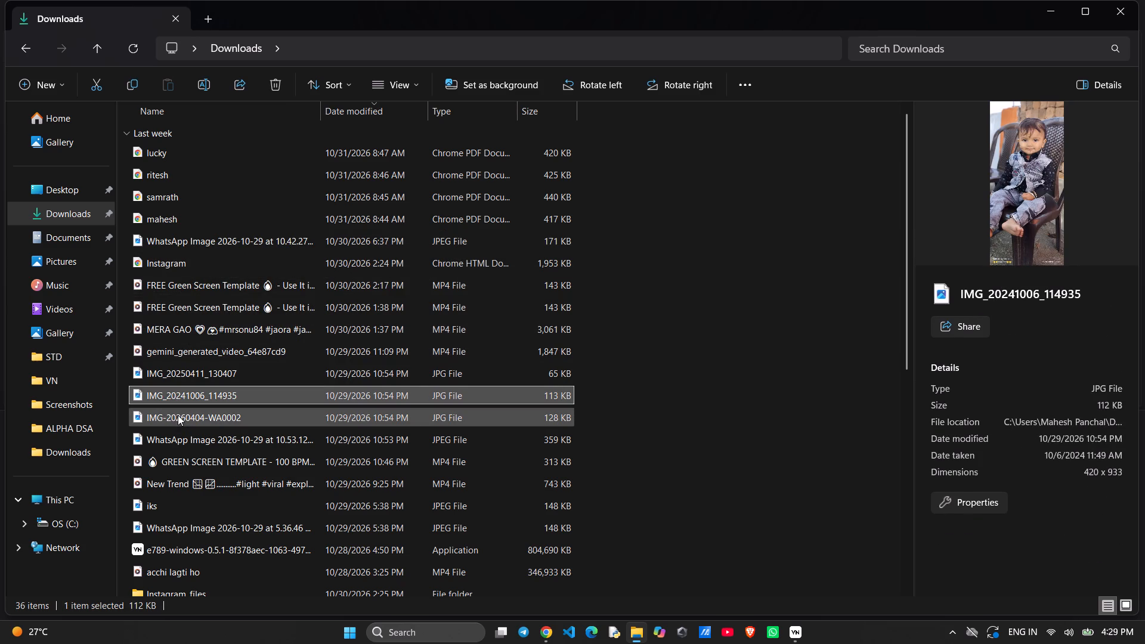
pyautogui.click(178, 415)
pyautogui.click(181, 427)
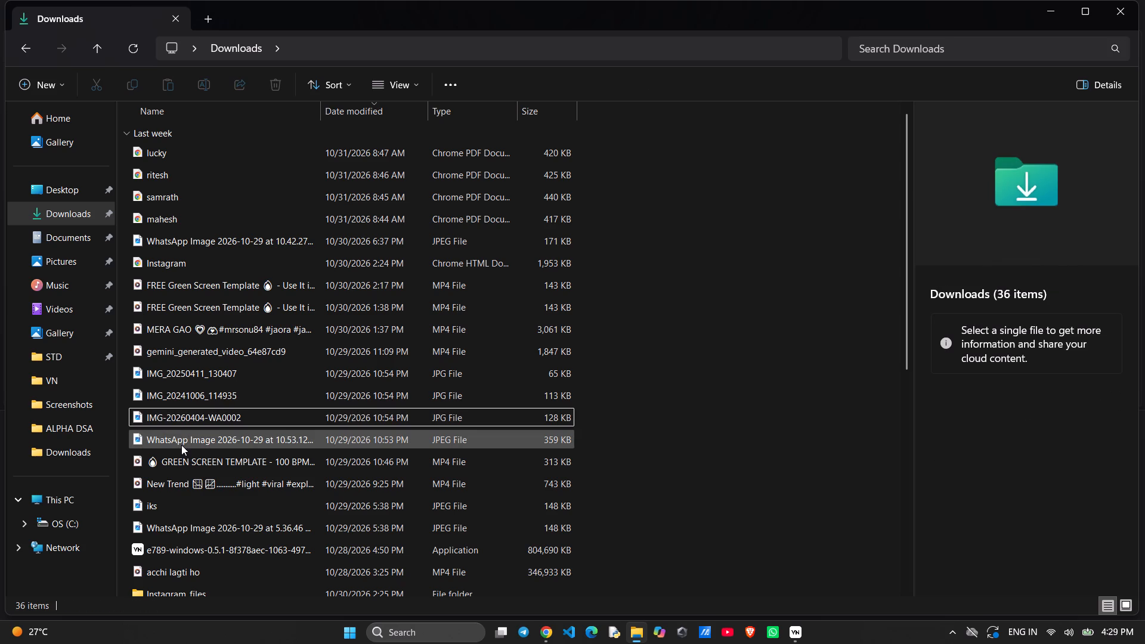
pyautogui.click(181, 433)
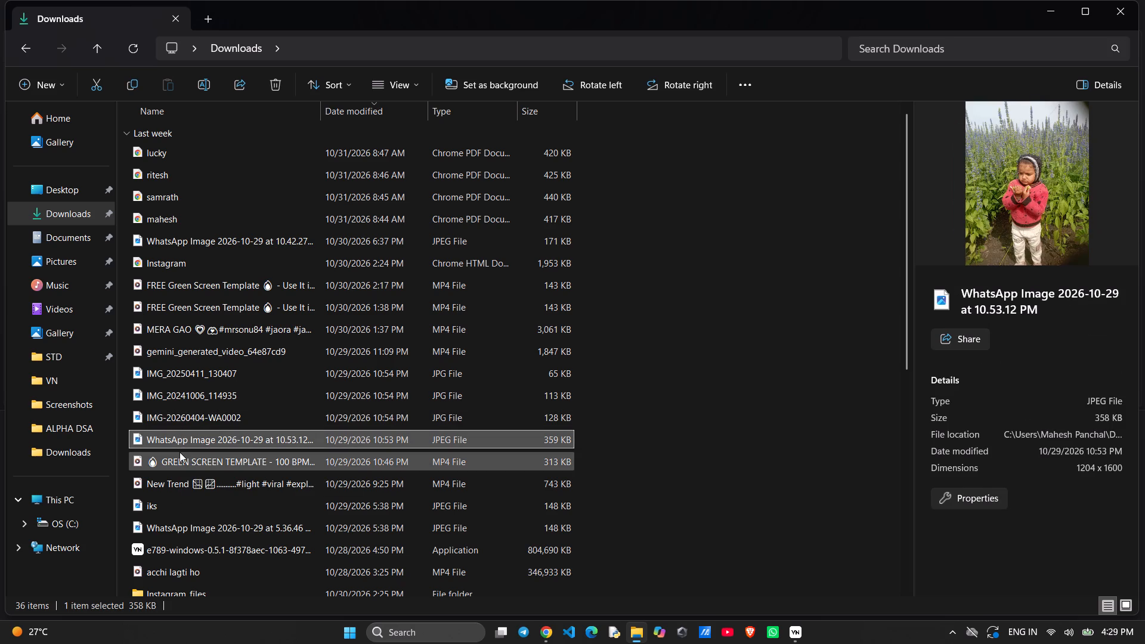
pyautogui.click(180, 452)
pyautogui.moveTo(178, 475); pyautogui.dragTo(178, 470)
pyautogui.scroll(-1, 154, 460)
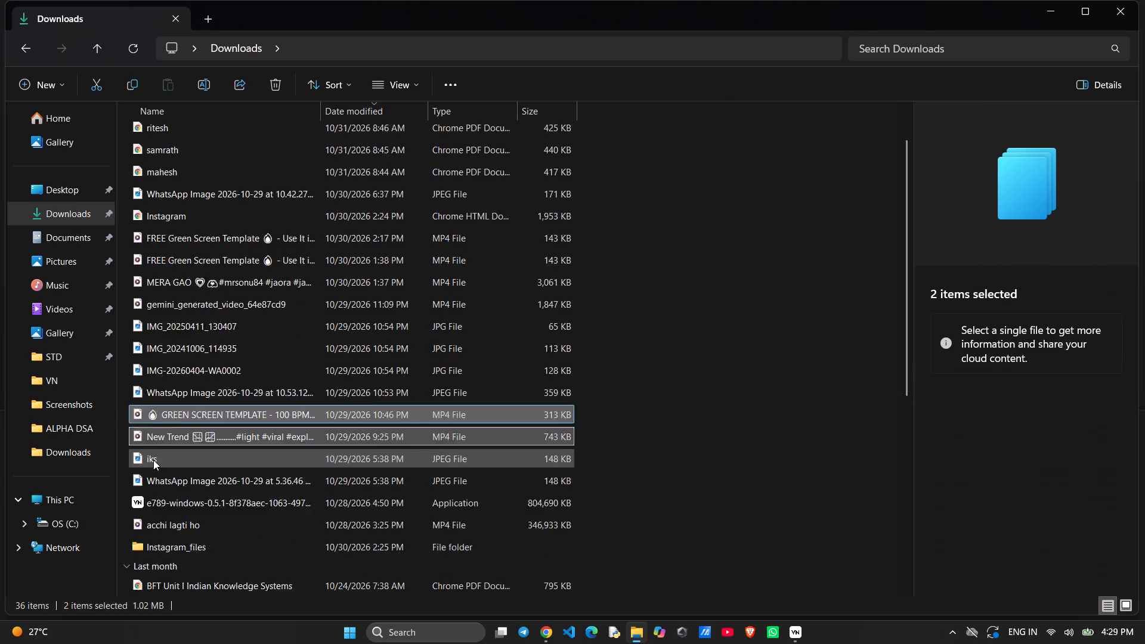
pyautogui.scroll(-1, 153, 460)
pyautogui.click(169, 392)
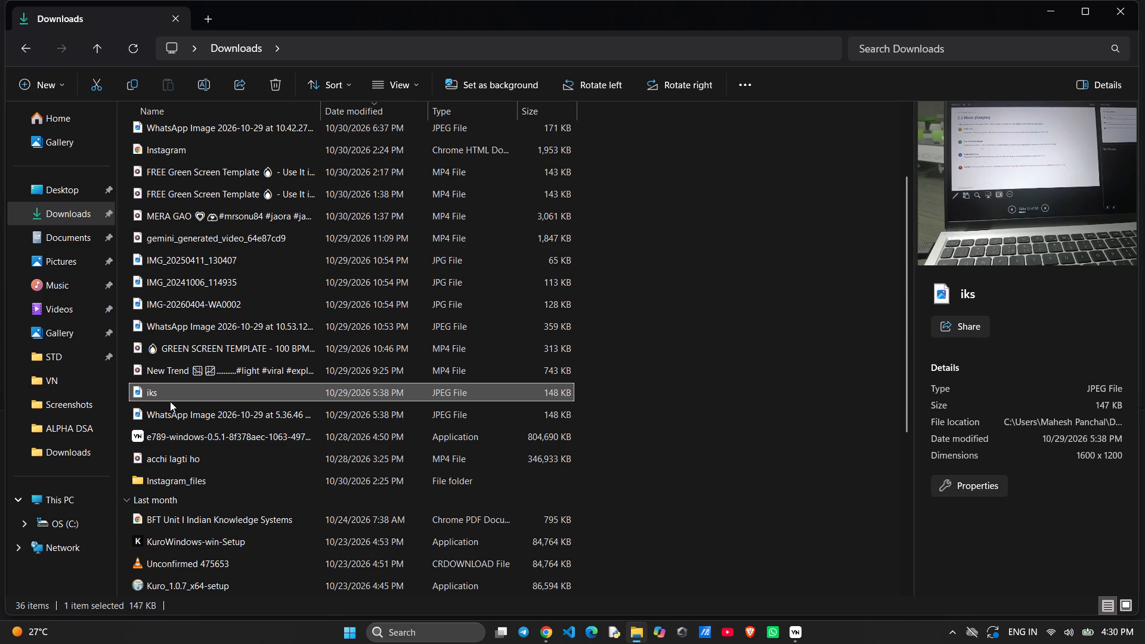
pyautogui.click(170, 401)
pyautogui.click(170, 404)
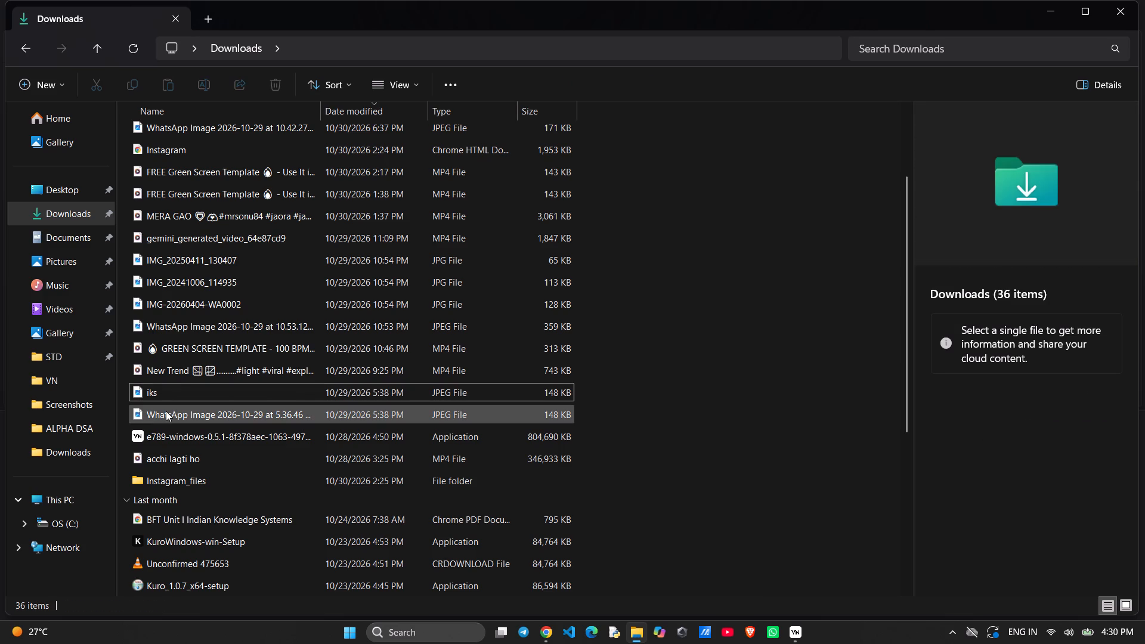
pyautogui.click(166, 411)
pyautogui.click(163, 431)
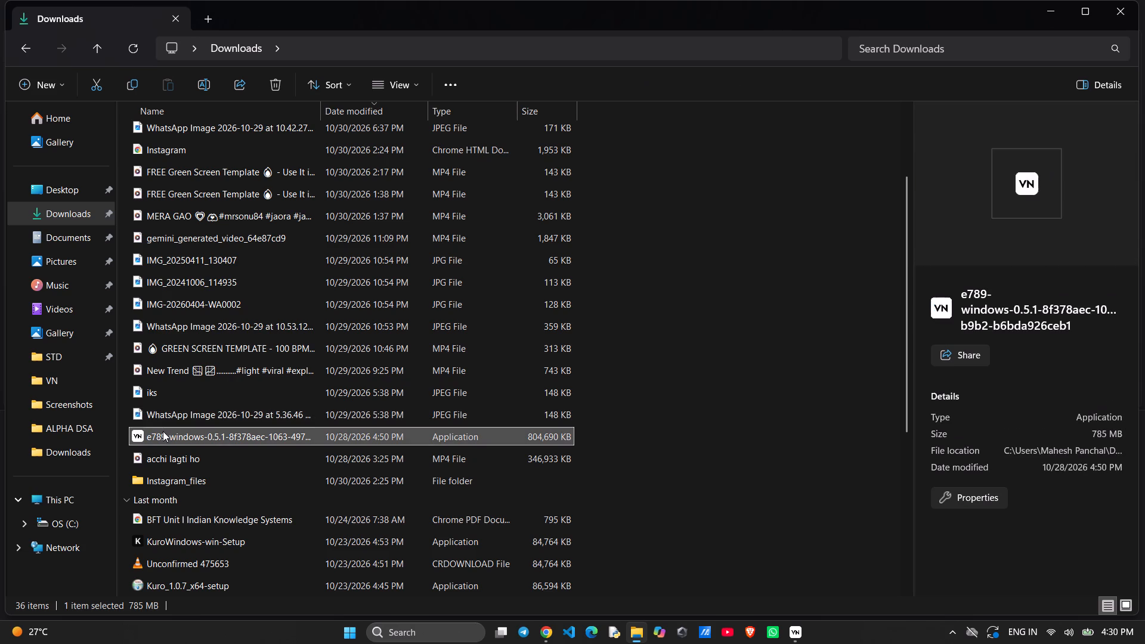
# Permanently delete the acchi lagti ho video from the Downloads folder.
pyautogui.click(157, 456)
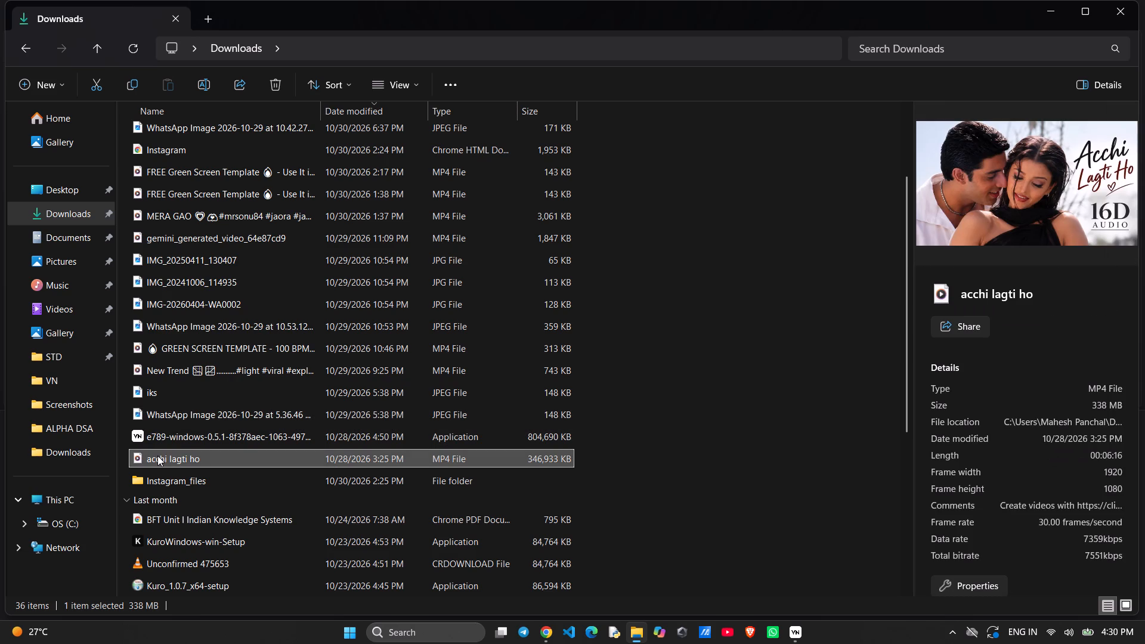
pyautogui.hotkey('shift', 'Delete')
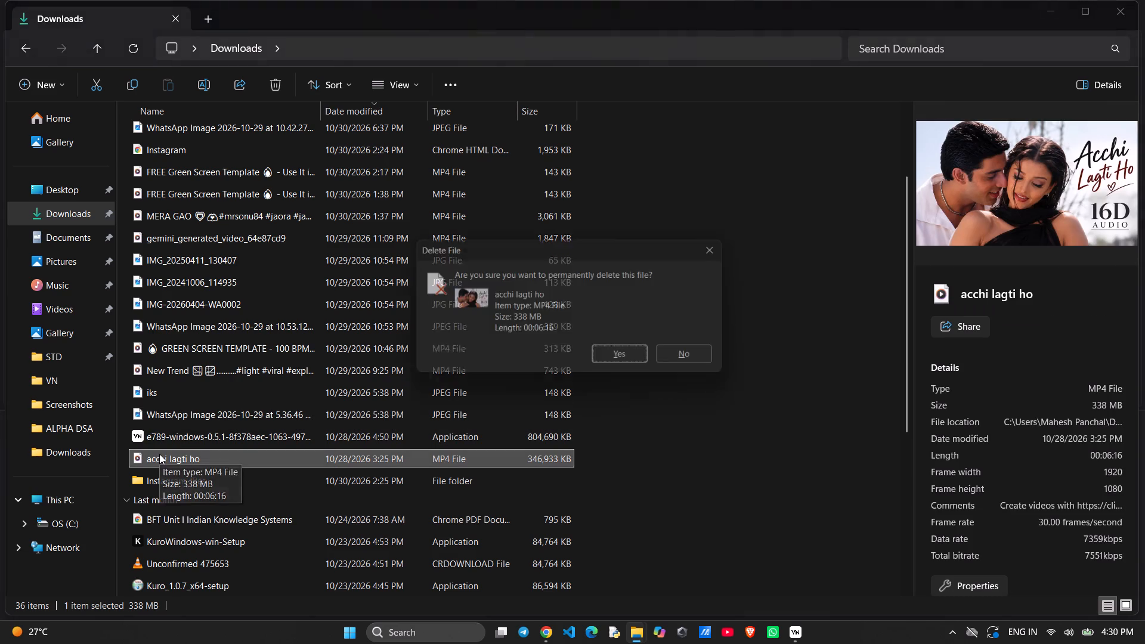
pyautogui.press('Return')
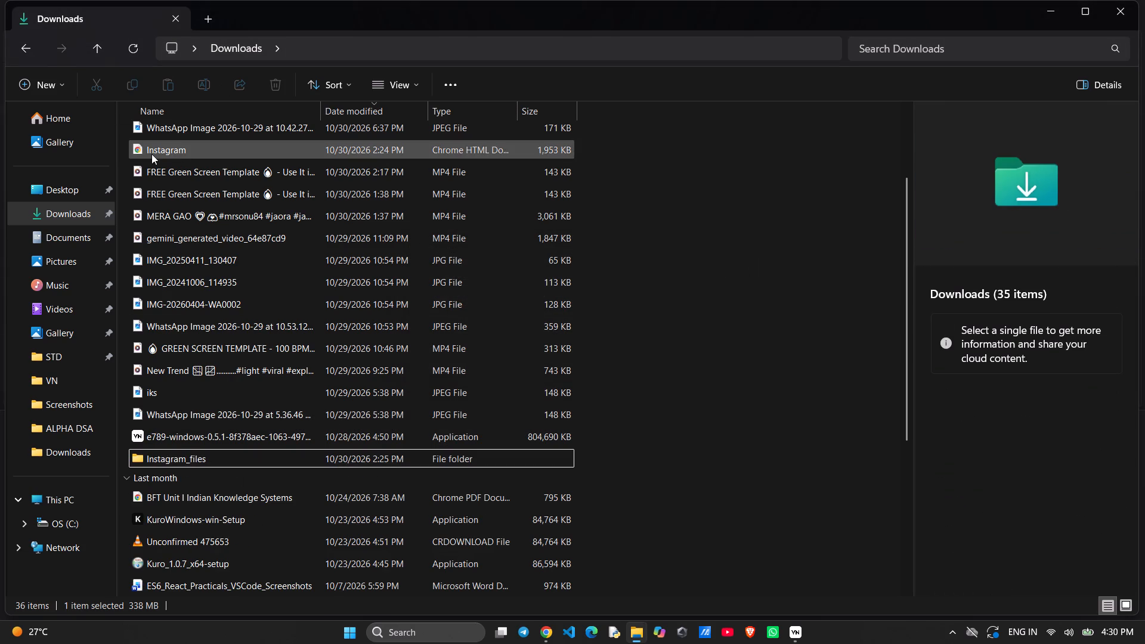
# Permanently delete the 13 Downloads files from the Instagram HTML document through the WhatsApp image from 2026-10-29 at 5.36.46.
pyautogui.scroll(2, 134, 157)
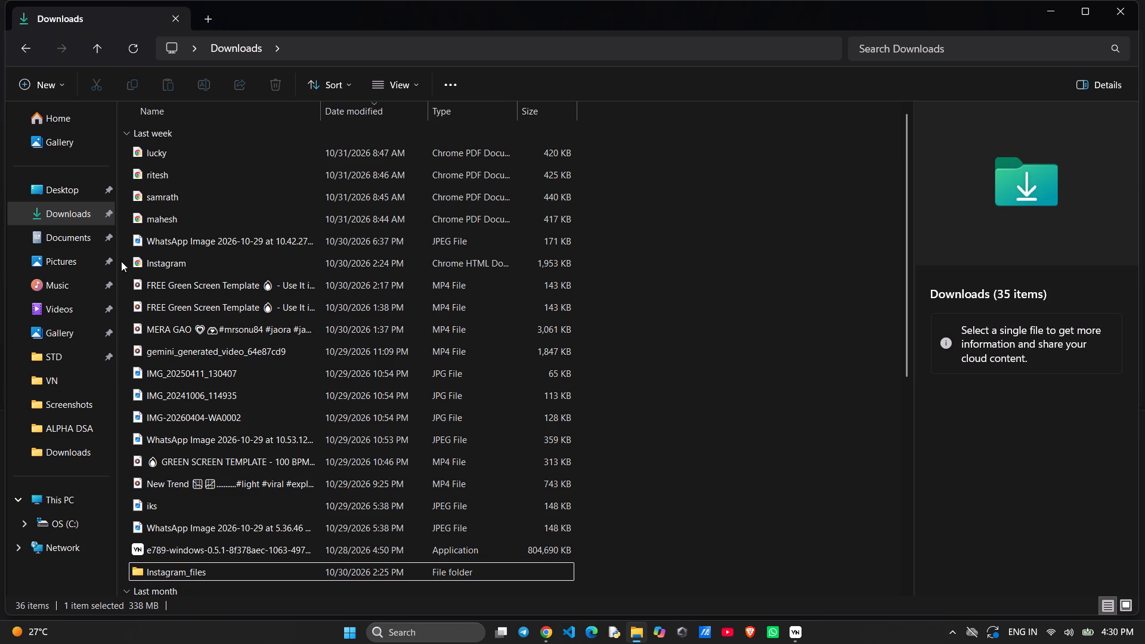
pyautogui.moveTo(130, 255); pyautogui.dragTo(156, 489)
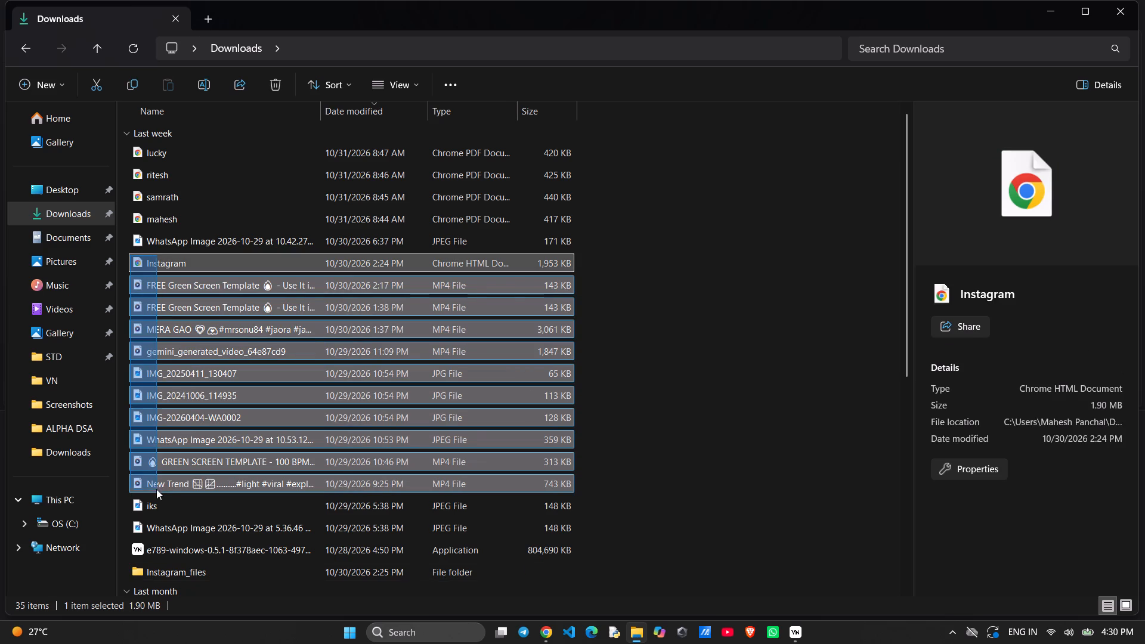
pyautogui.moveTo(156, 489); pyautogui.dragTo(166, 522)
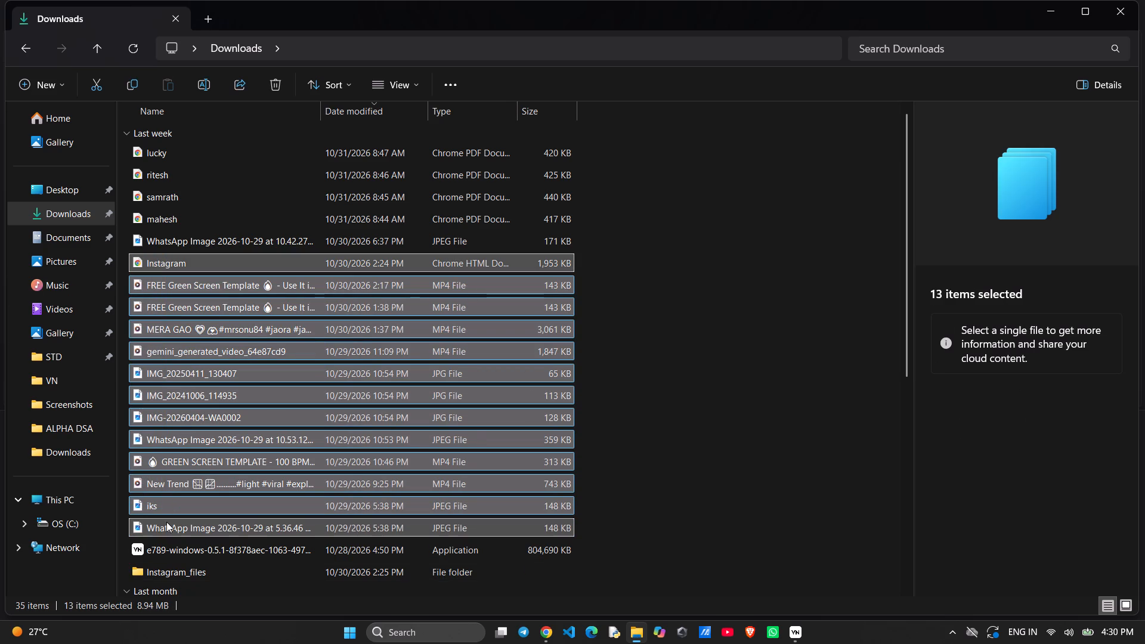
pyautogui.hotkey('shift', 'Delete')
pyautogui.press('Return')
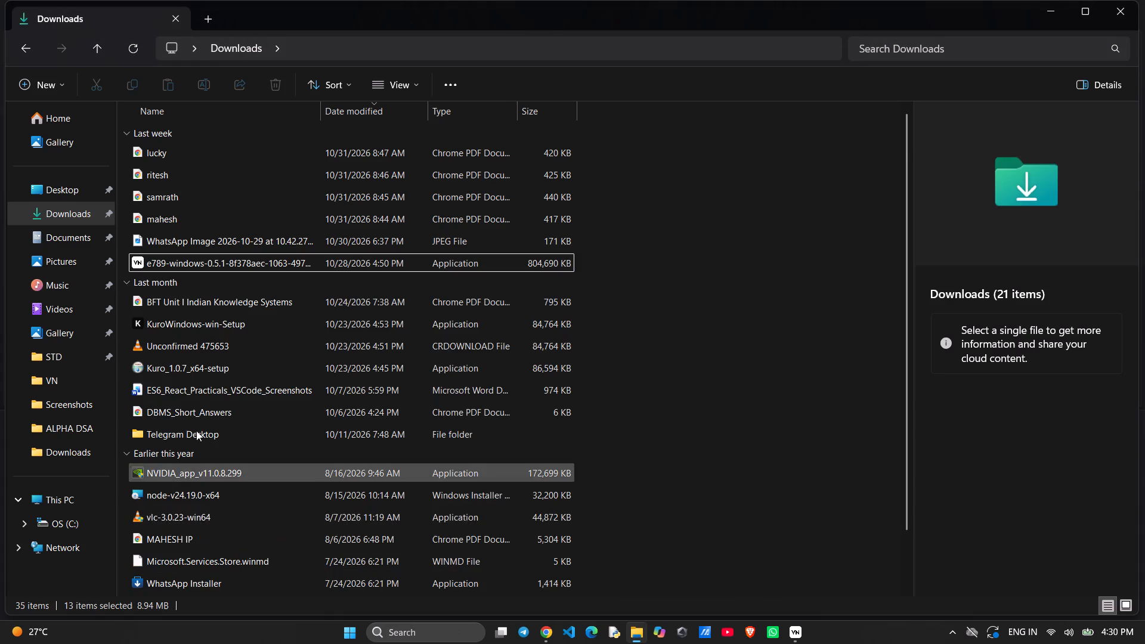
# Switch to the VN editor and dismiss the finished export dialog.
pyautogui.scroll(-6, 231, 270)
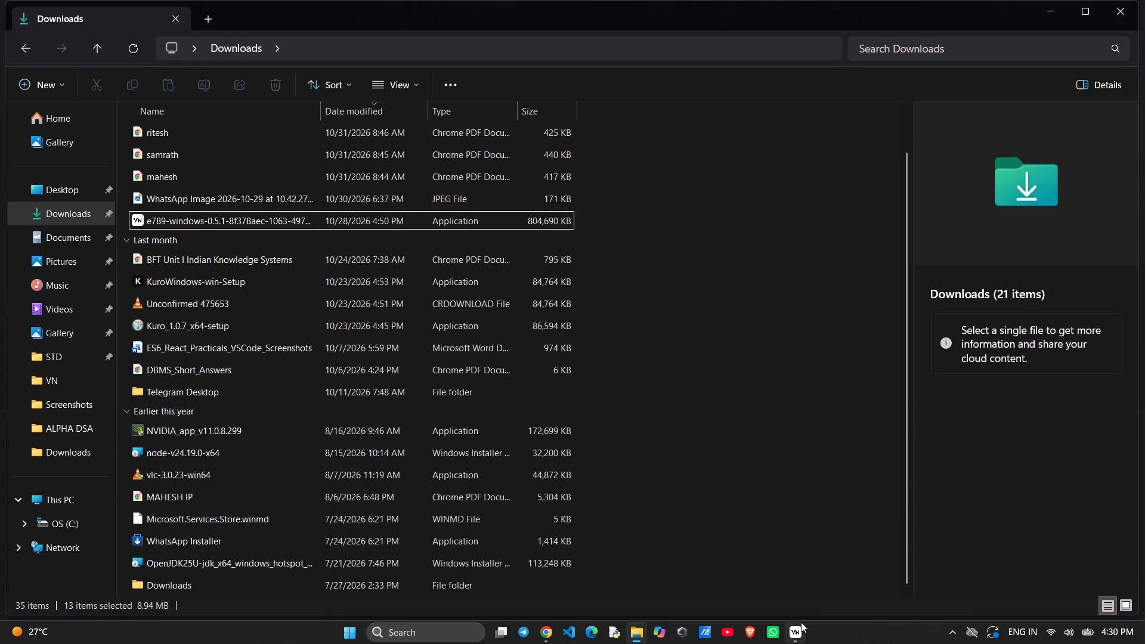
pyautogui.click(801, 622)
pyautogui.moveTo(661, 438); pyautogui.dragTo(672, 423)
pyautogui.click(821, 492)
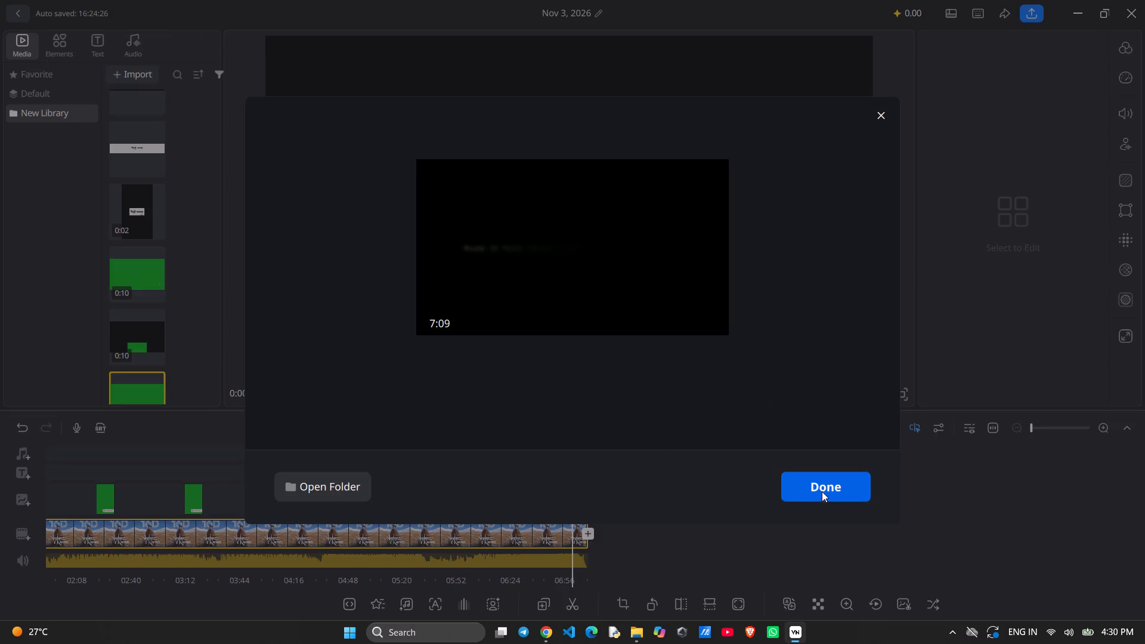
pyautogui.moveTo(985, 114); pyautogui.dragTo(963, 124)
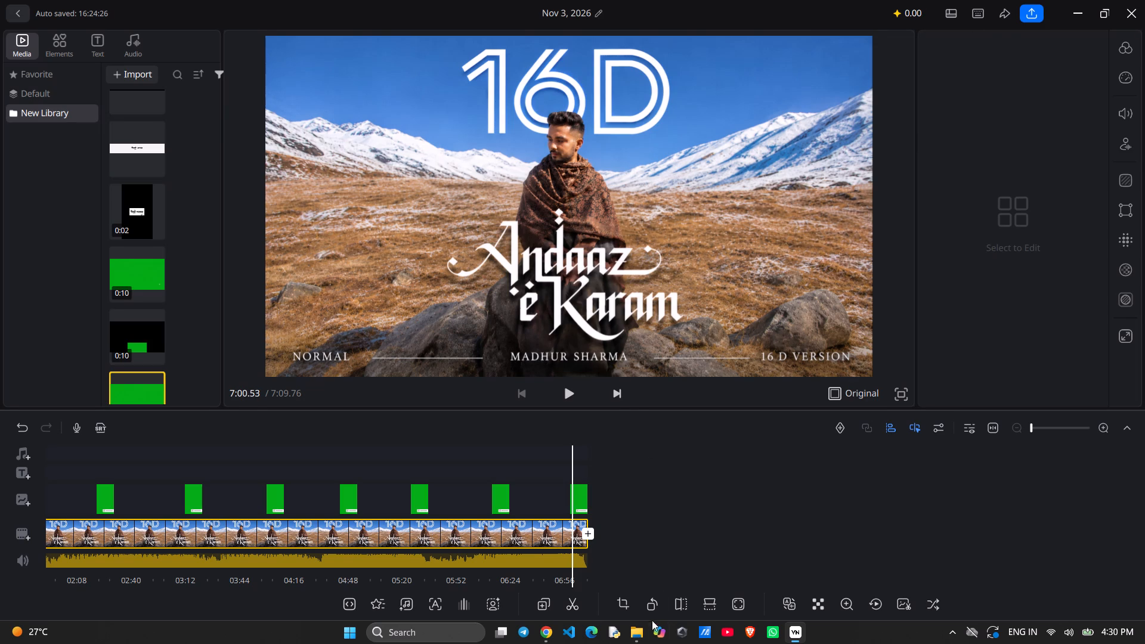
# Open the YouTube app.
pyautogui.click(729, 630)
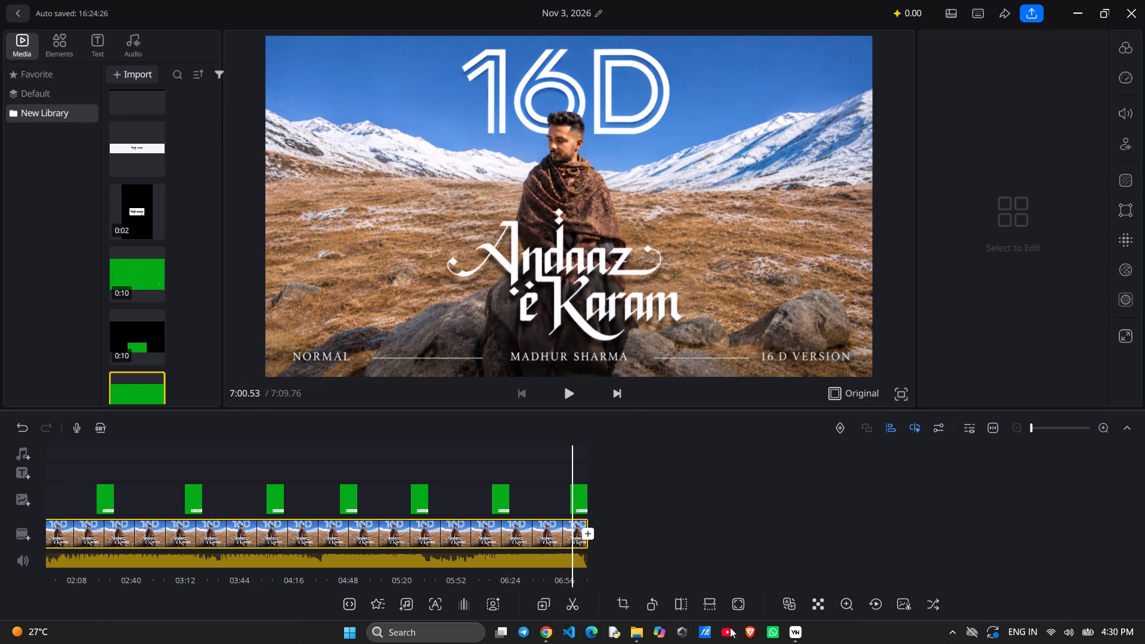